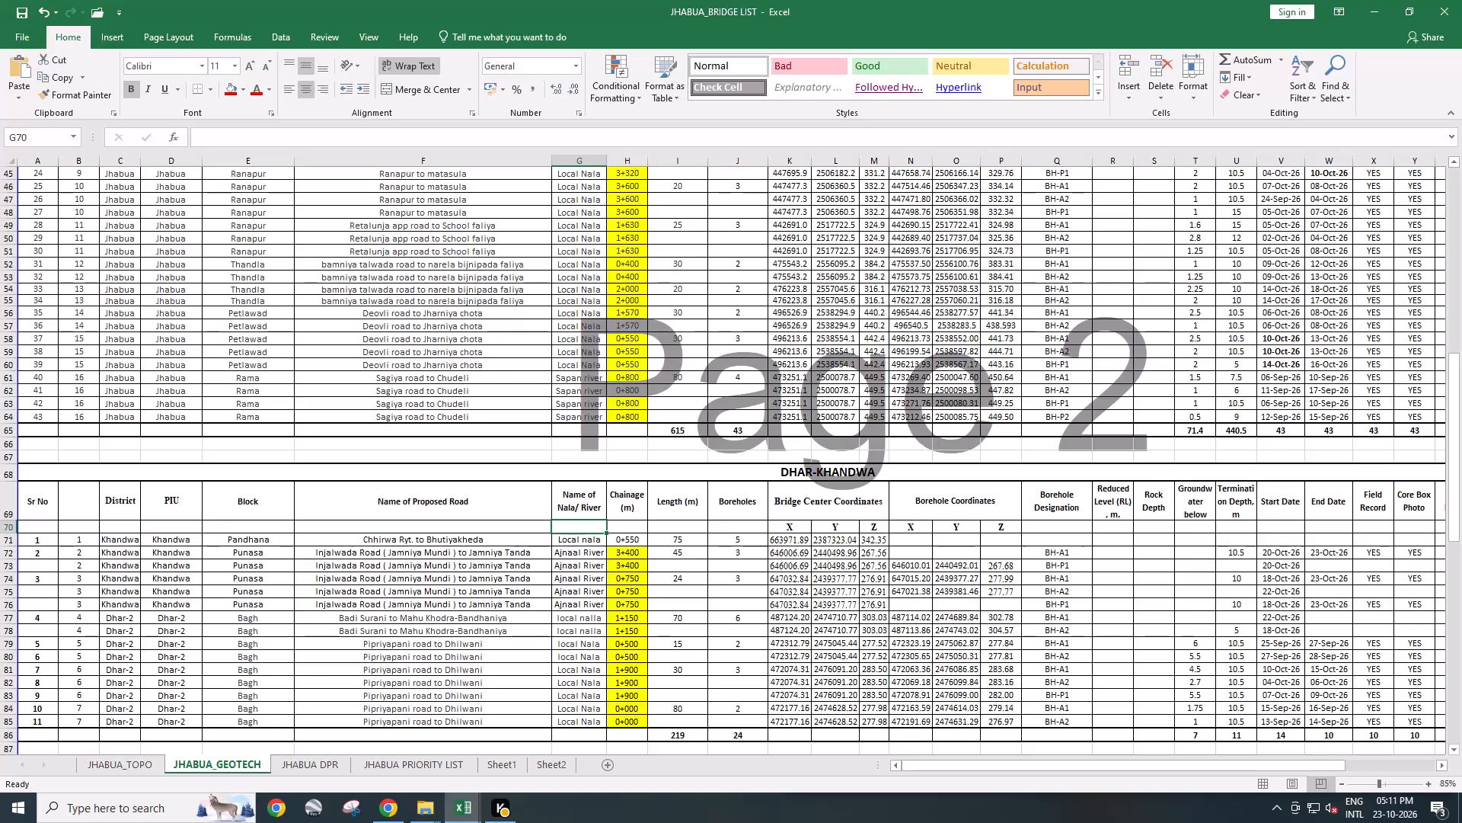
Open the core box photo 1+150-BH-A2_C.jpeg from the Downloads folder and examine its core samples up close.
scroll(651, 639, "down", 2)
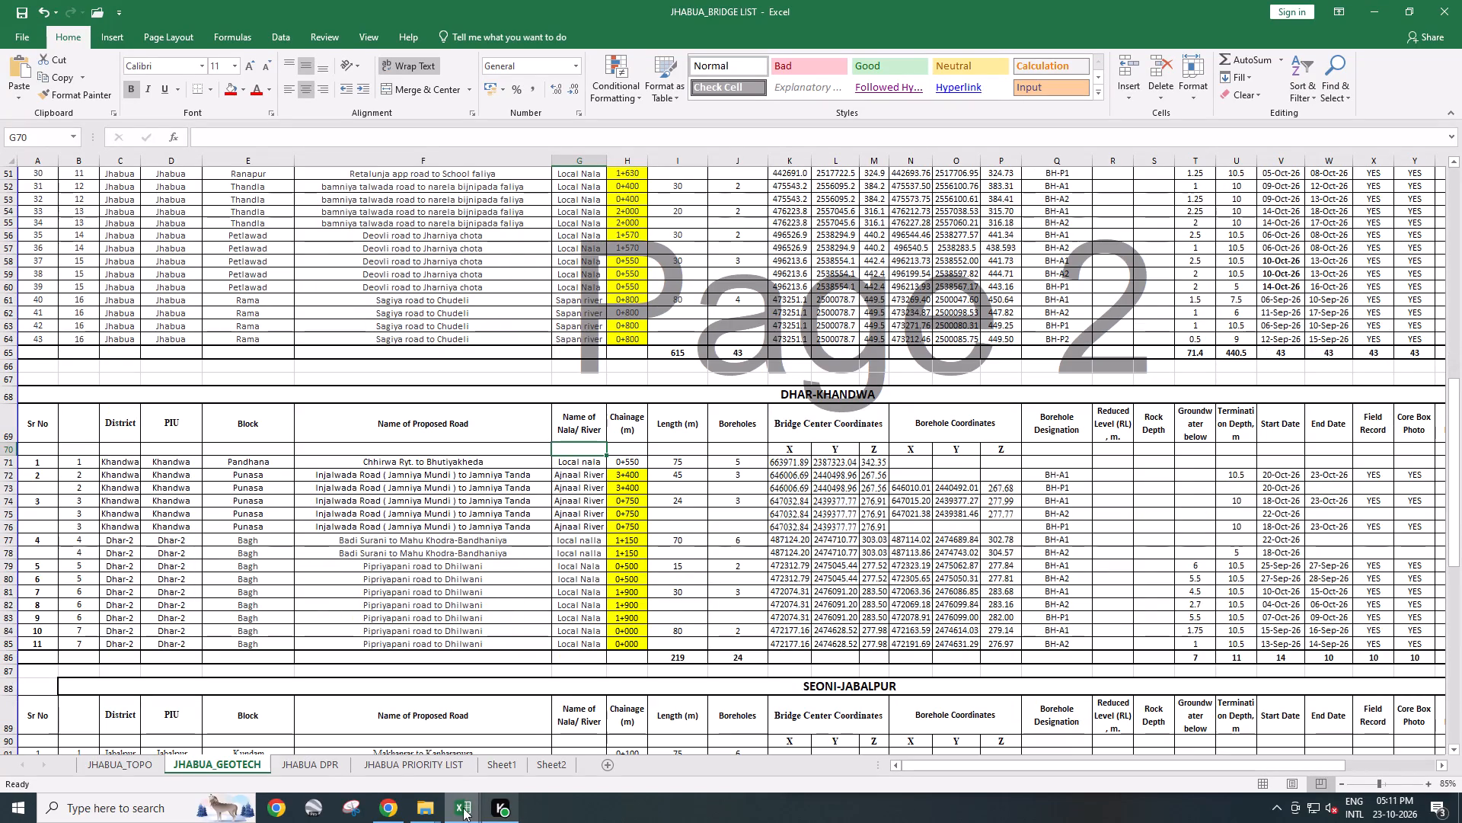
left_click(430, 809)
left_click(265, 737)
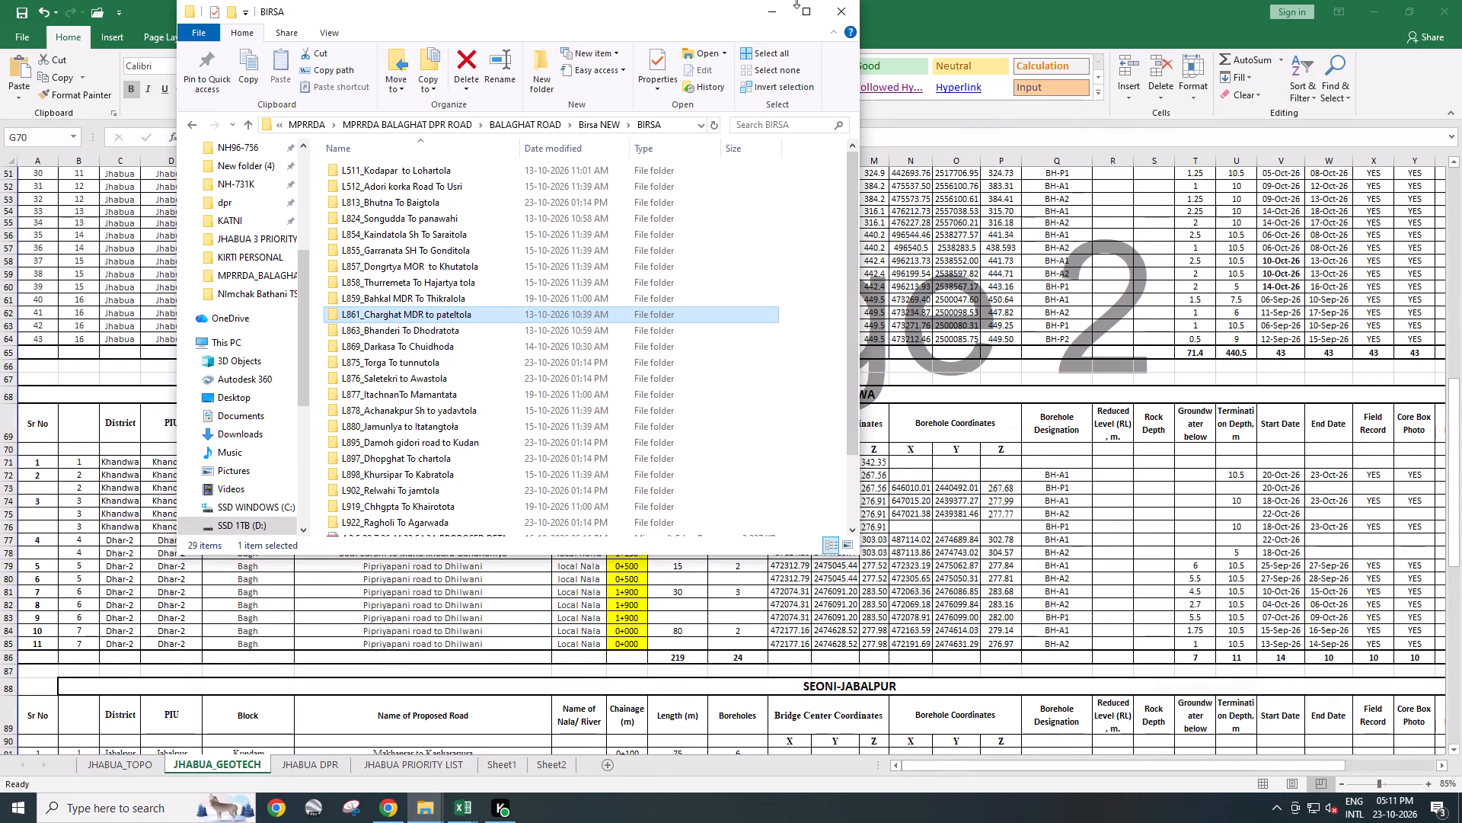
left_click(842, 8)
left_click(418, 798)
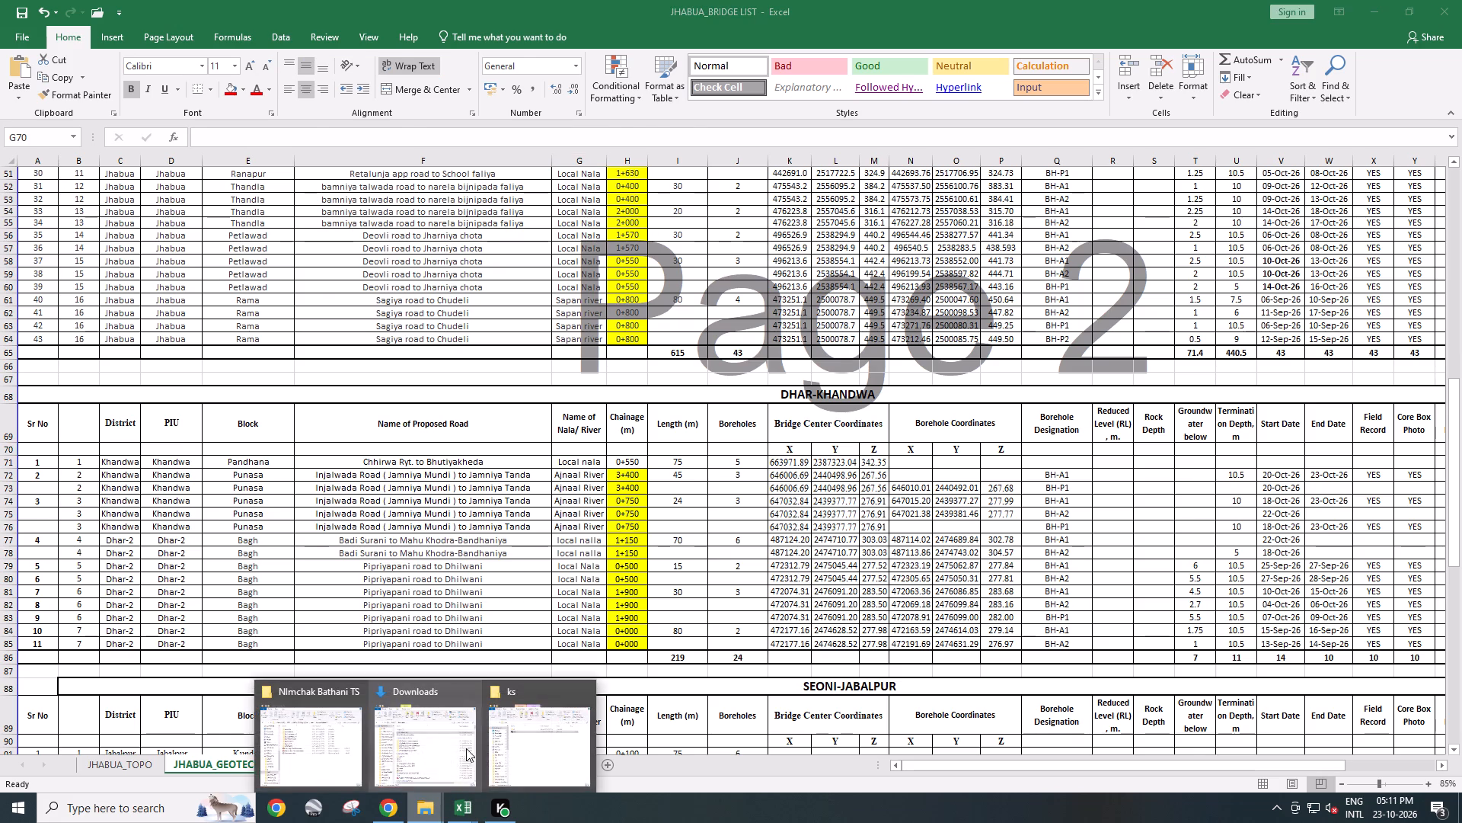
left_click(452, 743)
double_click(244, 190)
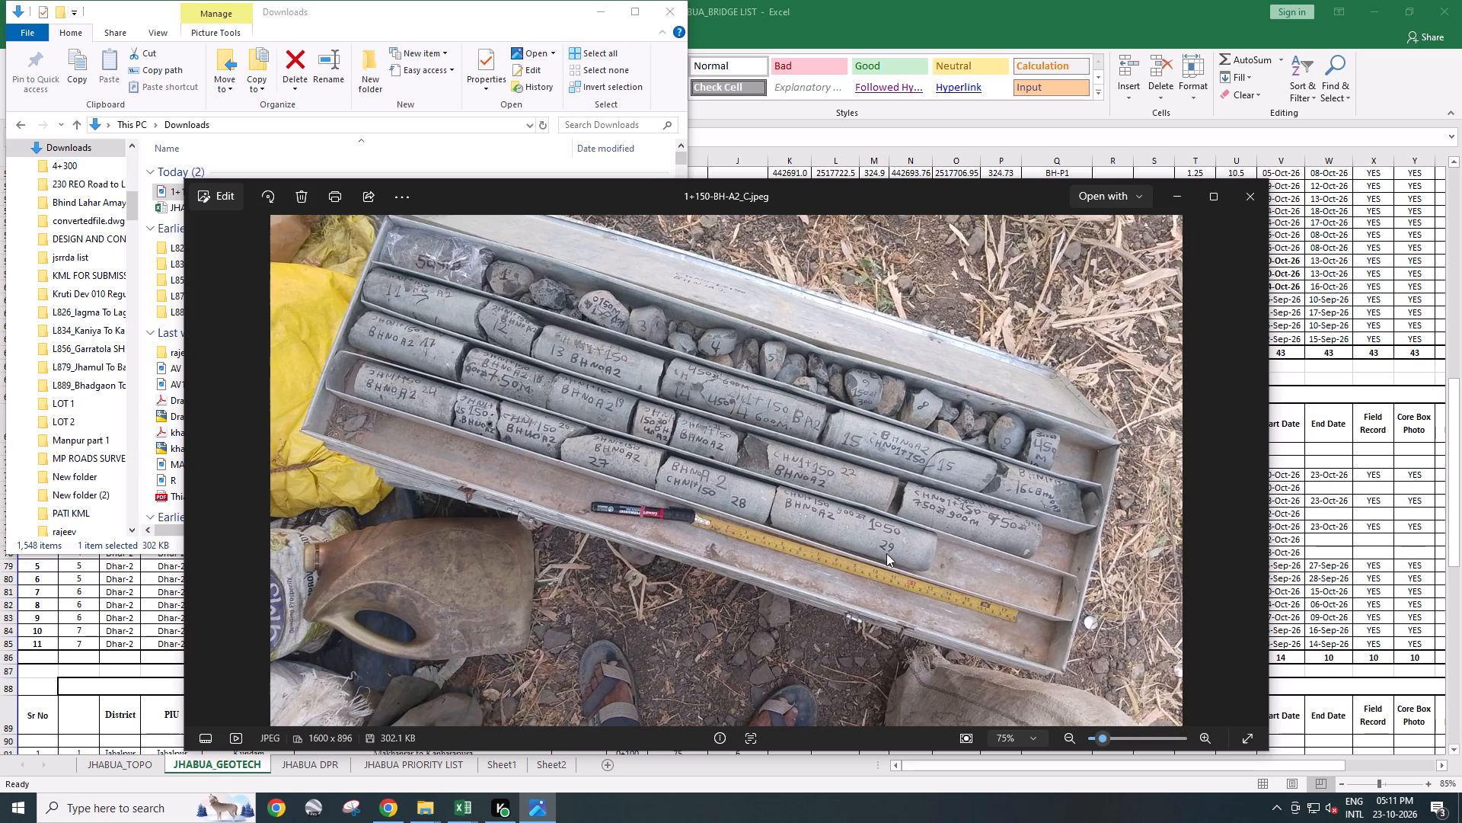
scroll(857, 546, "up", 2)
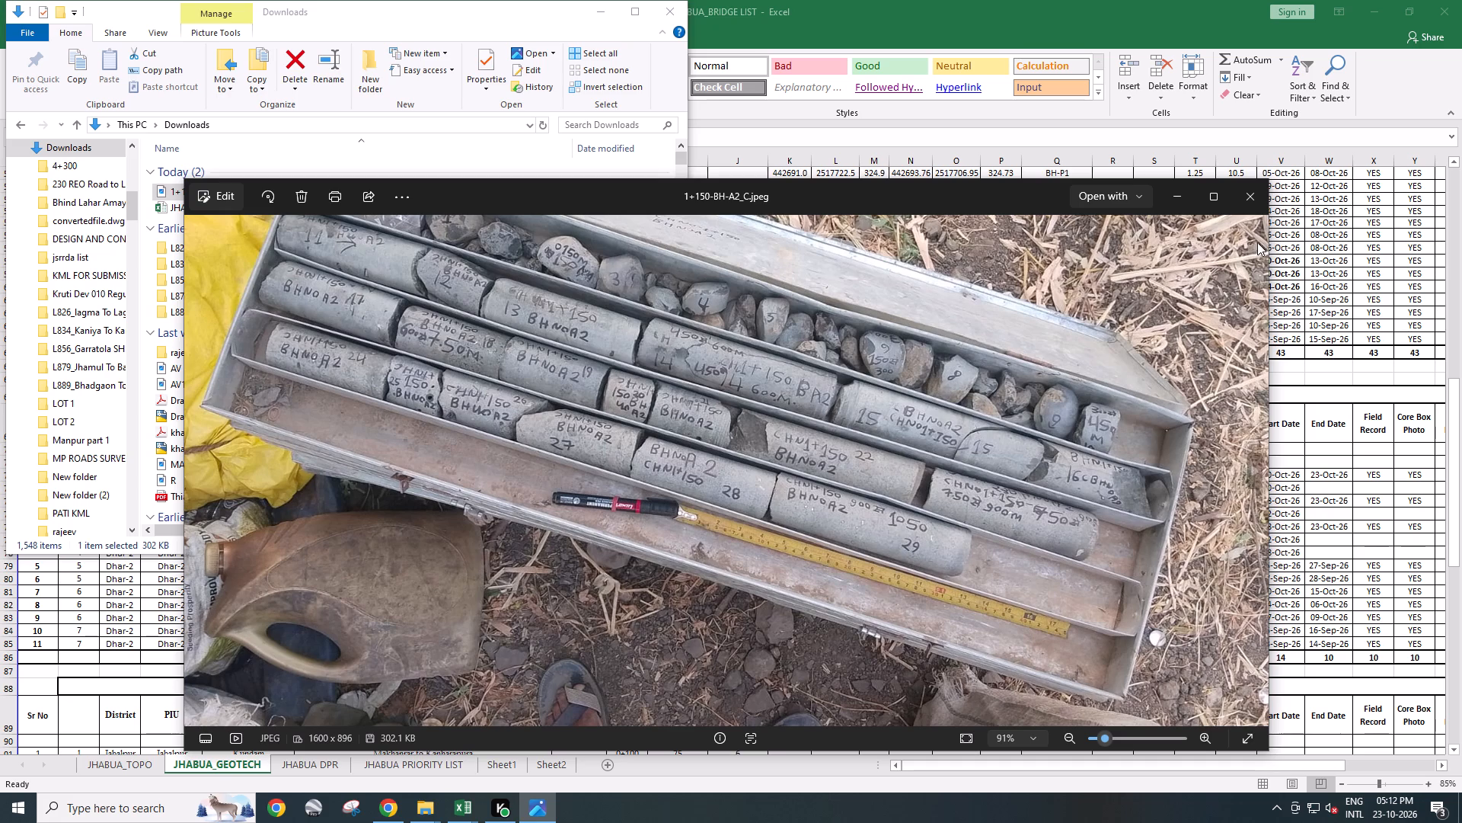
left_click(1253, 193)
In the bridge list workbook, set the termination depth of borehole BH-A2 at chainage 1+150 in the DHAR-KHANDWA table to 10.50.
left_click(860, 568)
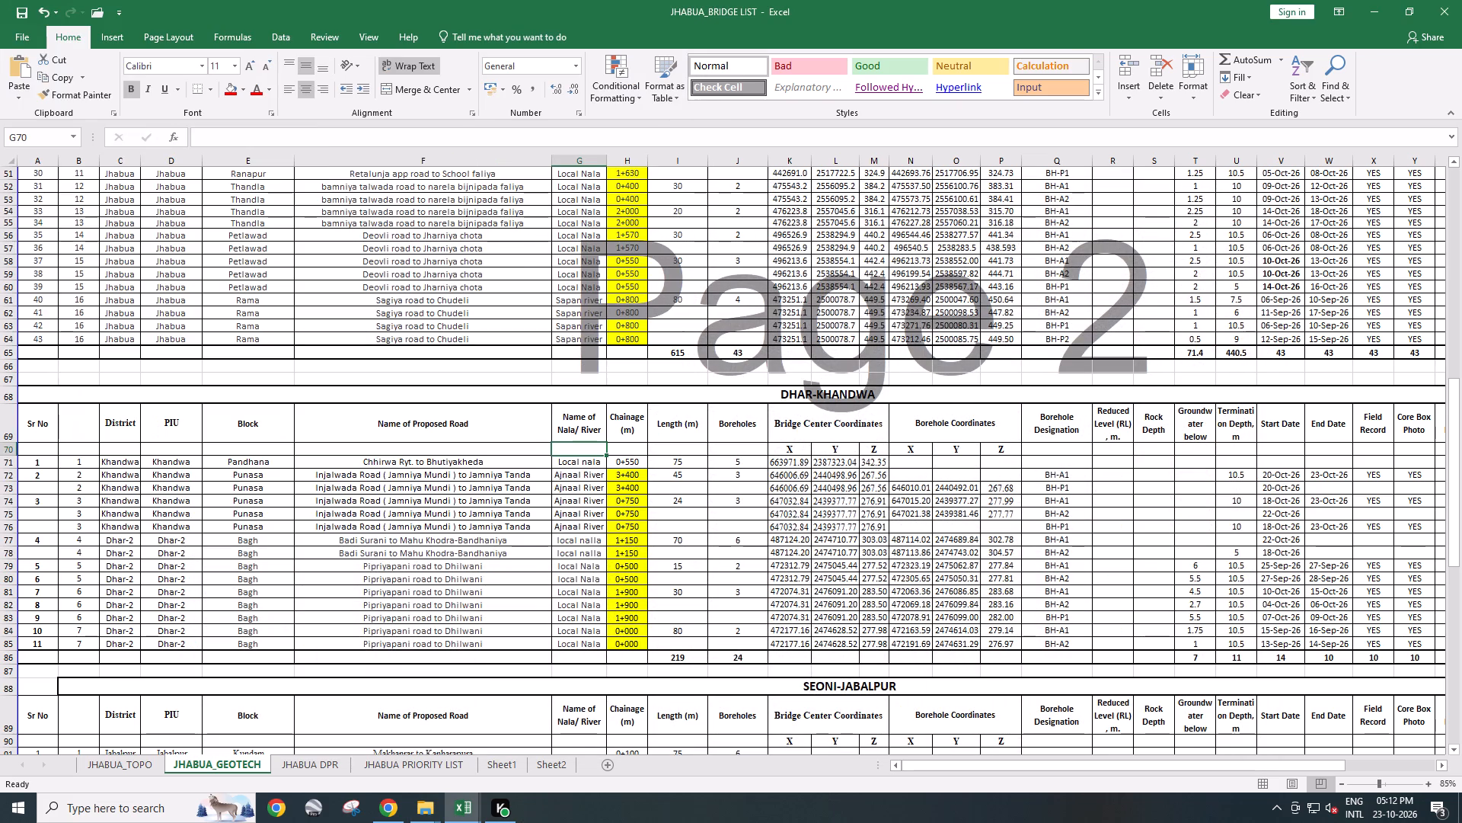
left_click_drag(630, 540, 800, 556)
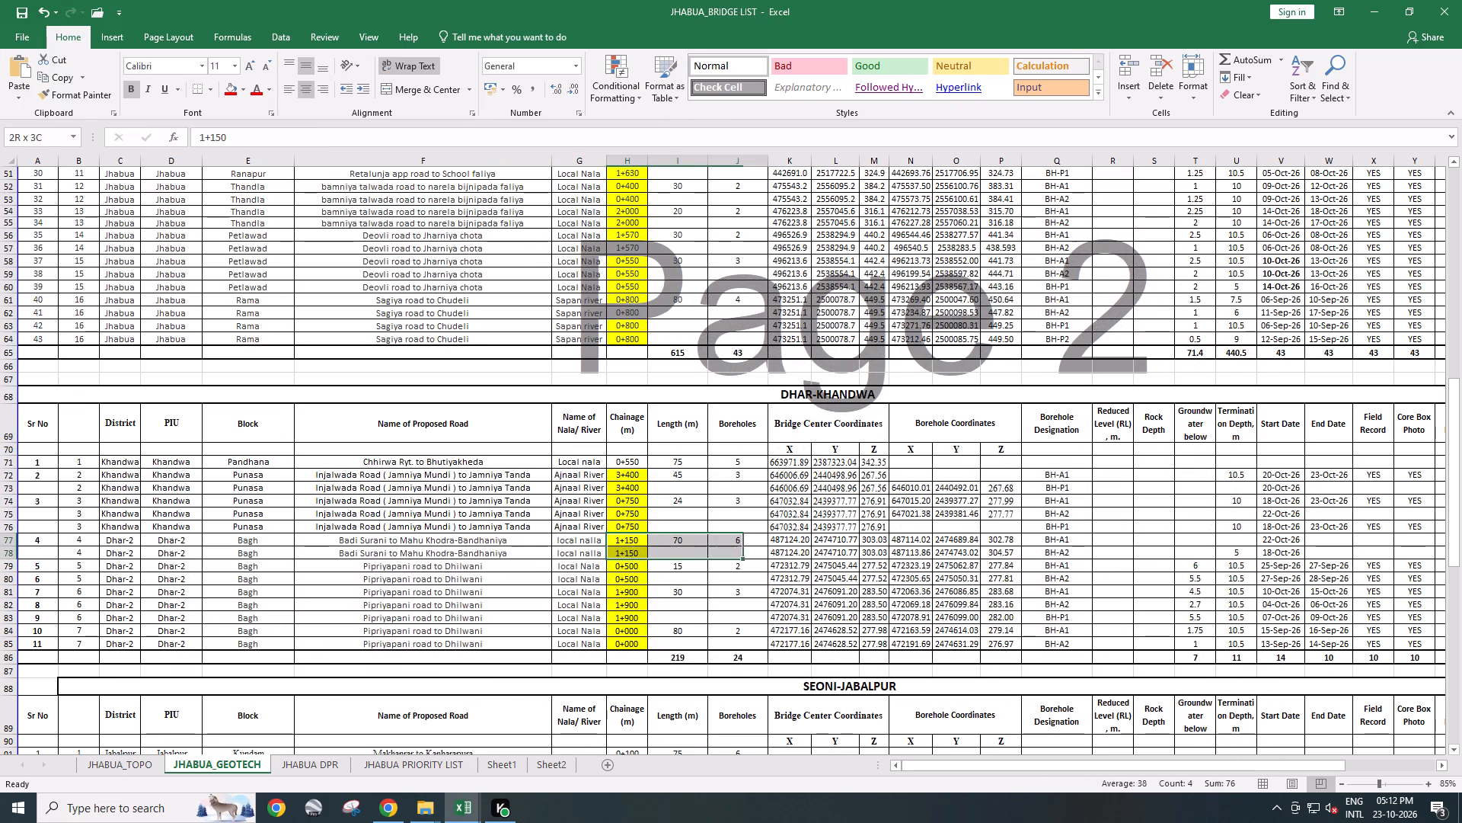
left_click_drag(800, 556, 1240, 552)
left_click(1246, 552)
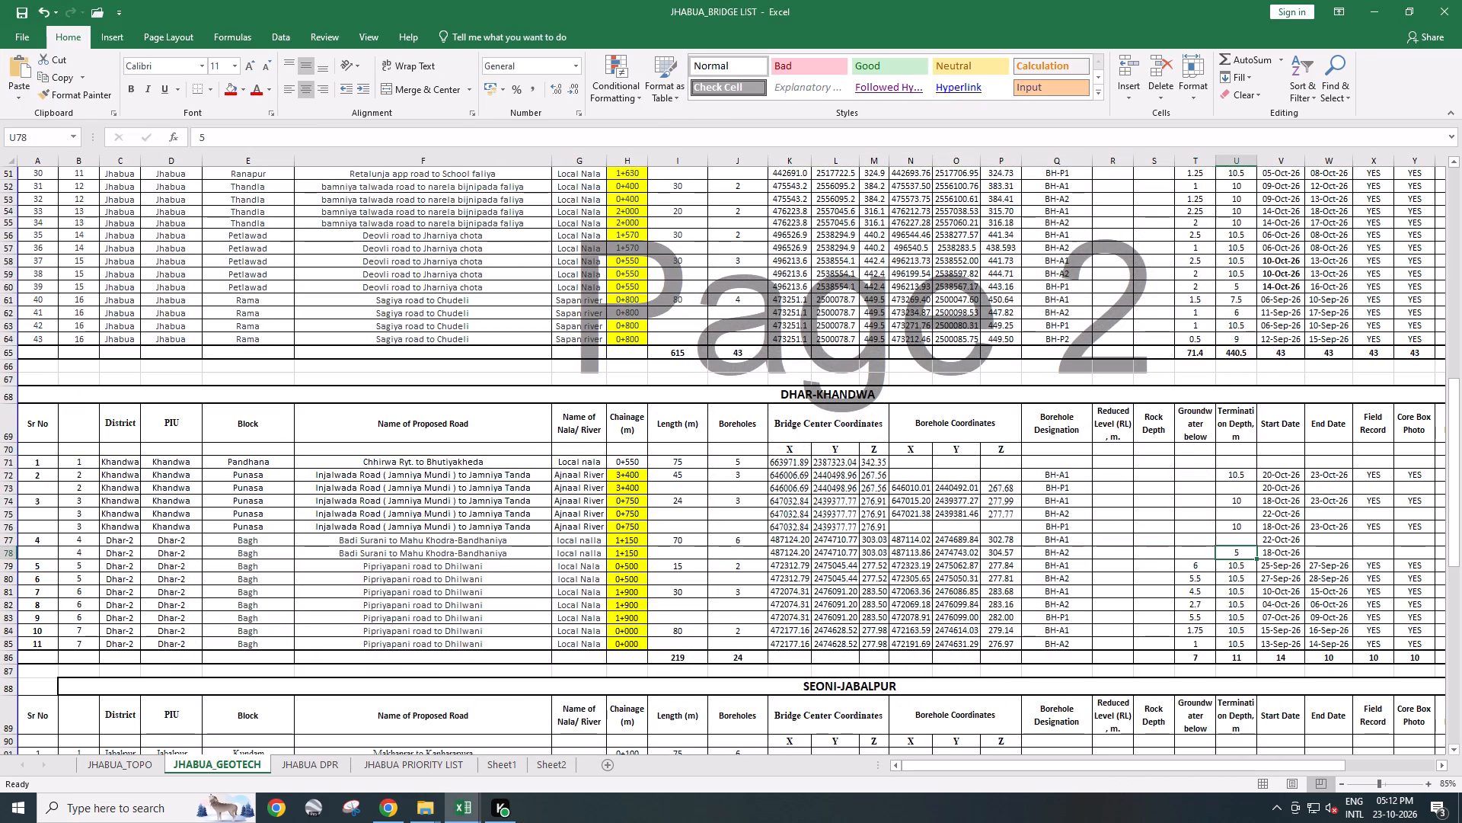
type("10.50")
key("Right")
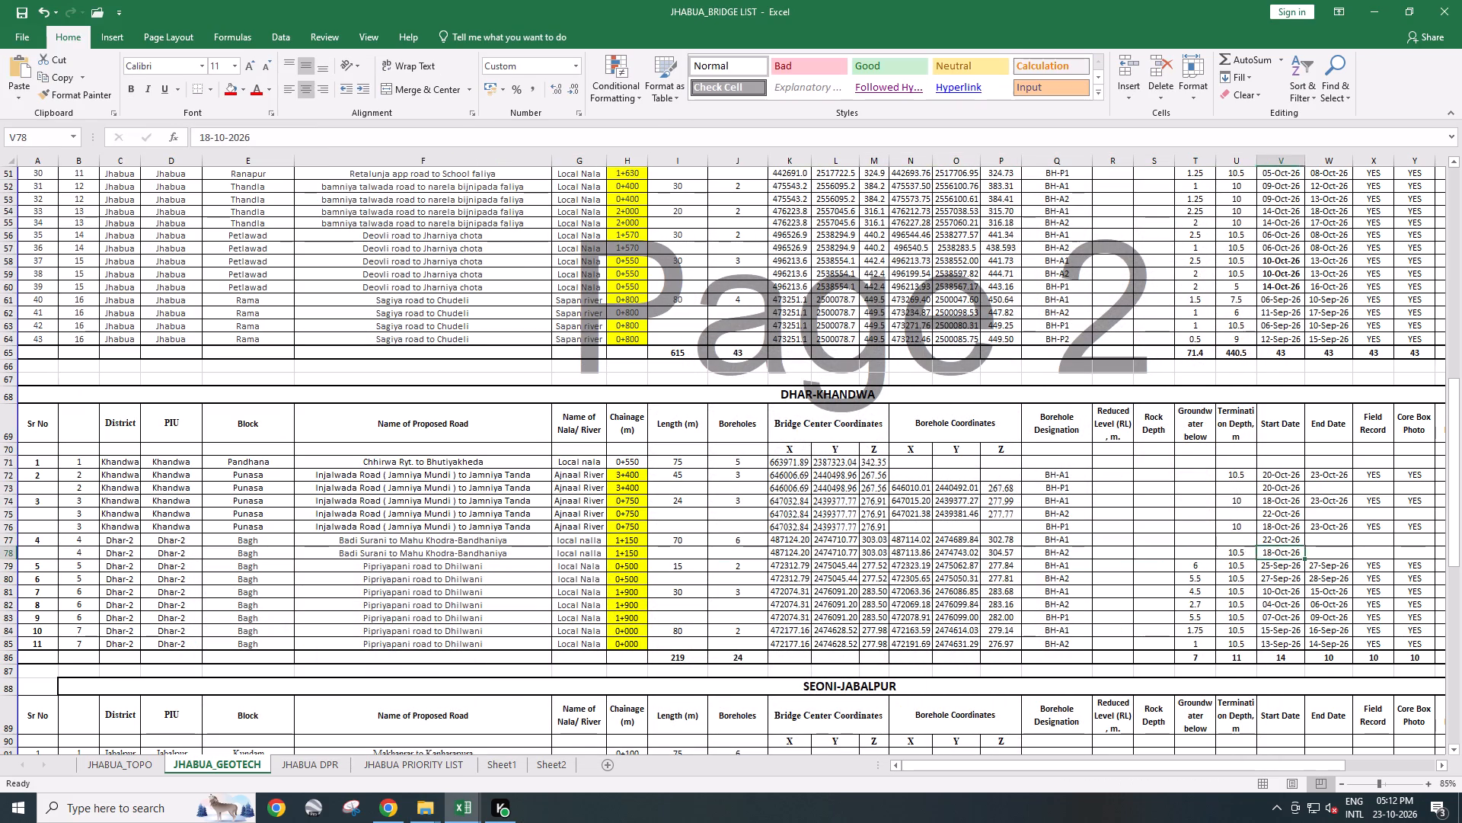
Copy YES from the BH-P1 row at chainage 0+750 into the Core Box Photo cell of BH-A2 at 1+150, and save the workbook.
key("Right")
key("Right")
key("Up")
key("Up")
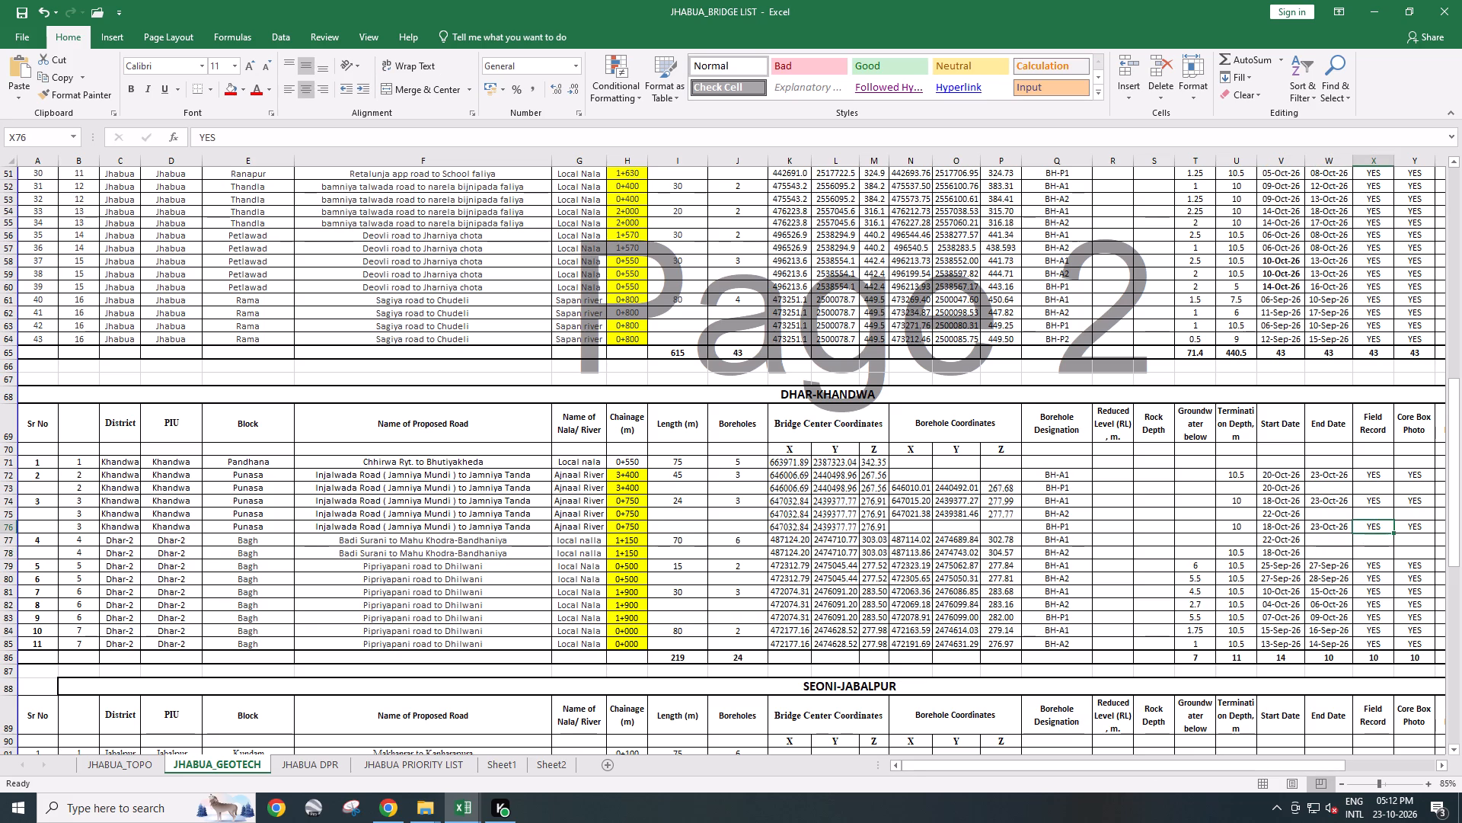
key("ctrl+c")
key("Down")
key("Down")
key("Right")
key("Right")
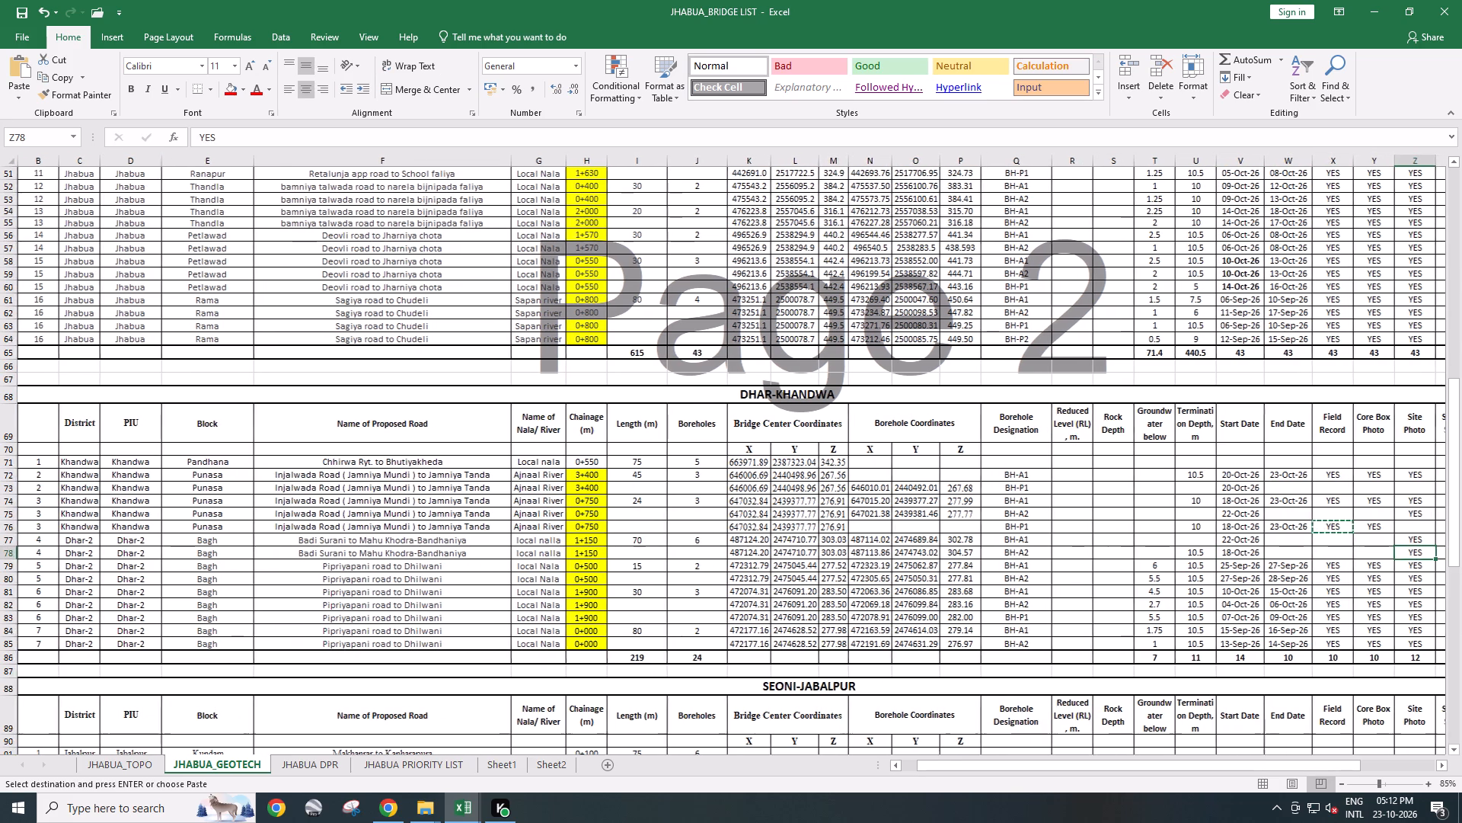
key("Left")
key("Return")
key("ctrl+s")
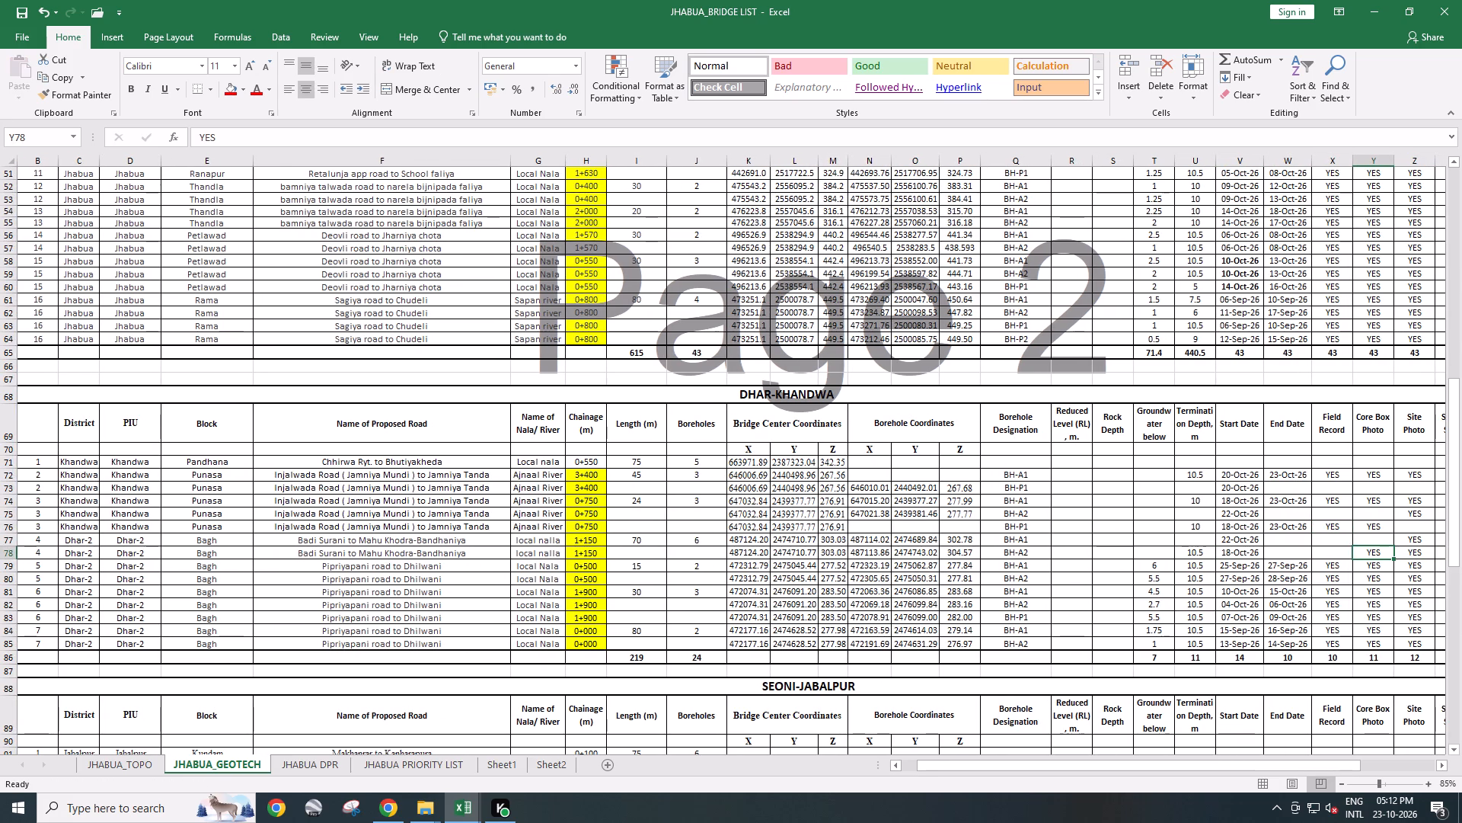
Copy the 23-Oct-26 end date from the BH-P1 row at chainage 0+750.
left_click(1293, 530)
key("ctrl+c")
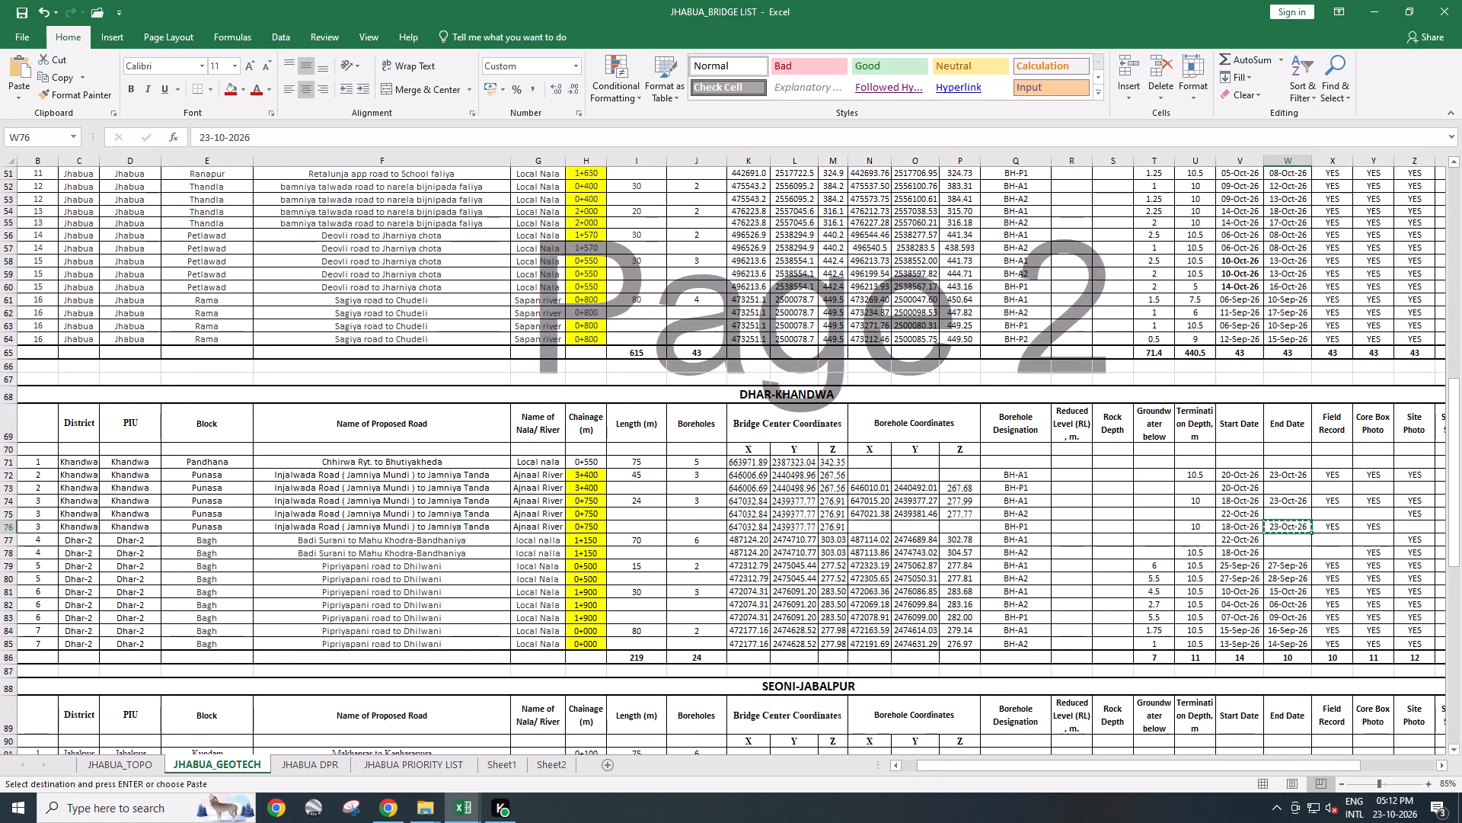
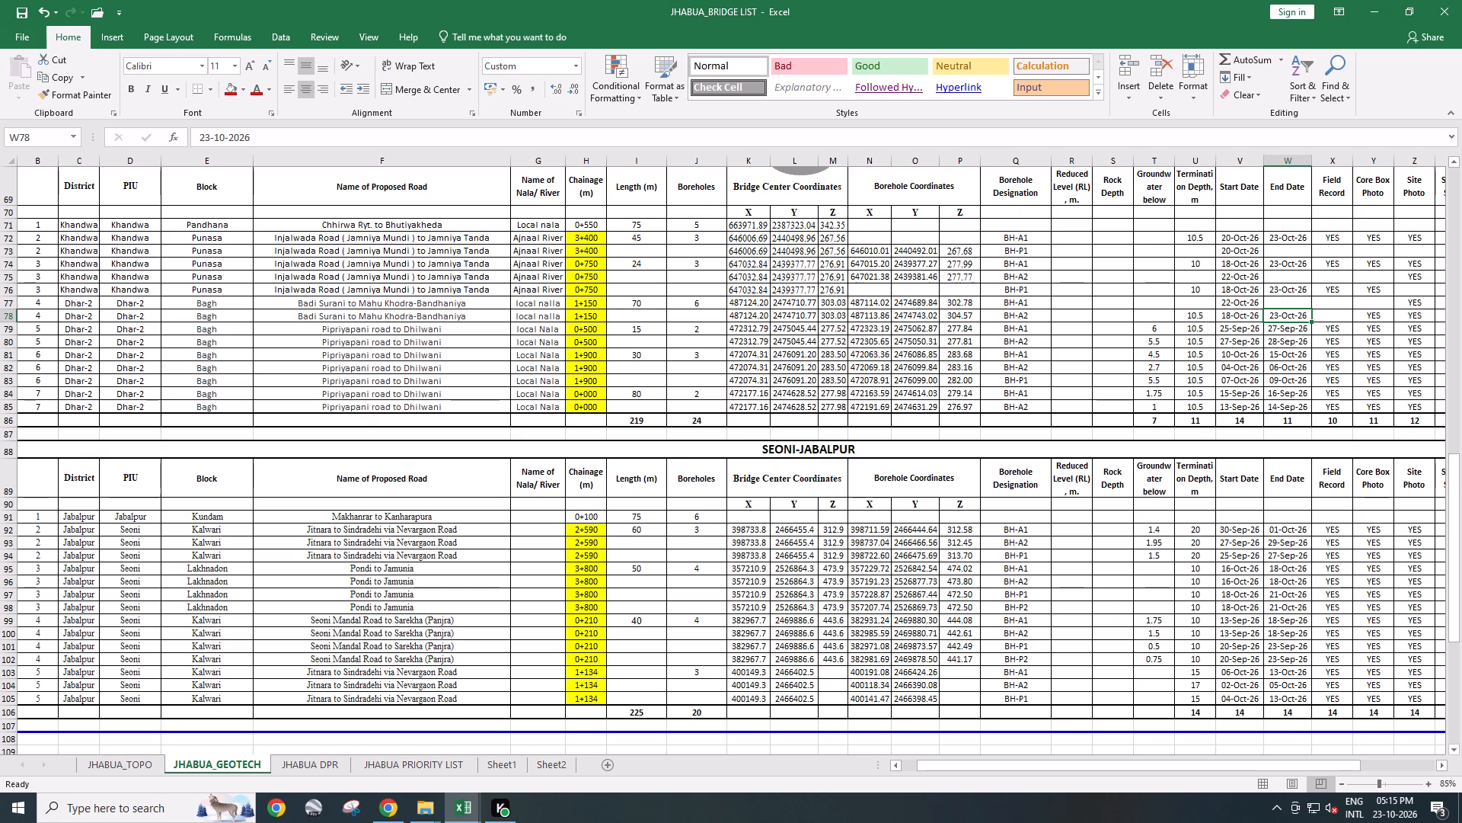
Replace the DHAR-KHANDWA termination depth count in U86 with a sum of U71:U85, matching the total formulas in the Jhabua tables.
scroll(1253, 472, "up", 1)
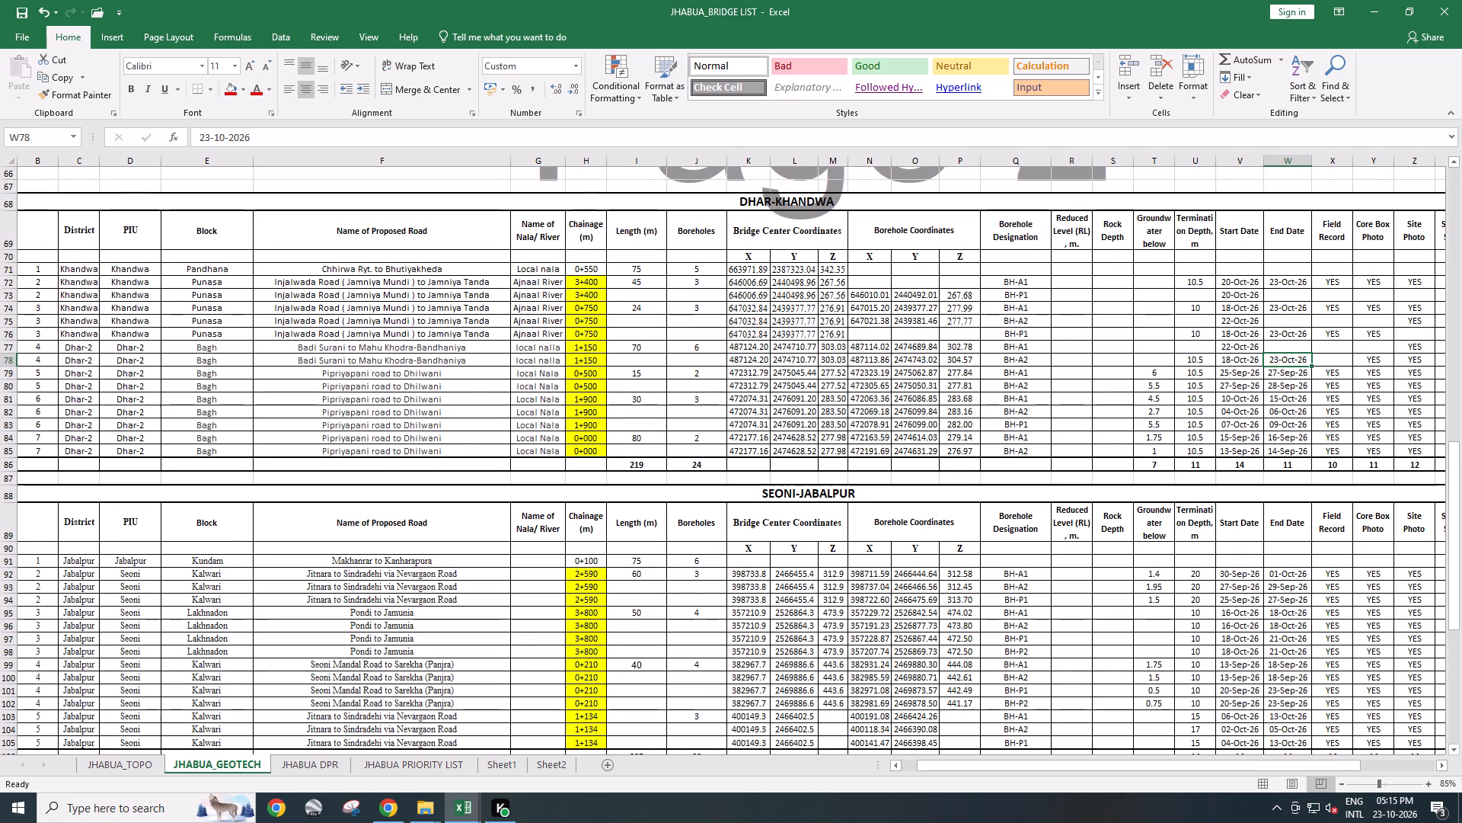
left_click(1211, 465)
scroll(1170, 530, "up", 1)
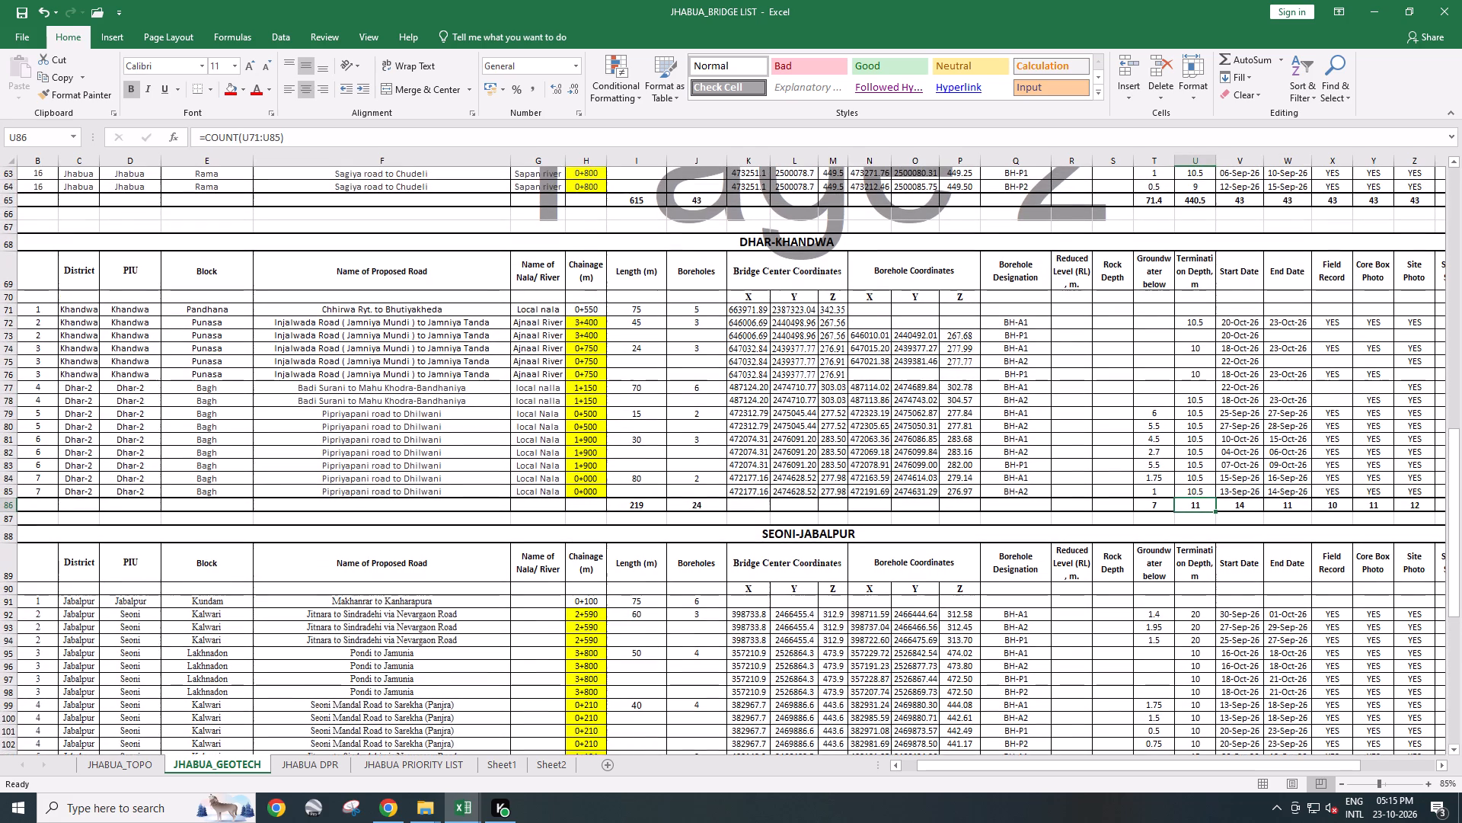
scroll(1186, 542, "up", 13)
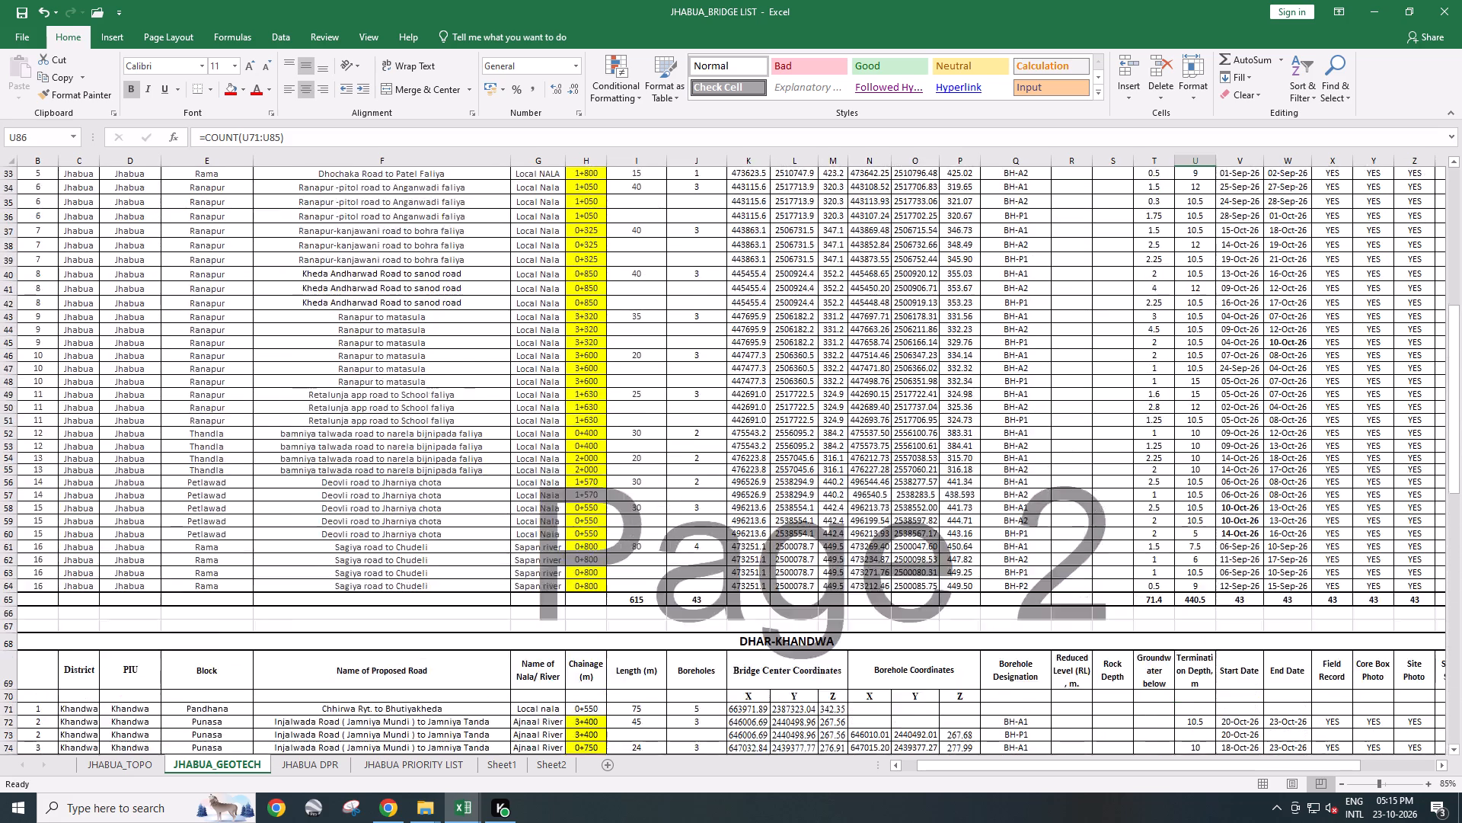
scroll(1179, 547, "up", 12)
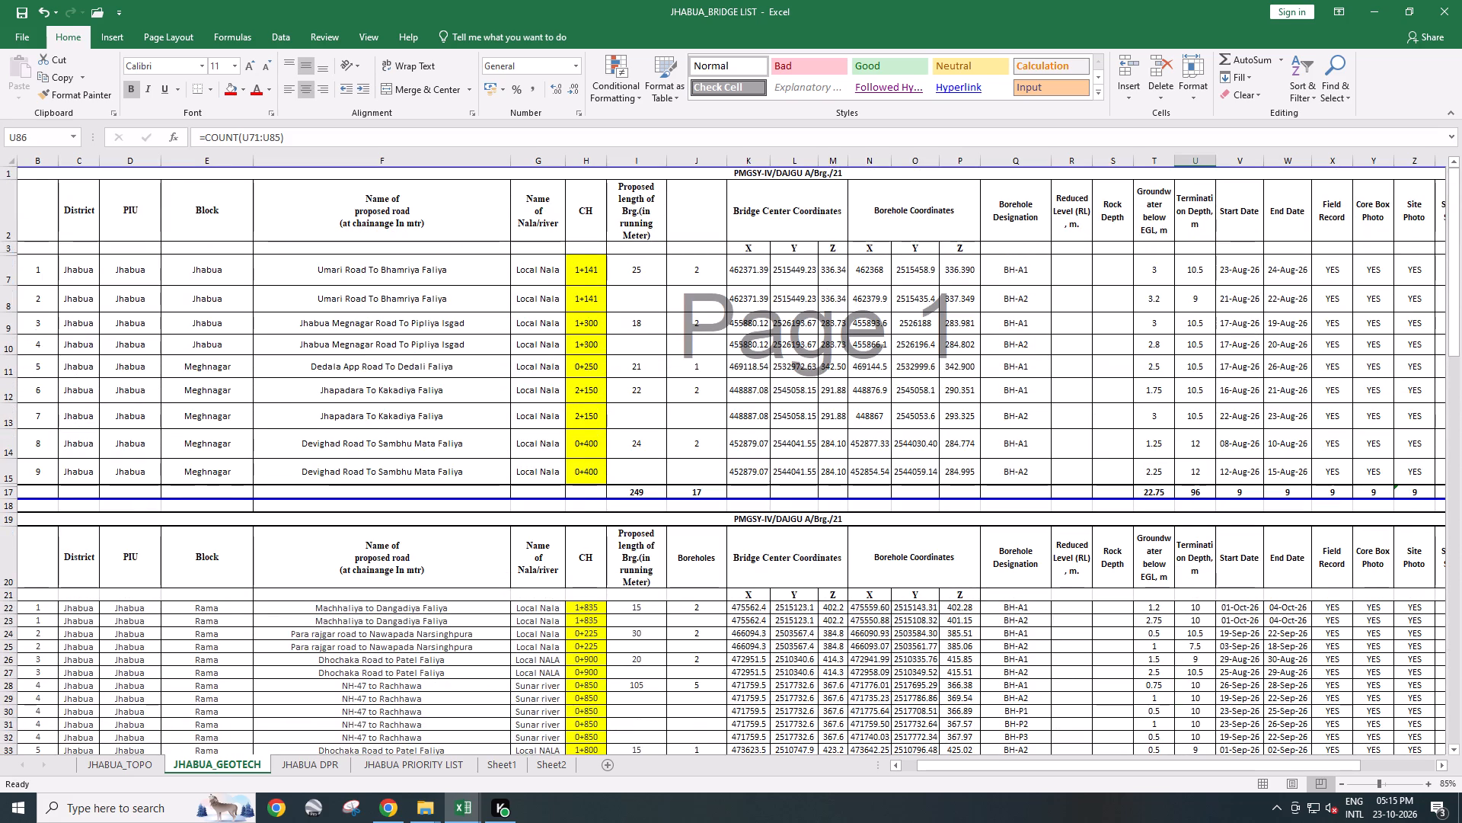
left_click(1194, 490)
scroll(1202, 534, "down", 5)
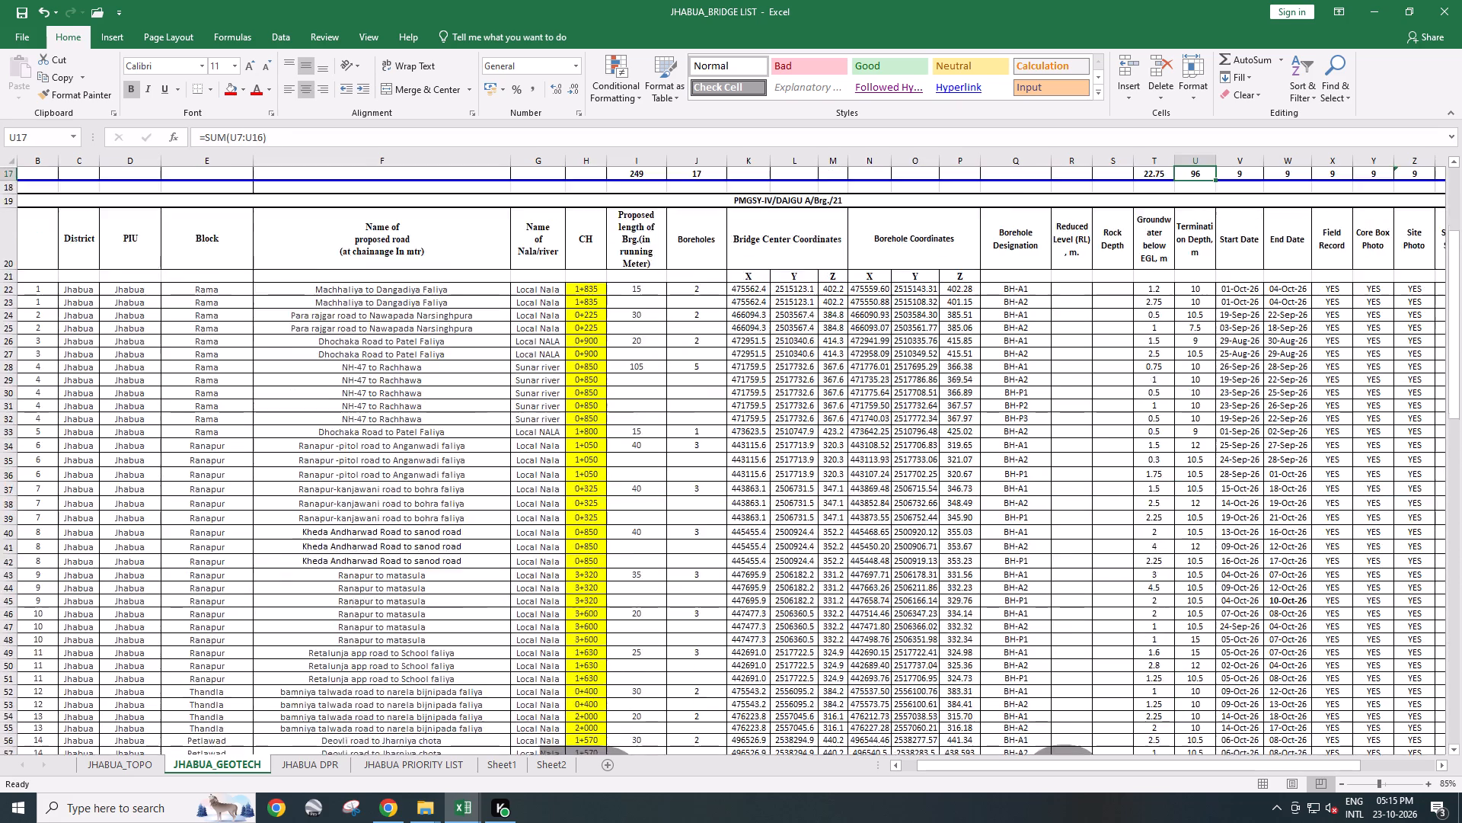
scroll(1202, 533, "down", 14)
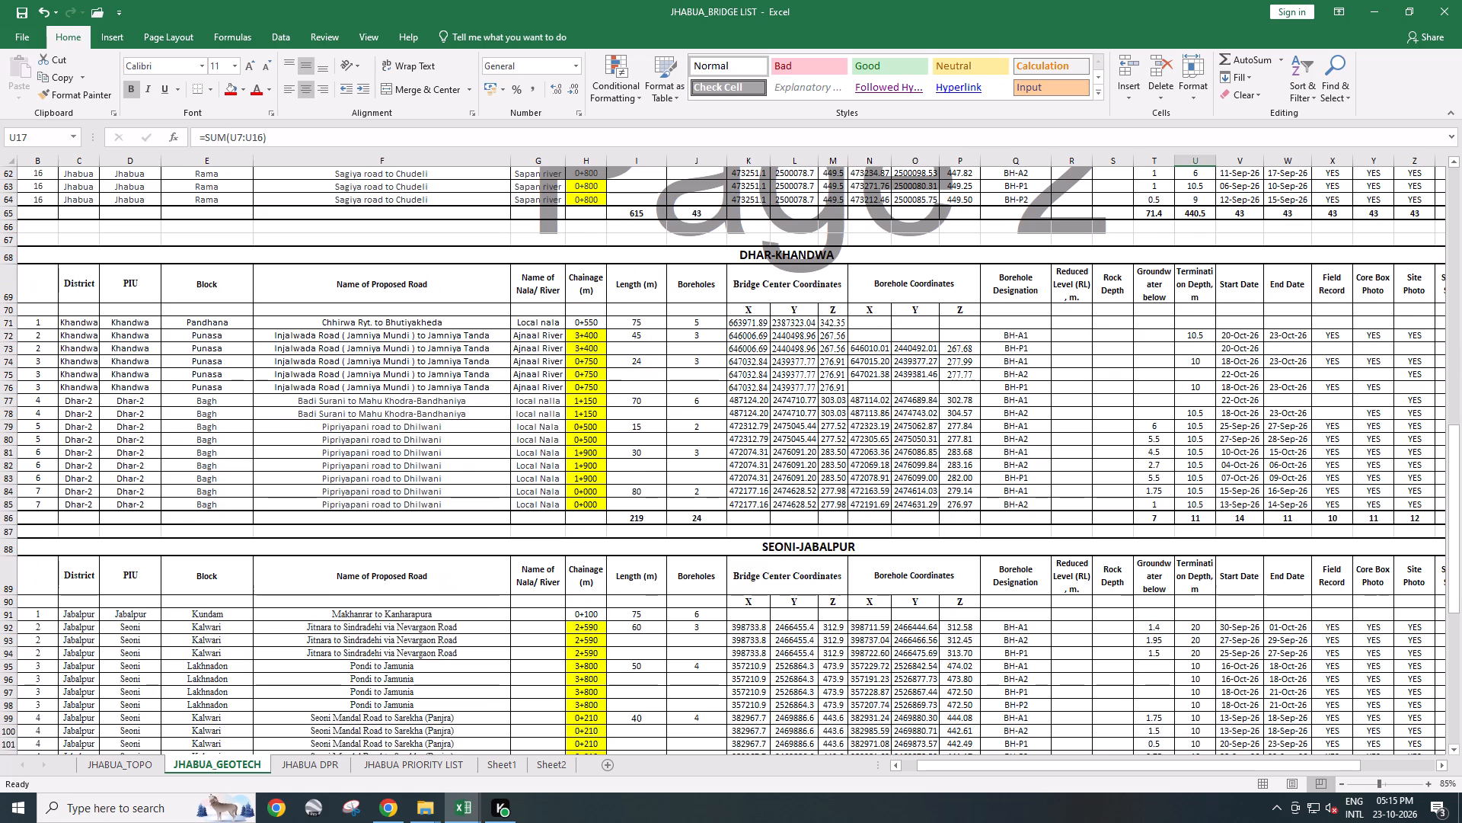
left_click(1209, 517)
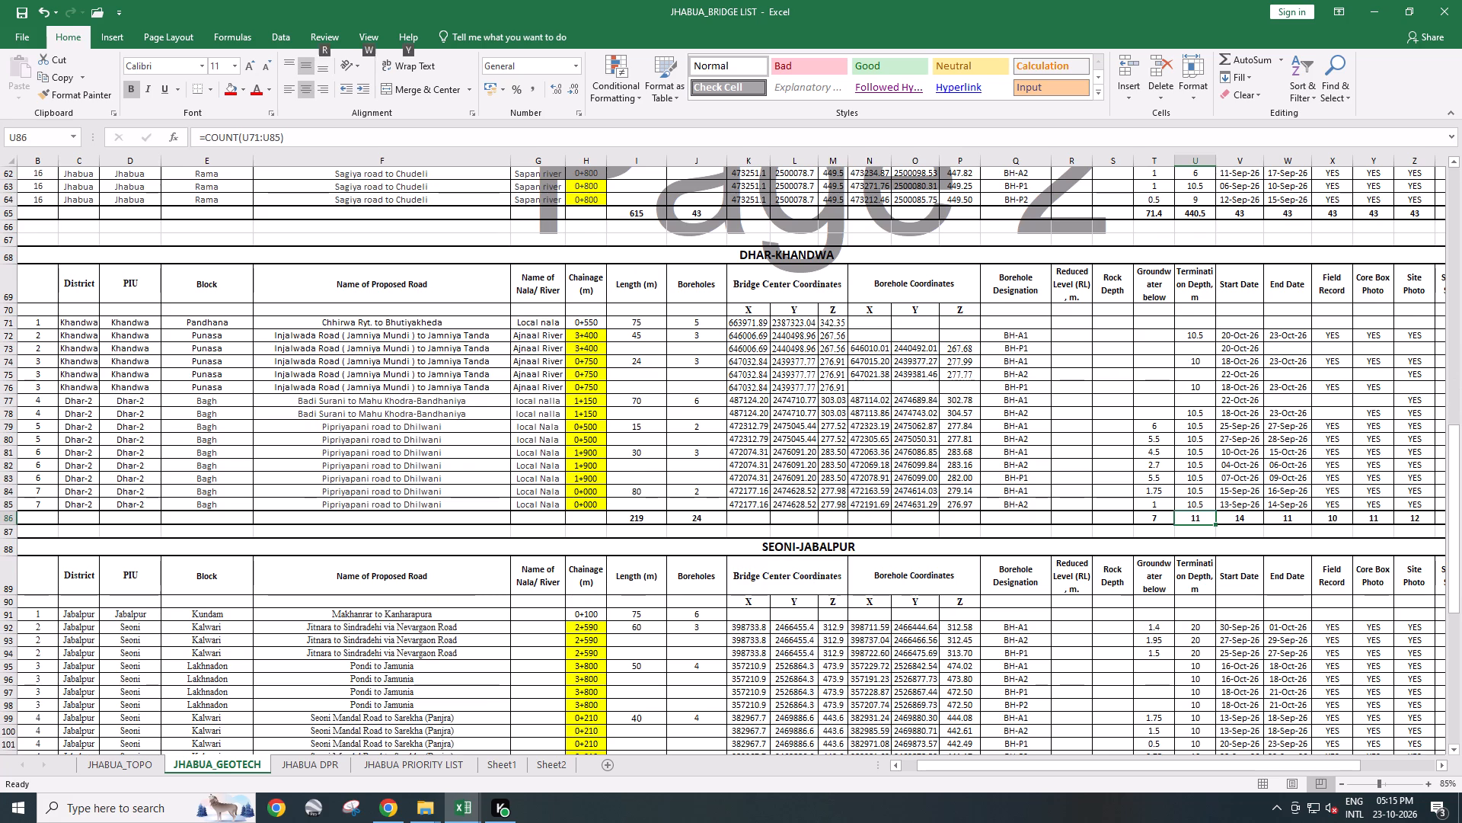
key("alt+equal")
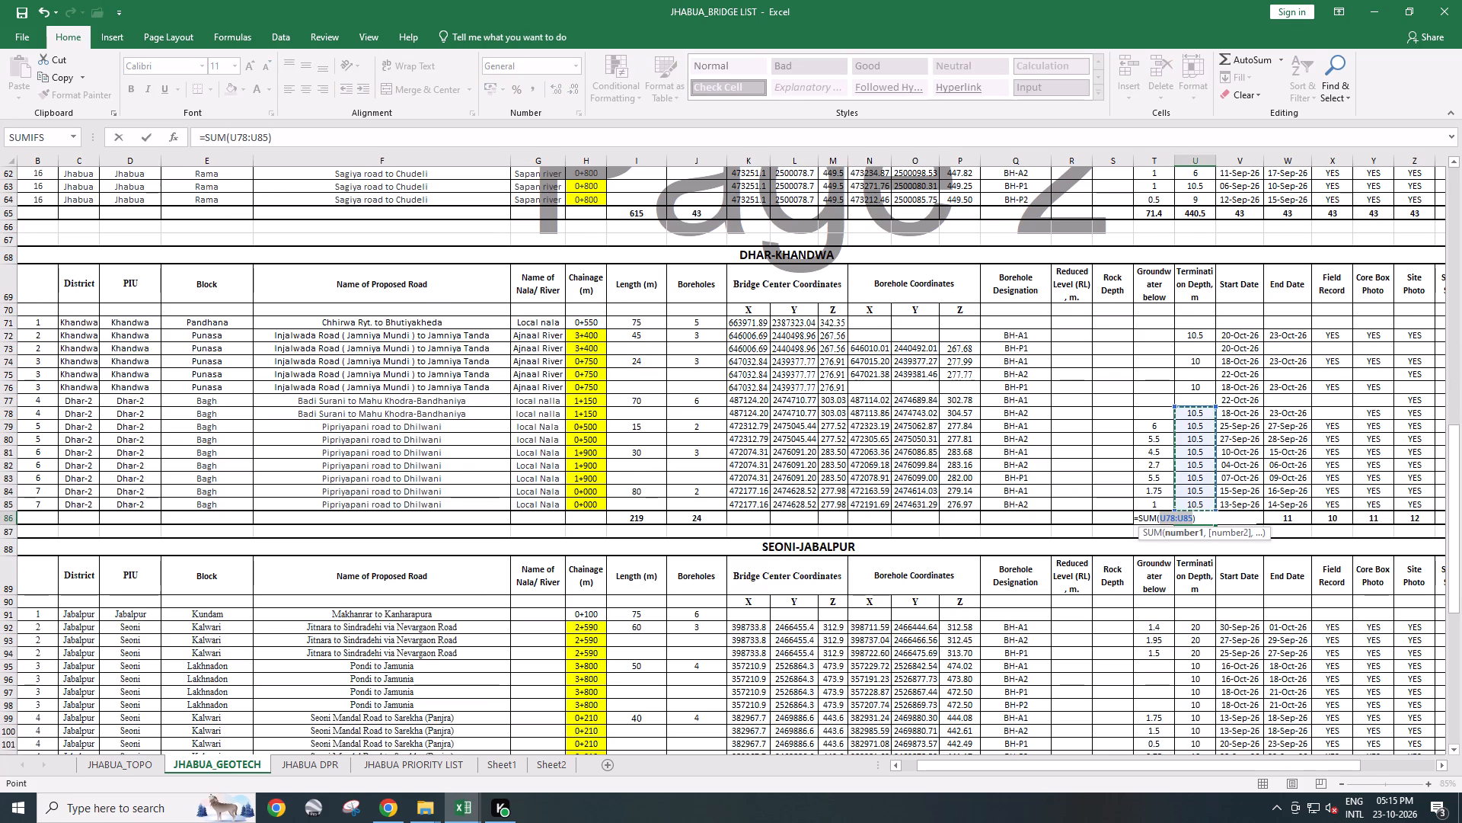
left_click_drag(1215, 407, 1205, 316)
left_click(1205, 316)
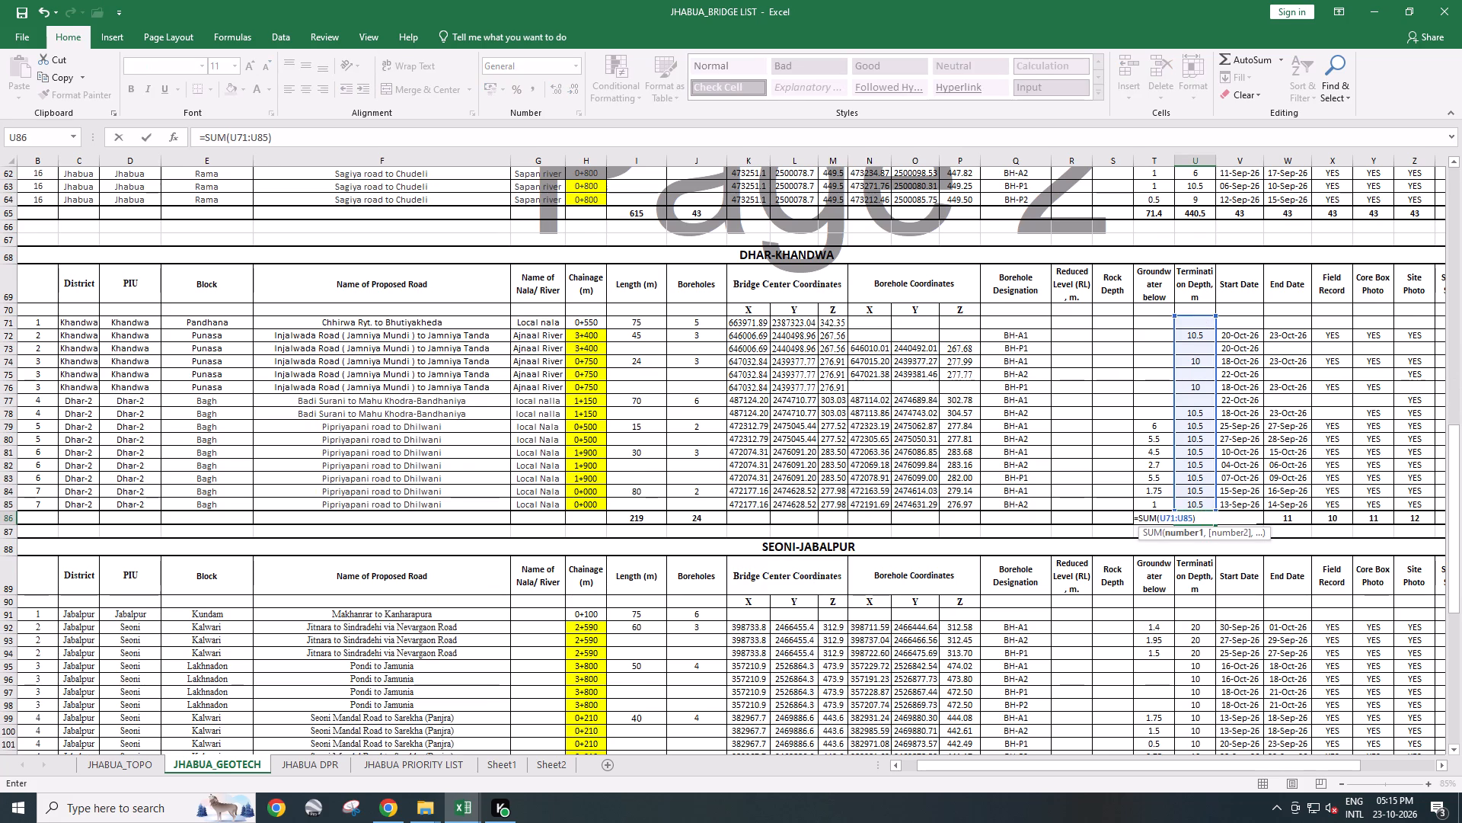
key("Return")
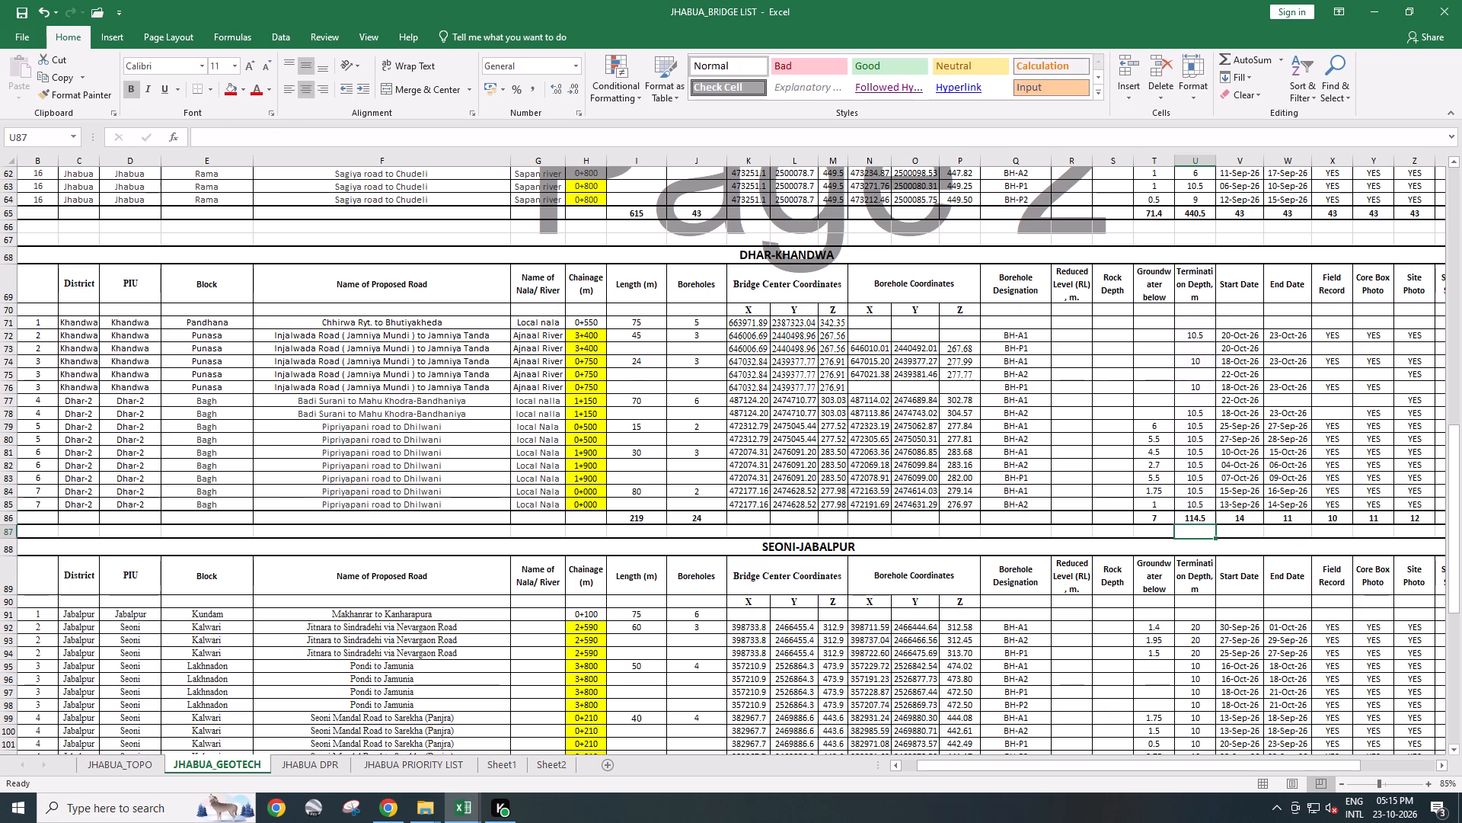
Change the COUNT formula in the SEONI-JABALPUR termination depth total, U106, to SUM over U91:U105.
scroll(1145, 629, "down", 4)
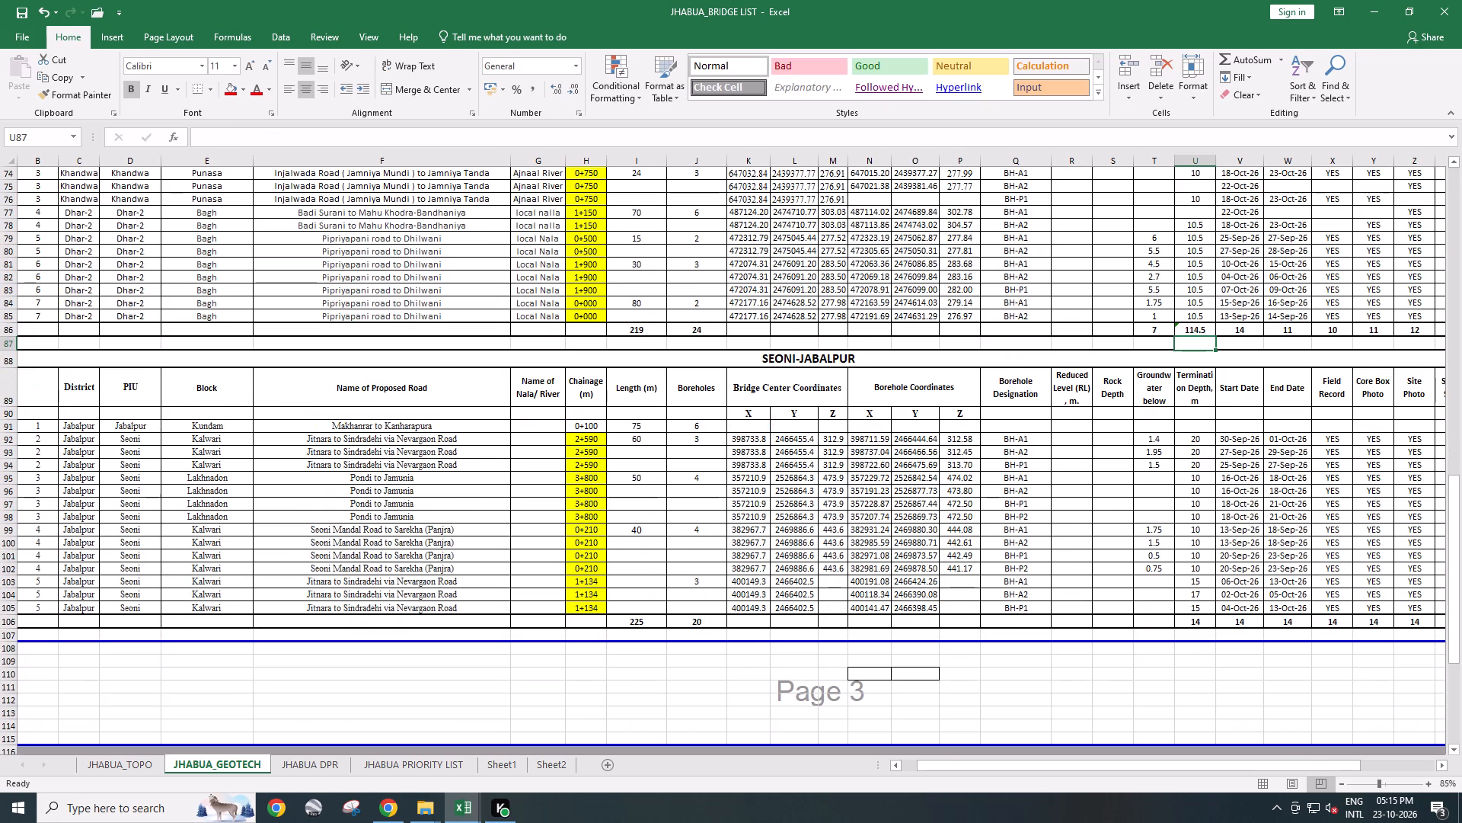
double_click(1203, 621)
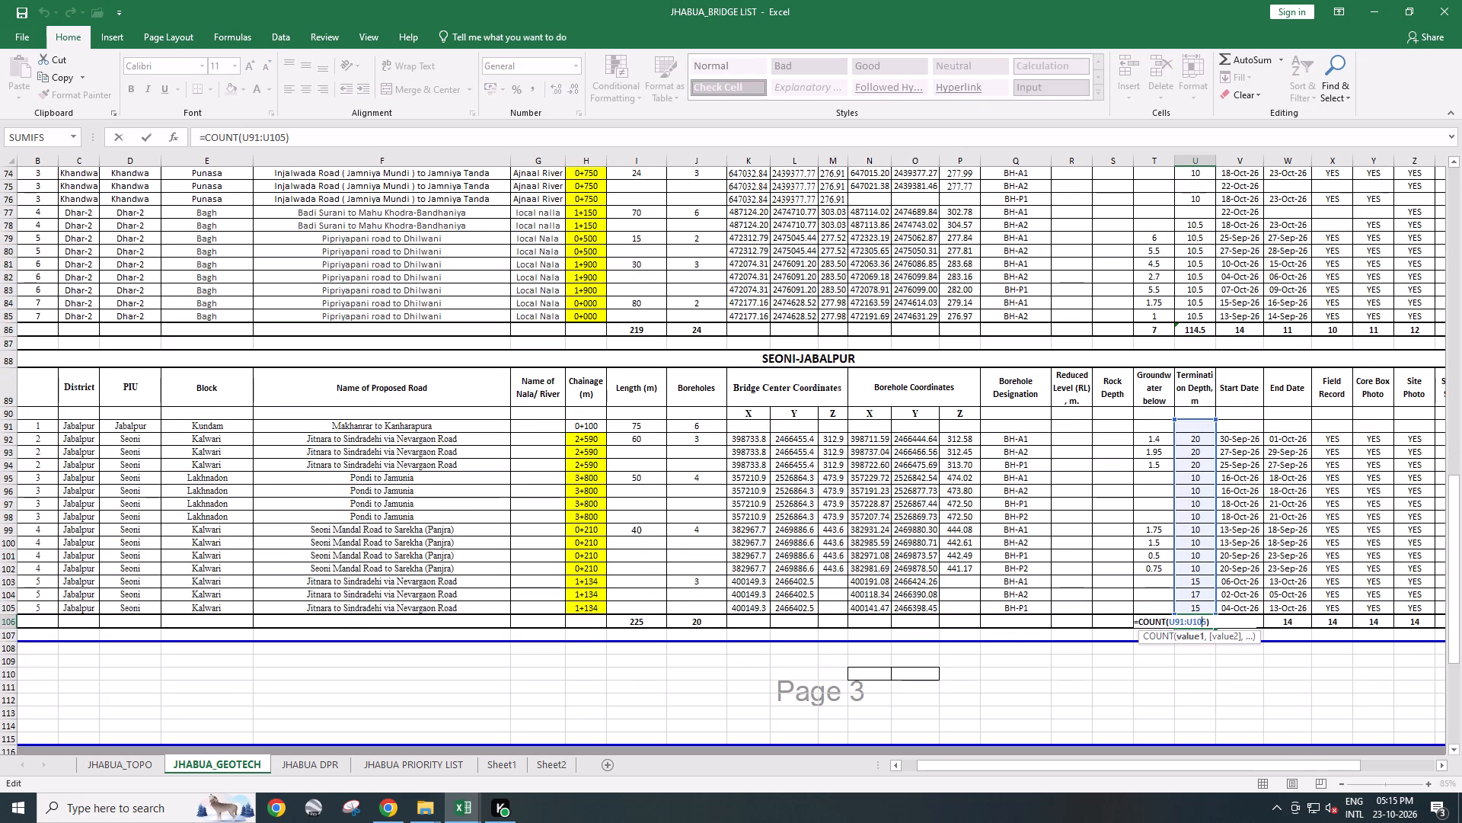
left_click(1165, 620)
key("BackSpace")
key("BackSpace")
key("BackSpace")
key("BackSpace")
key("BackSpace")
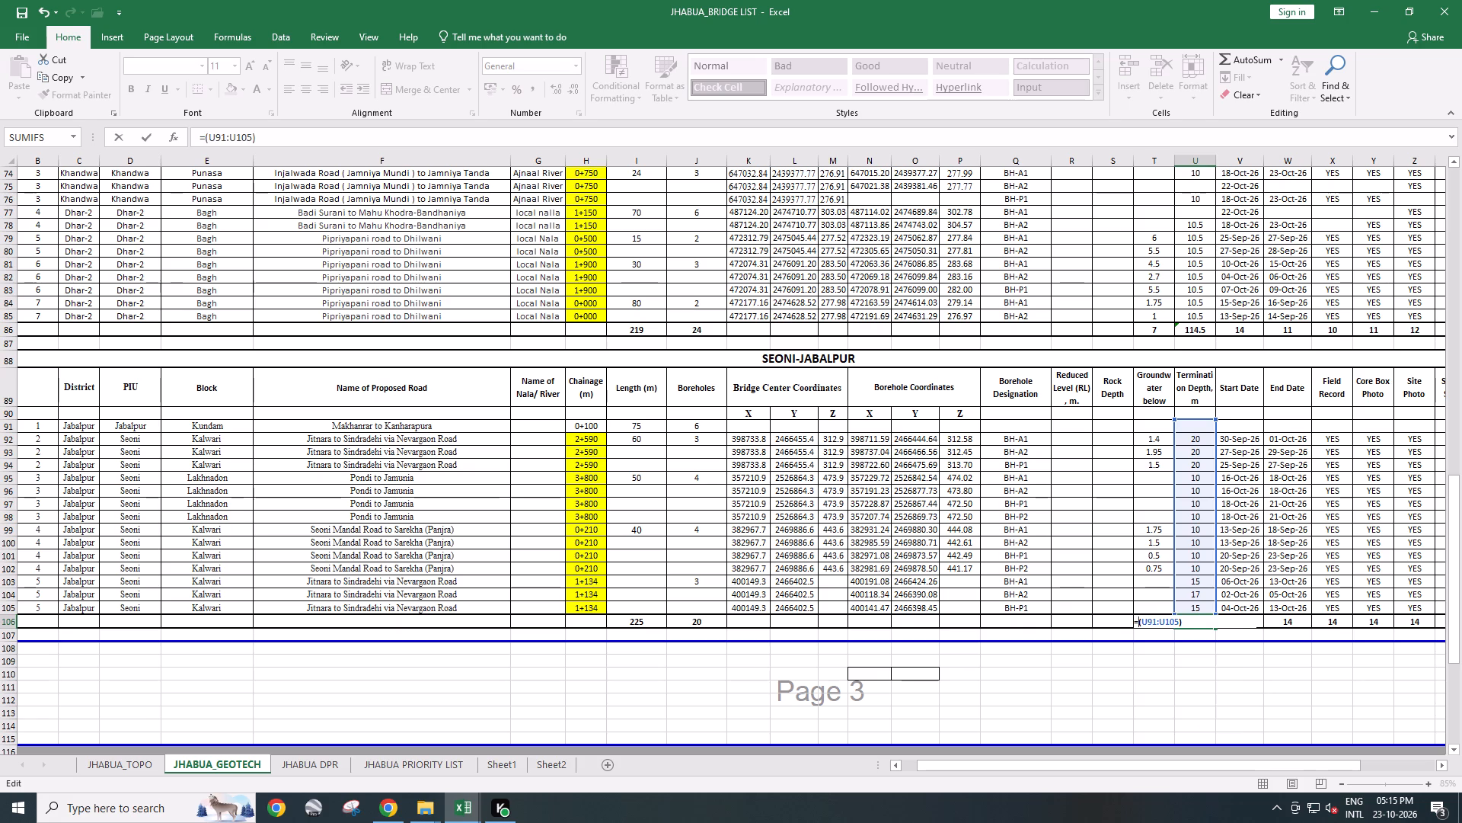
type("sum")
key("Return")
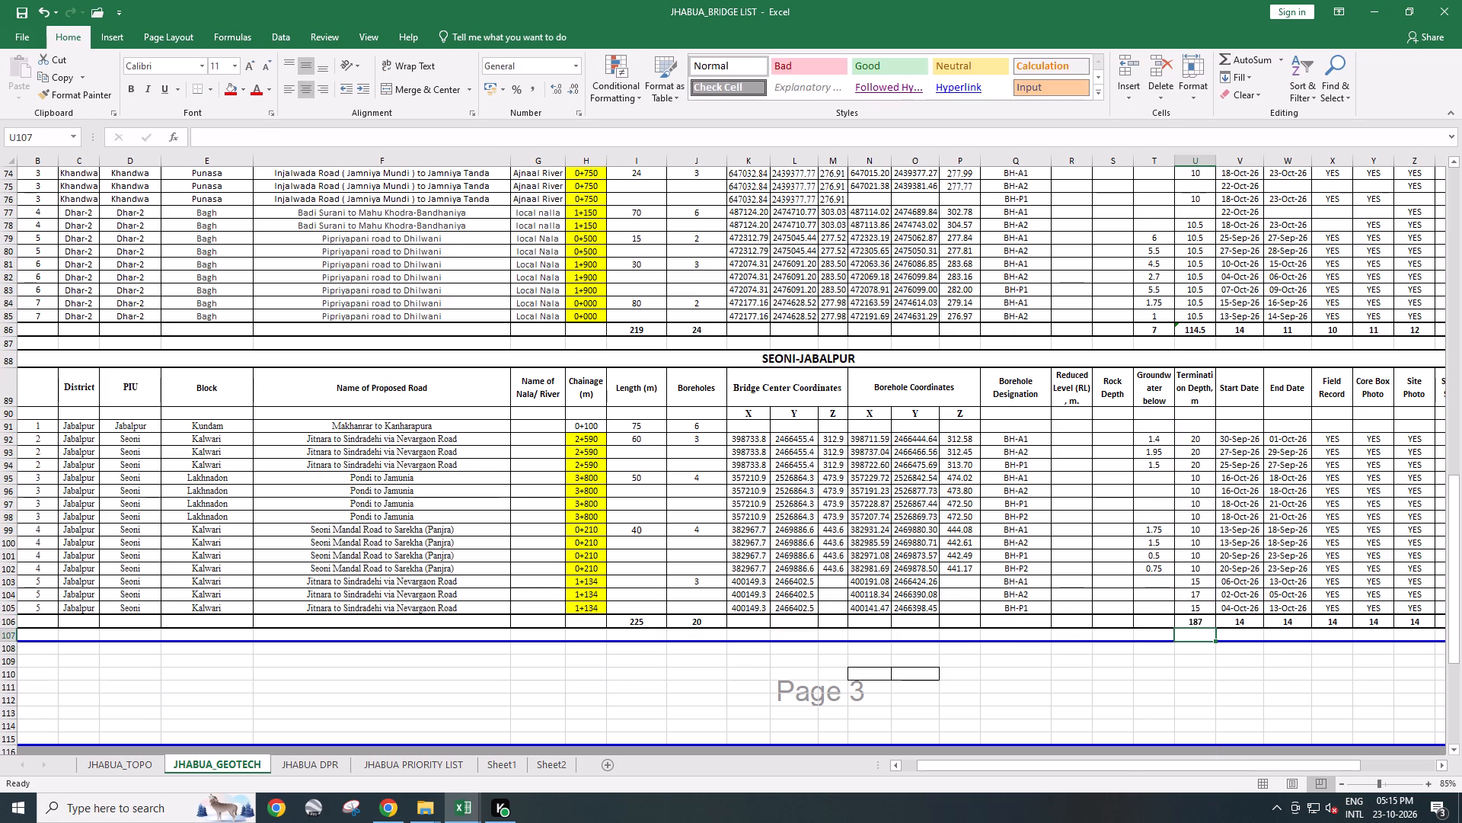
double_click(1208, 617)
left_click(1202, 679)
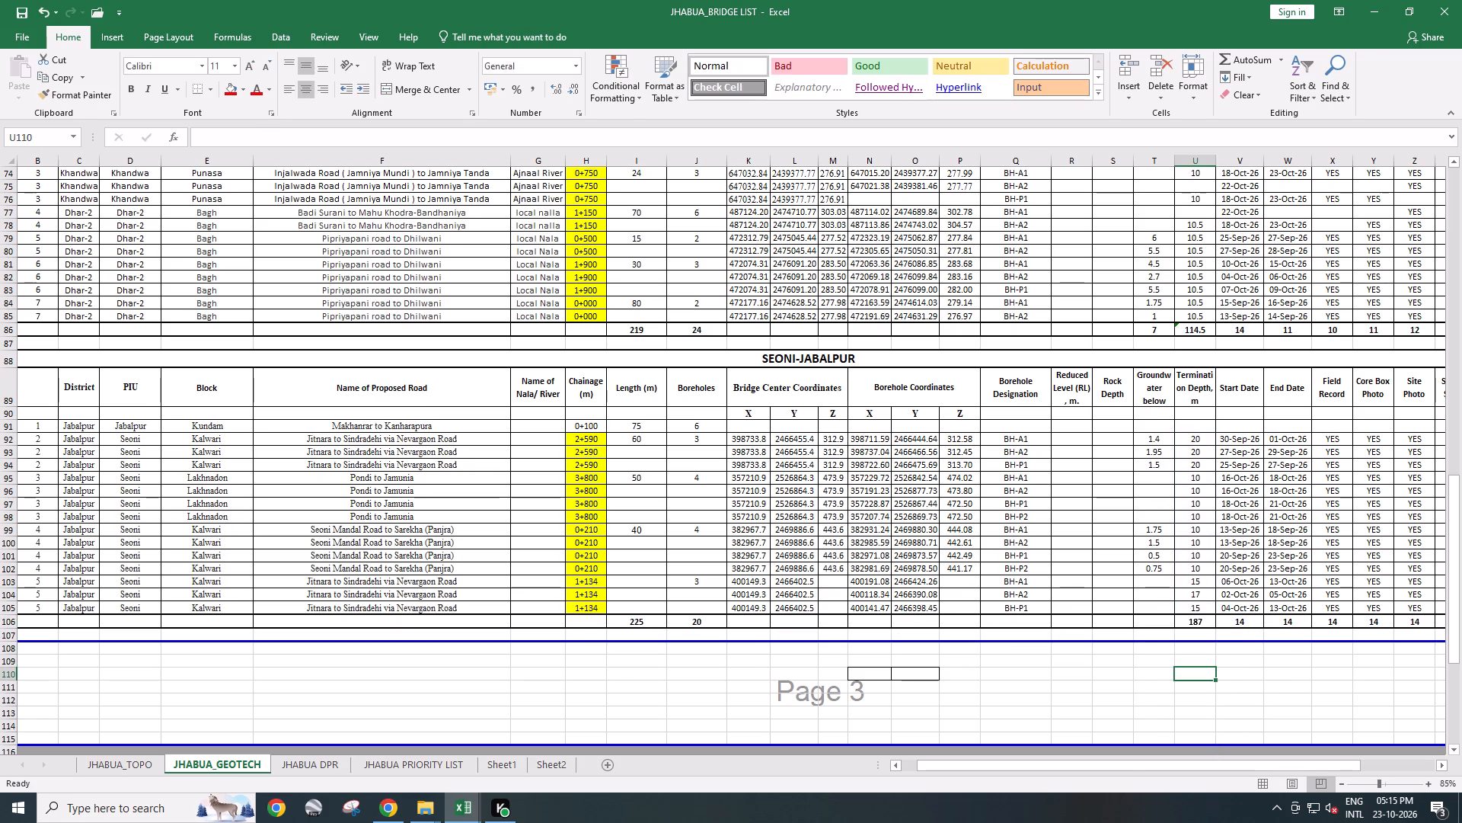
Ignore the error flag on the DHAR-KHANDWA termination depth total in U86, and save the workbook.
left_click(1198, 330)
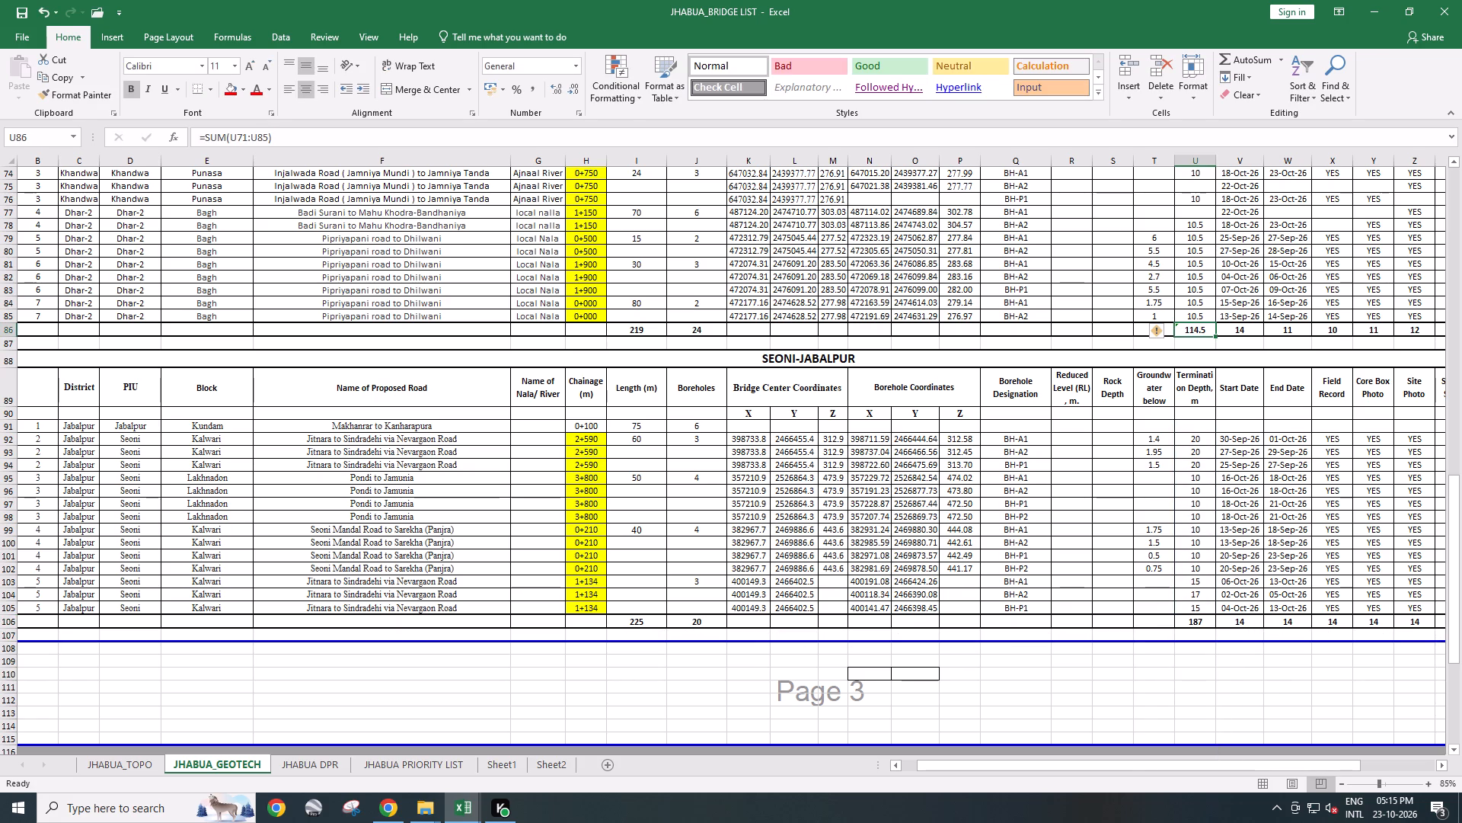
left_click(1162, 333)
left_click(1186, 406)
key("ctrl+s")
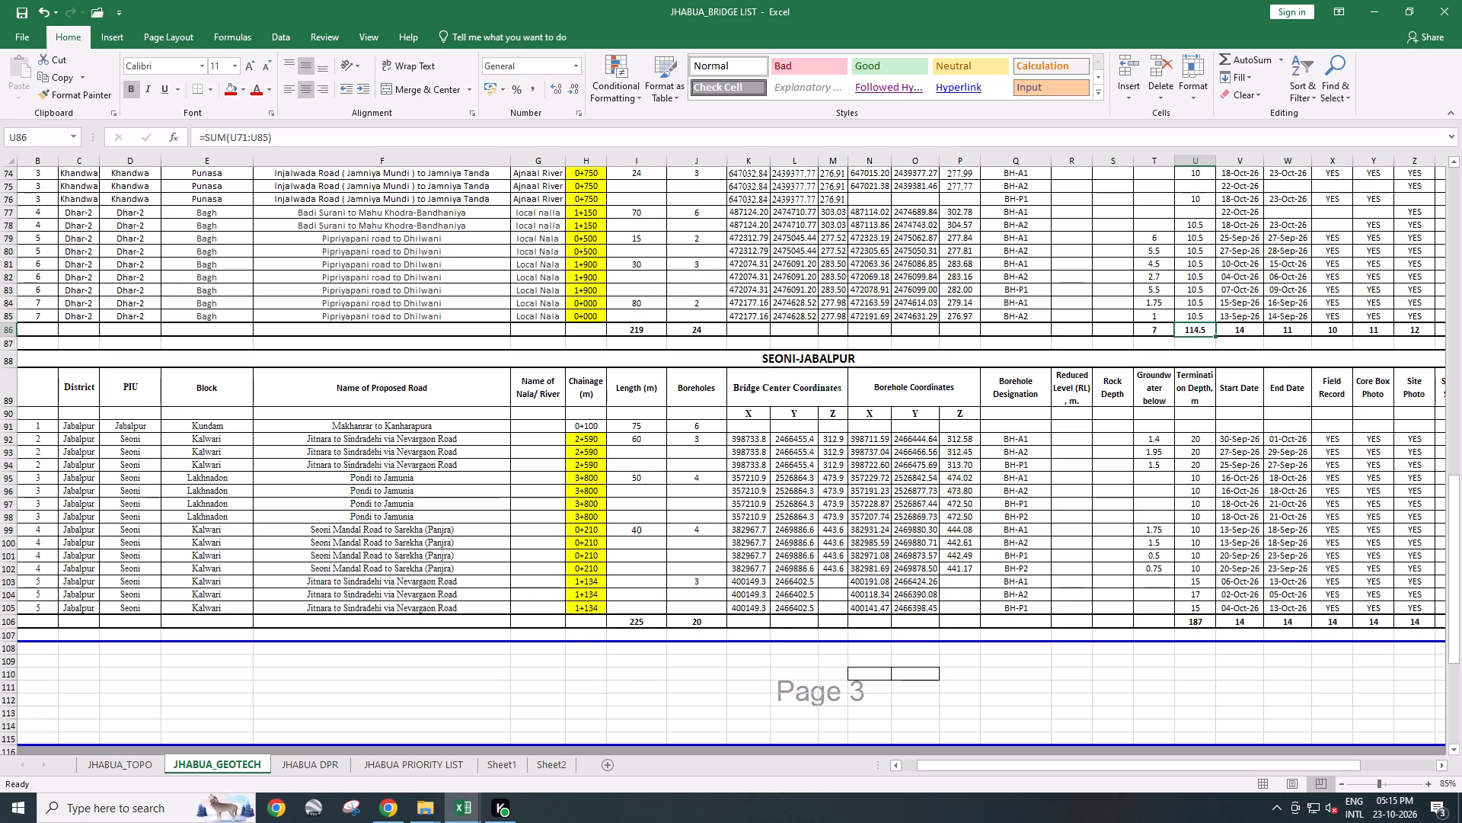
Review the termination depth total formulas of the second Jhabua table, DHAR-KHANDWA and SEONI-JABALPUR.
scroll(1199, 576, "up", 20)
scroll(1199, 576, "up", 4)
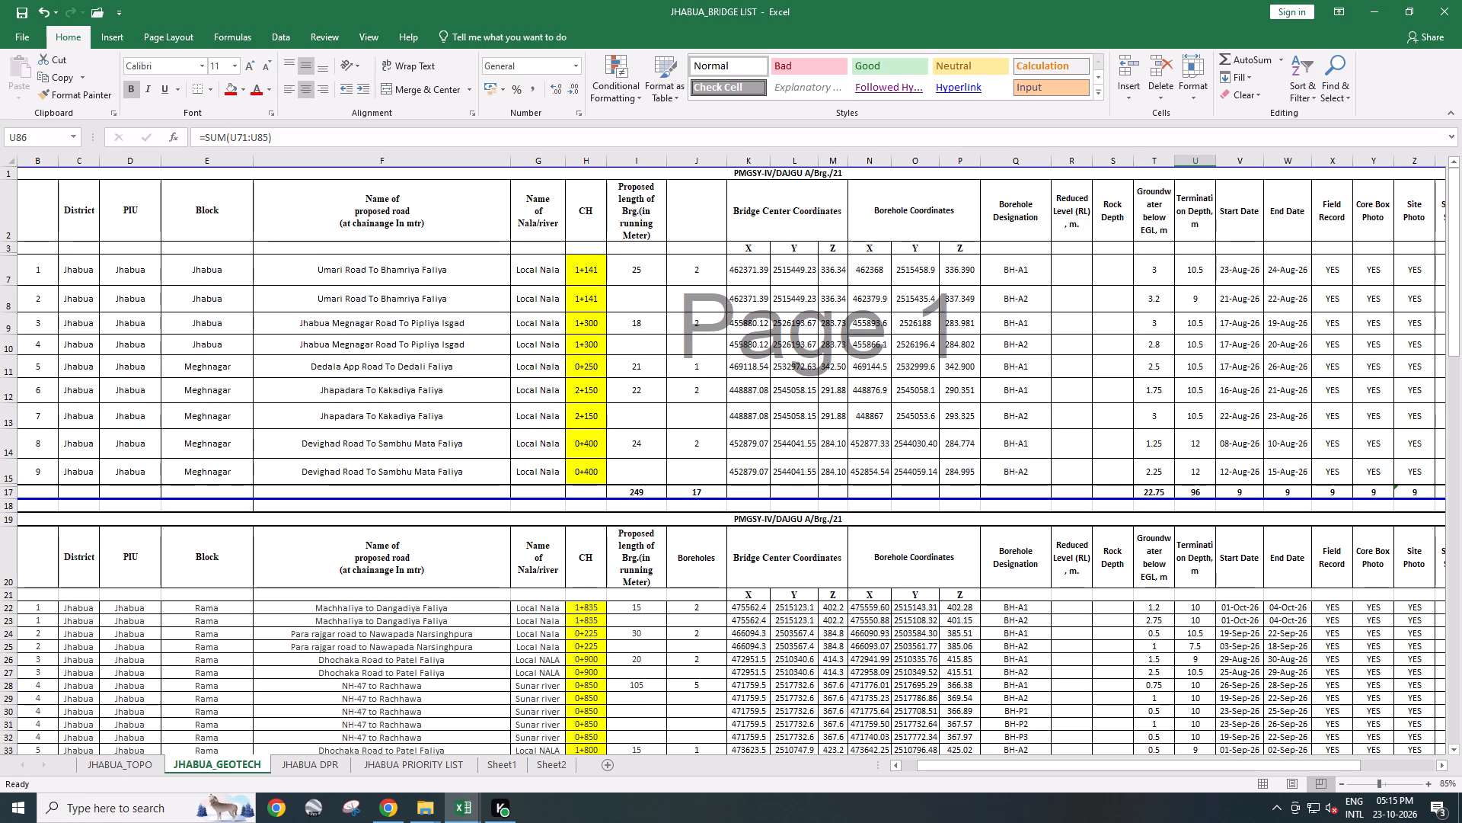
scroll(1198, 570, "down", 10)
left_click(1201, 568)
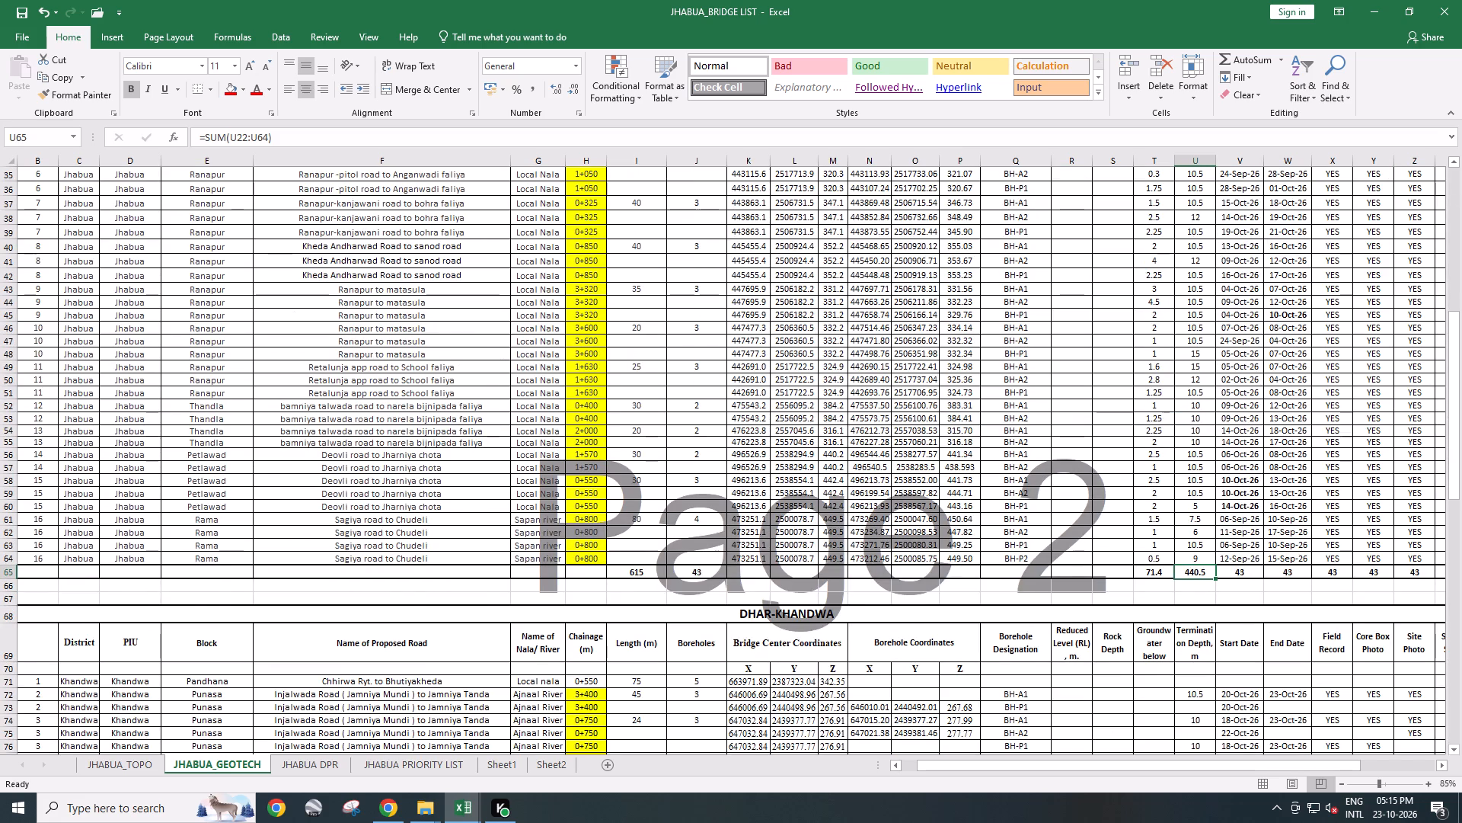
scroll(1206, 646, "down", 7)
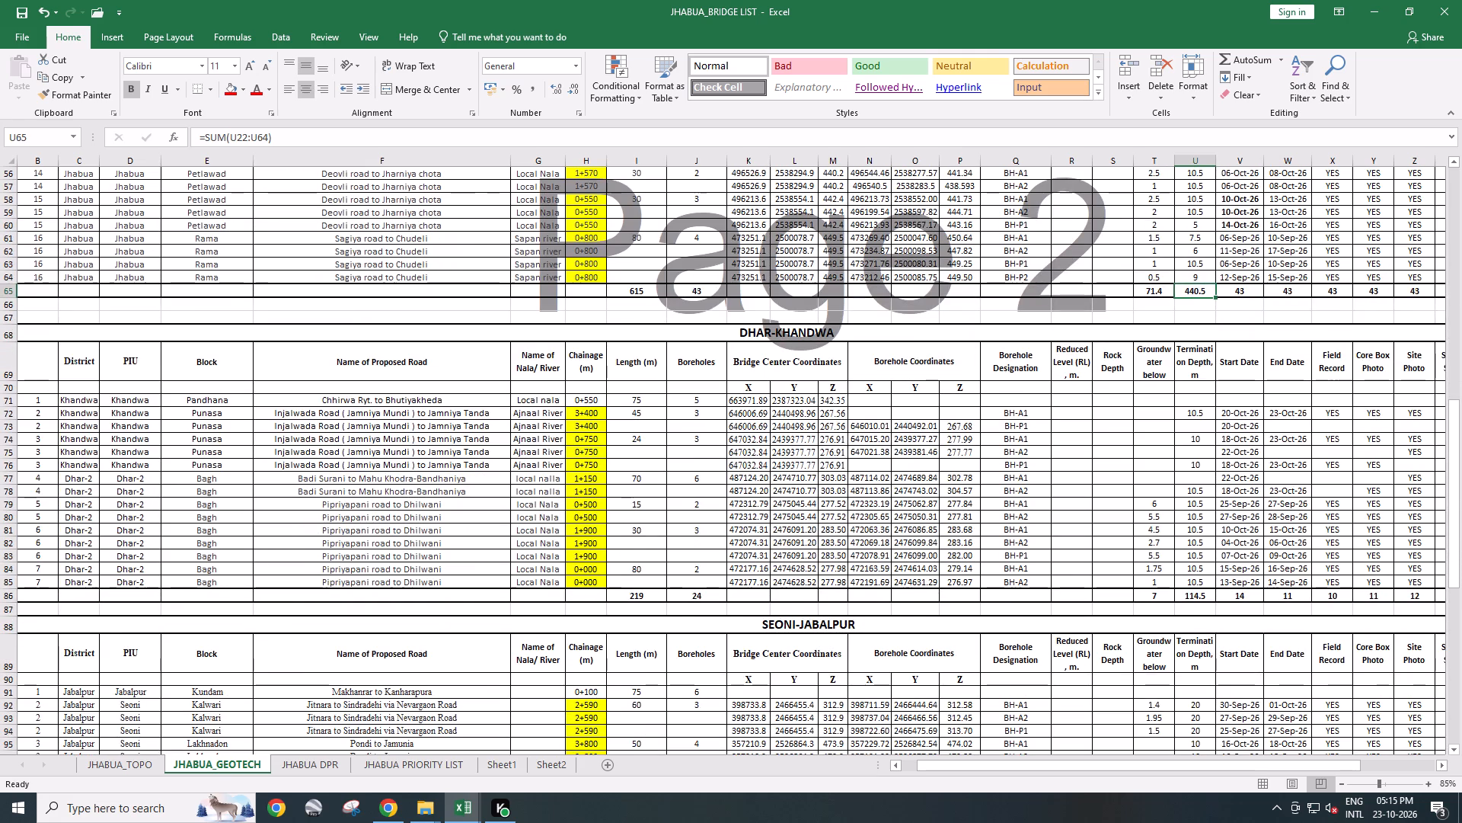
left_click(1201, 600)
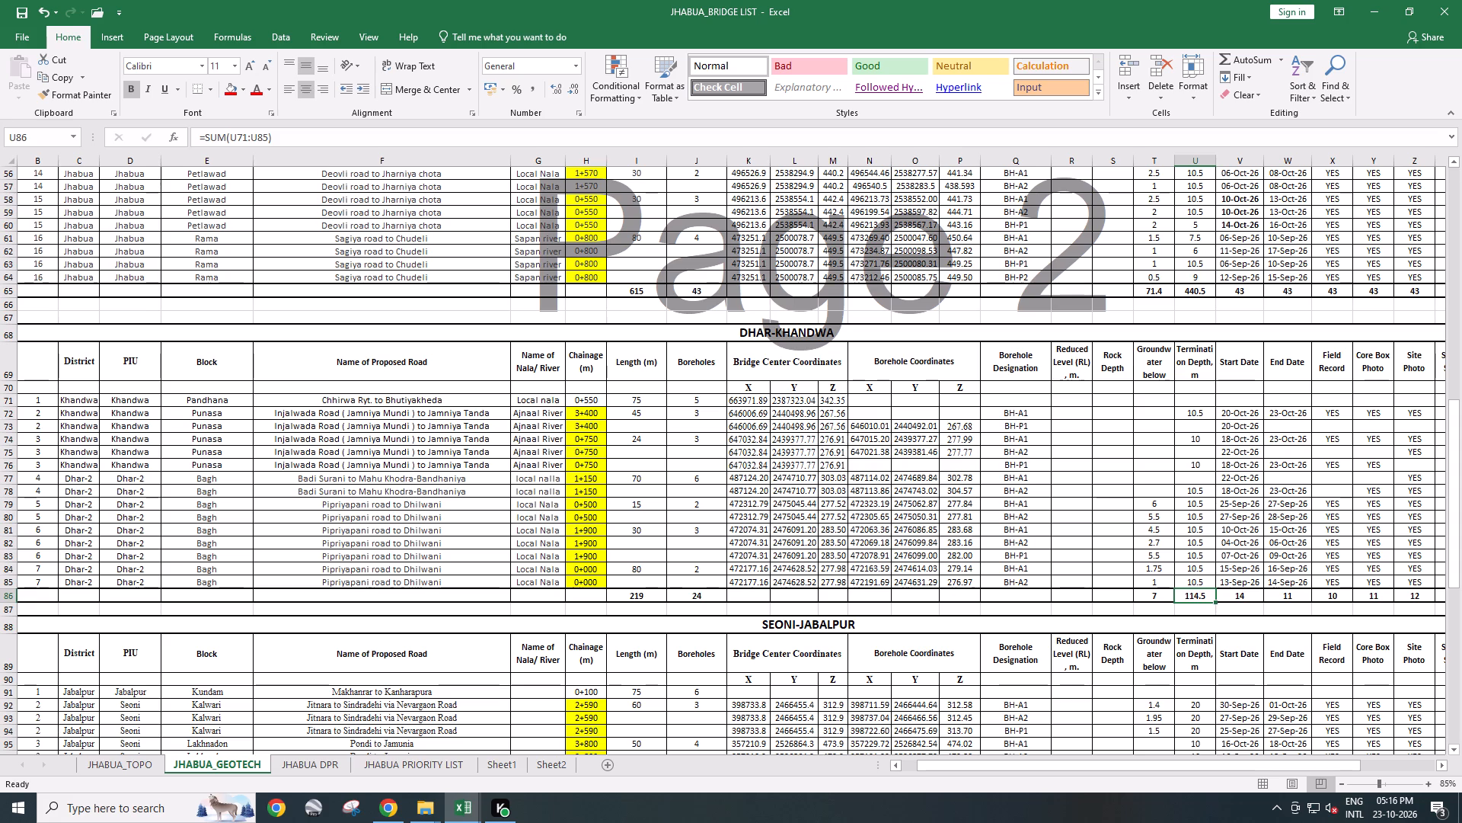
scroll(1215, 641, "down", 7)
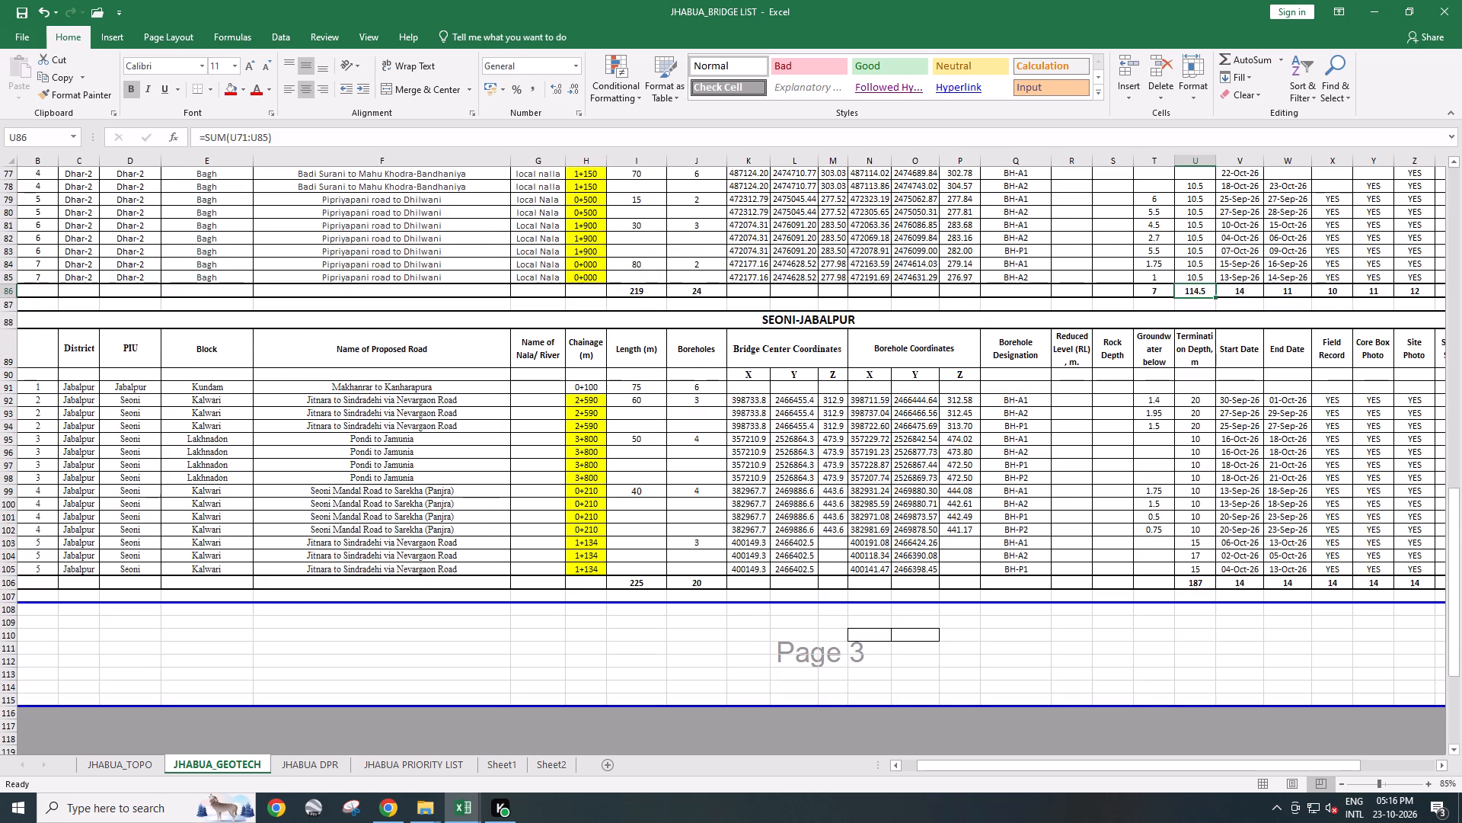
left_click(1199, 584)
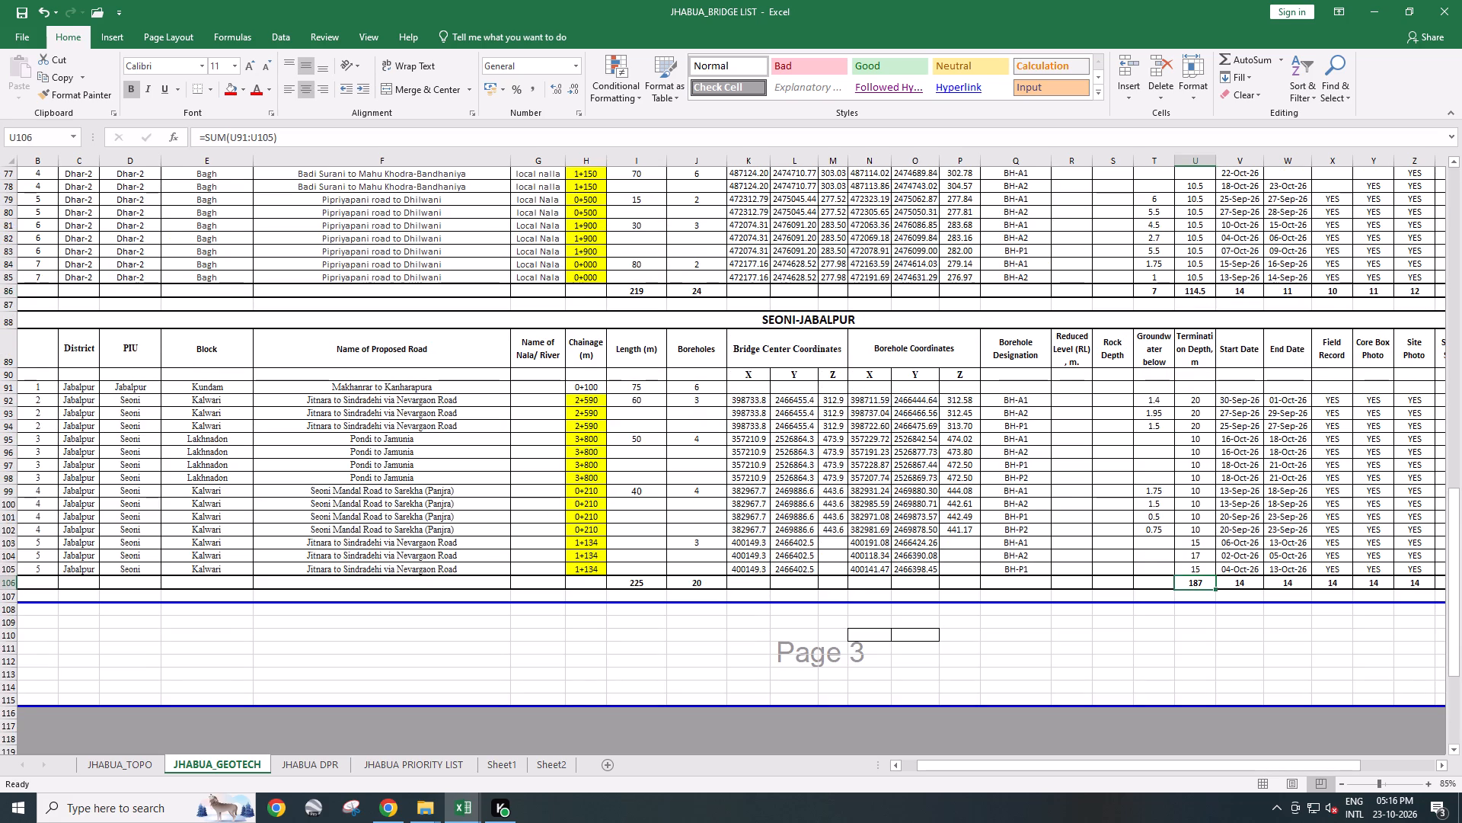
In cell U109 below the SEONI-JABALPUR table, add the four tables' termination depth totals with =U17+U65+U86+U106.
left_click(1202, 626)
key("equal")
scroll(1198, 640, "up", 3)
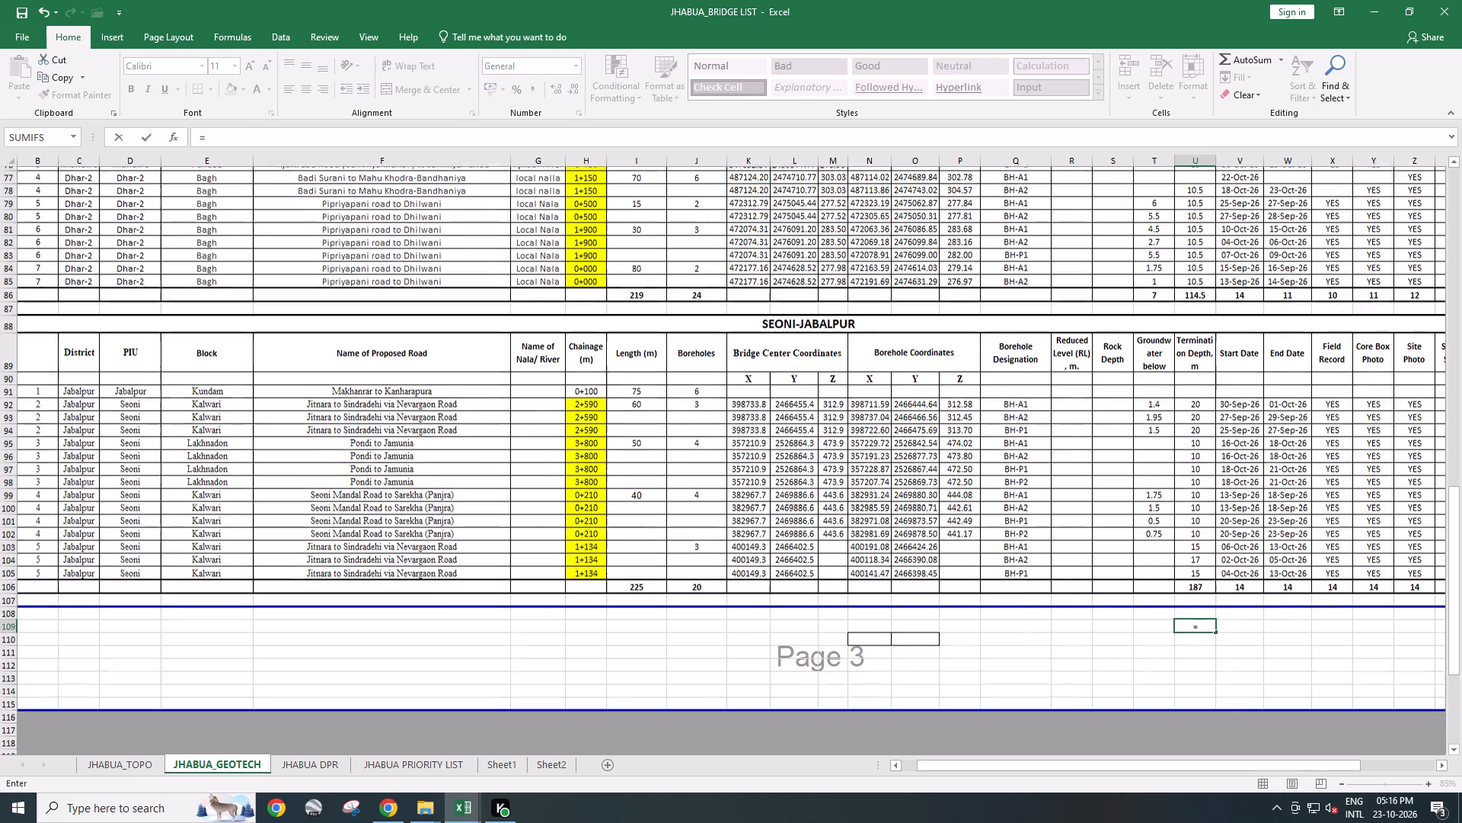
scroll(1190, 616, "up", 16)
scroll(1183, 507, "down", 1)
scroll(1183, 507, "up", 6)
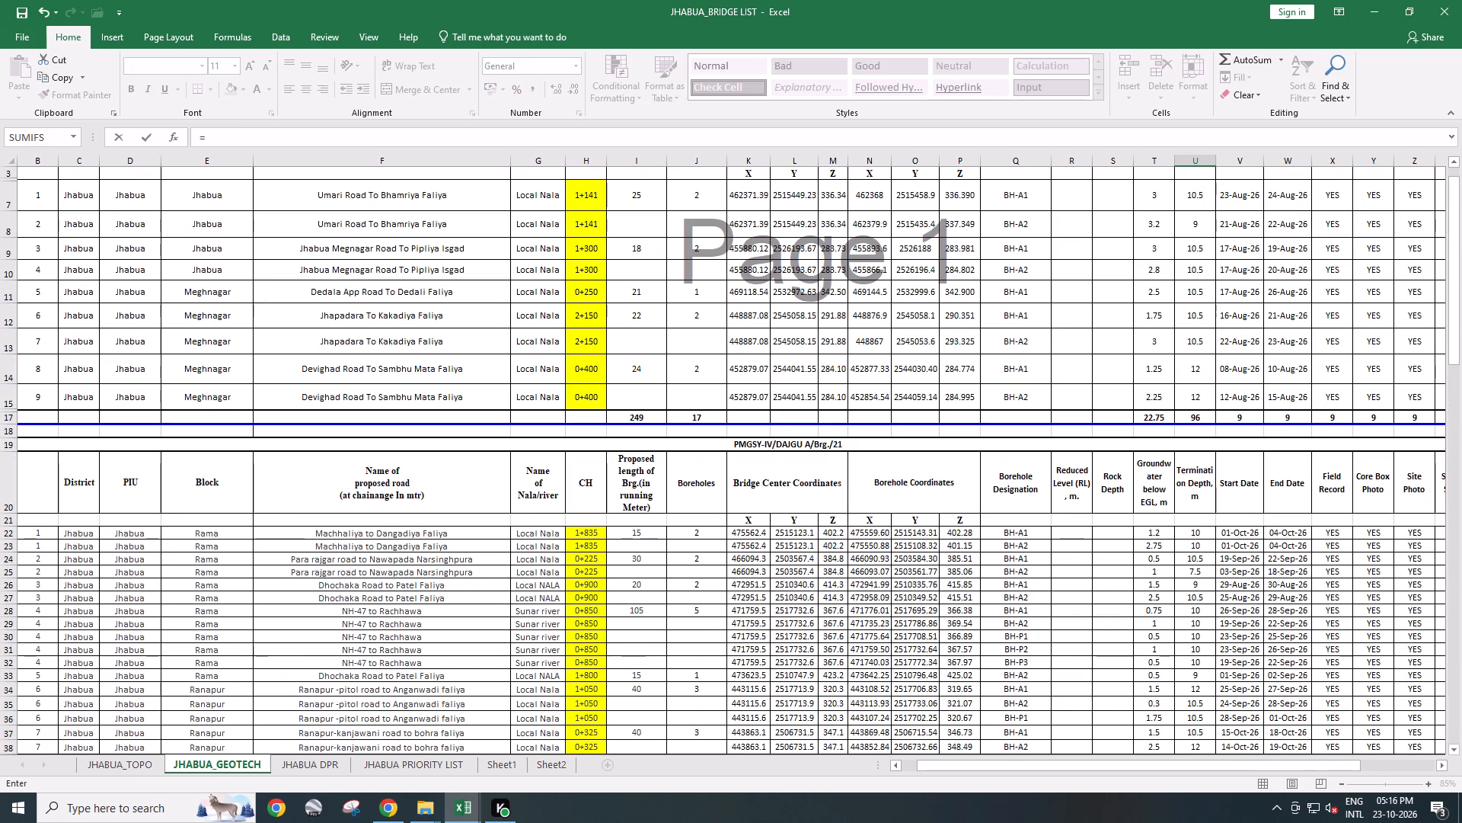
left_click(1204, 421)
left_click(1206, 411)
key("plus")
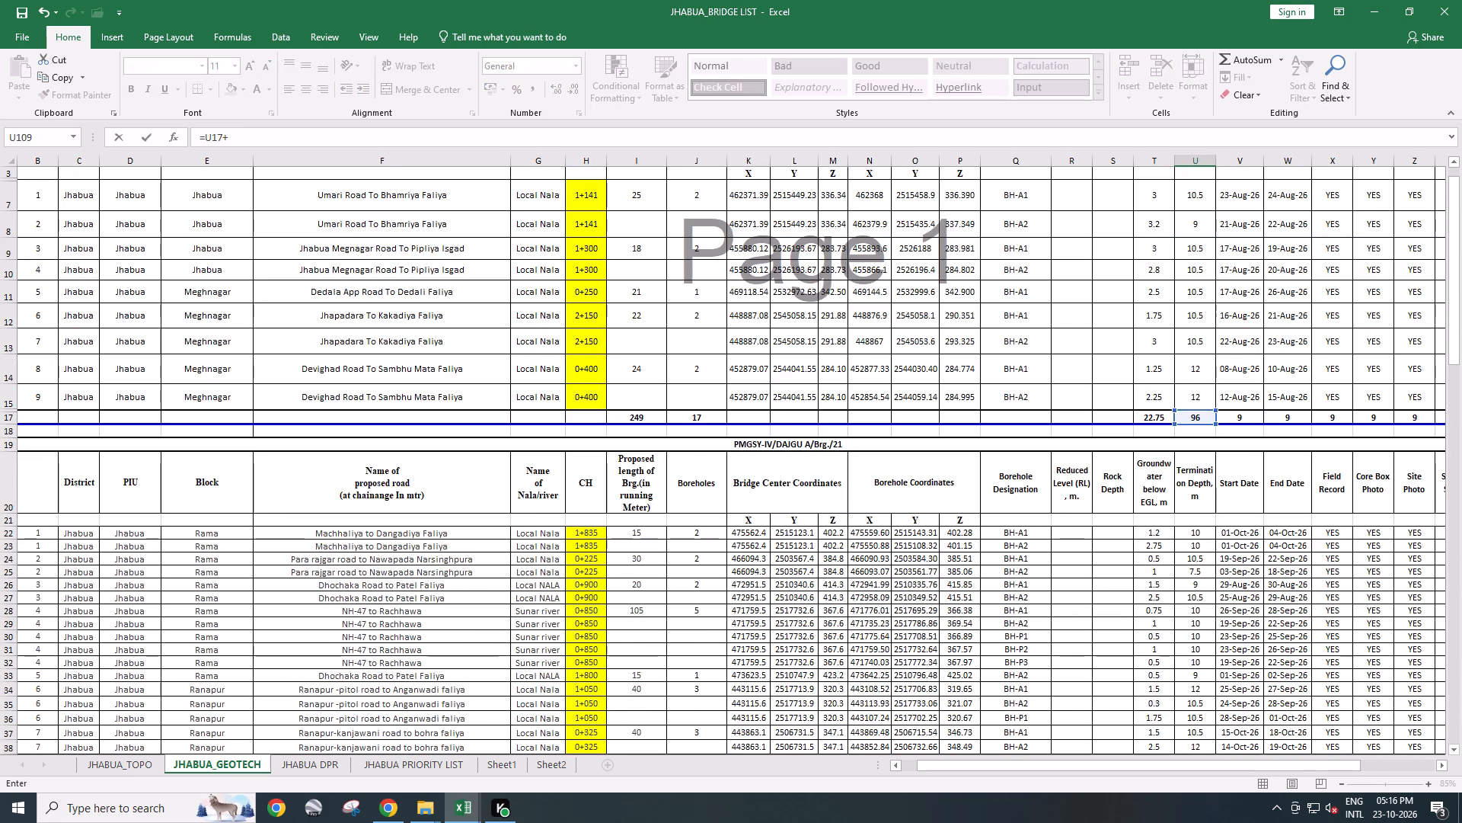
scroll(1191, 580, "down", 10)
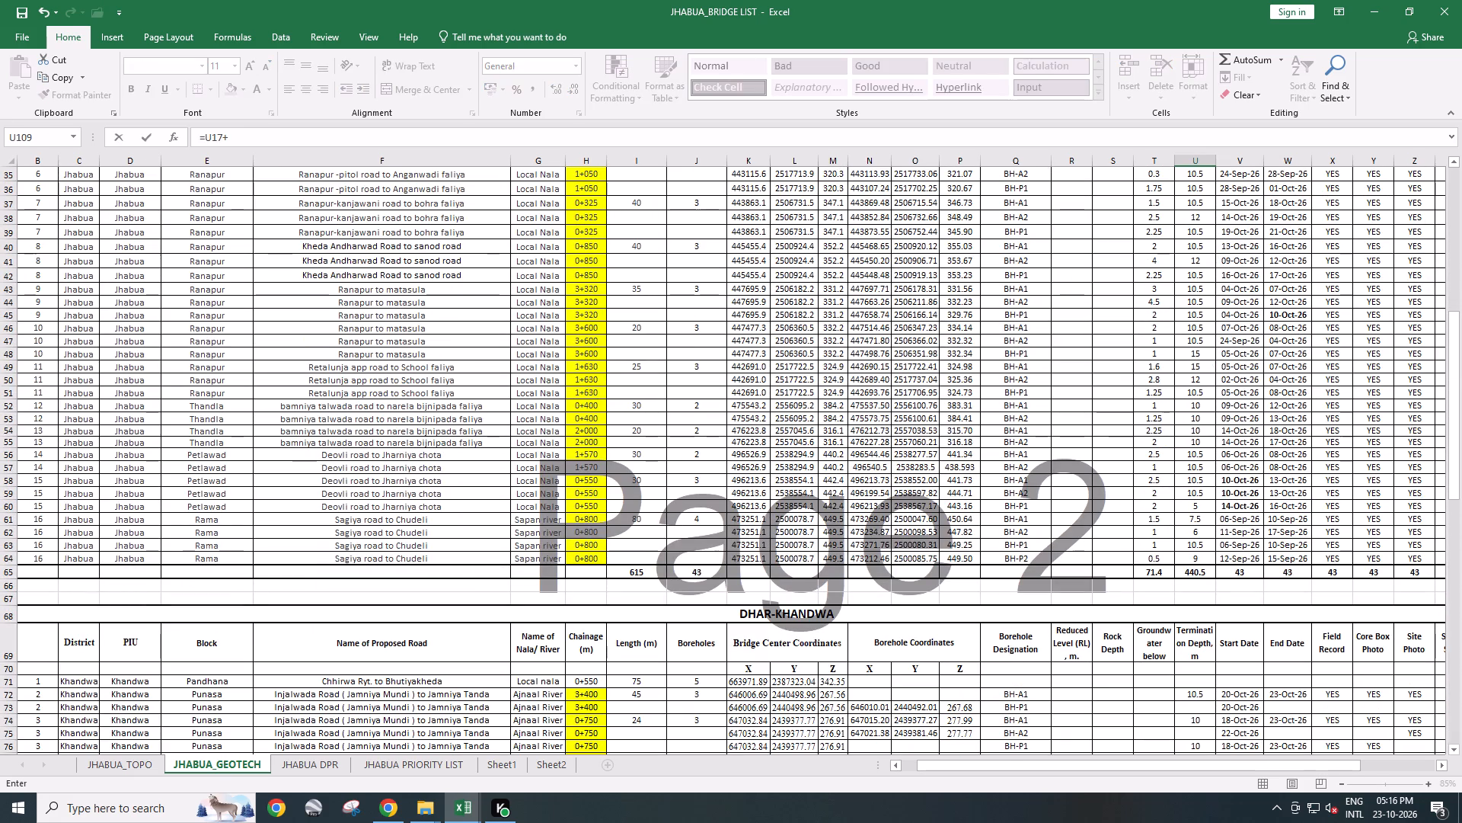
left_click(1208, 575)
key("plus")
scroll(1211, 599, "down", 8)
left_click(1195, 558)
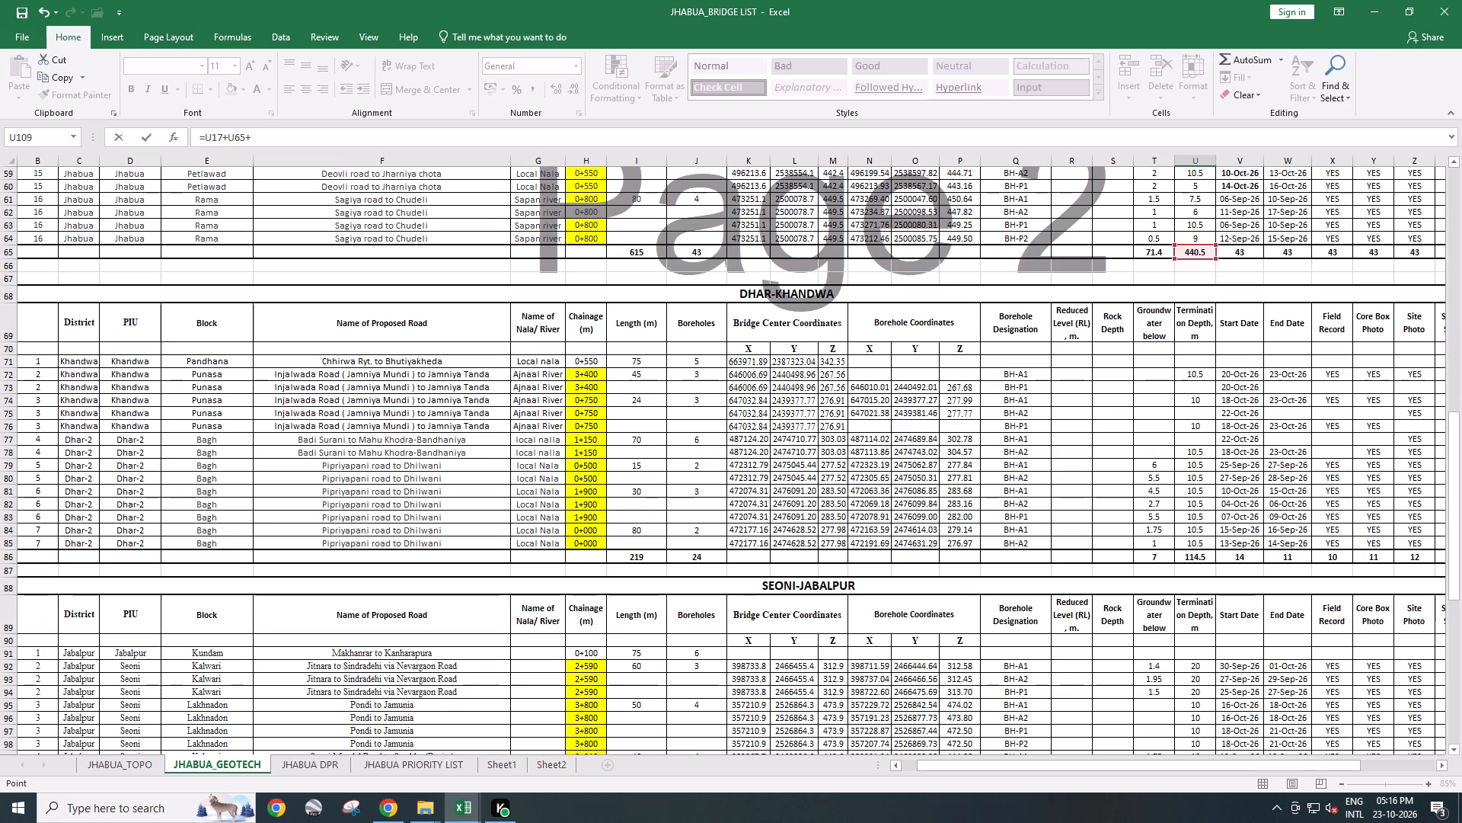
key("plus")
scroll(1204, 598, "down", 6)
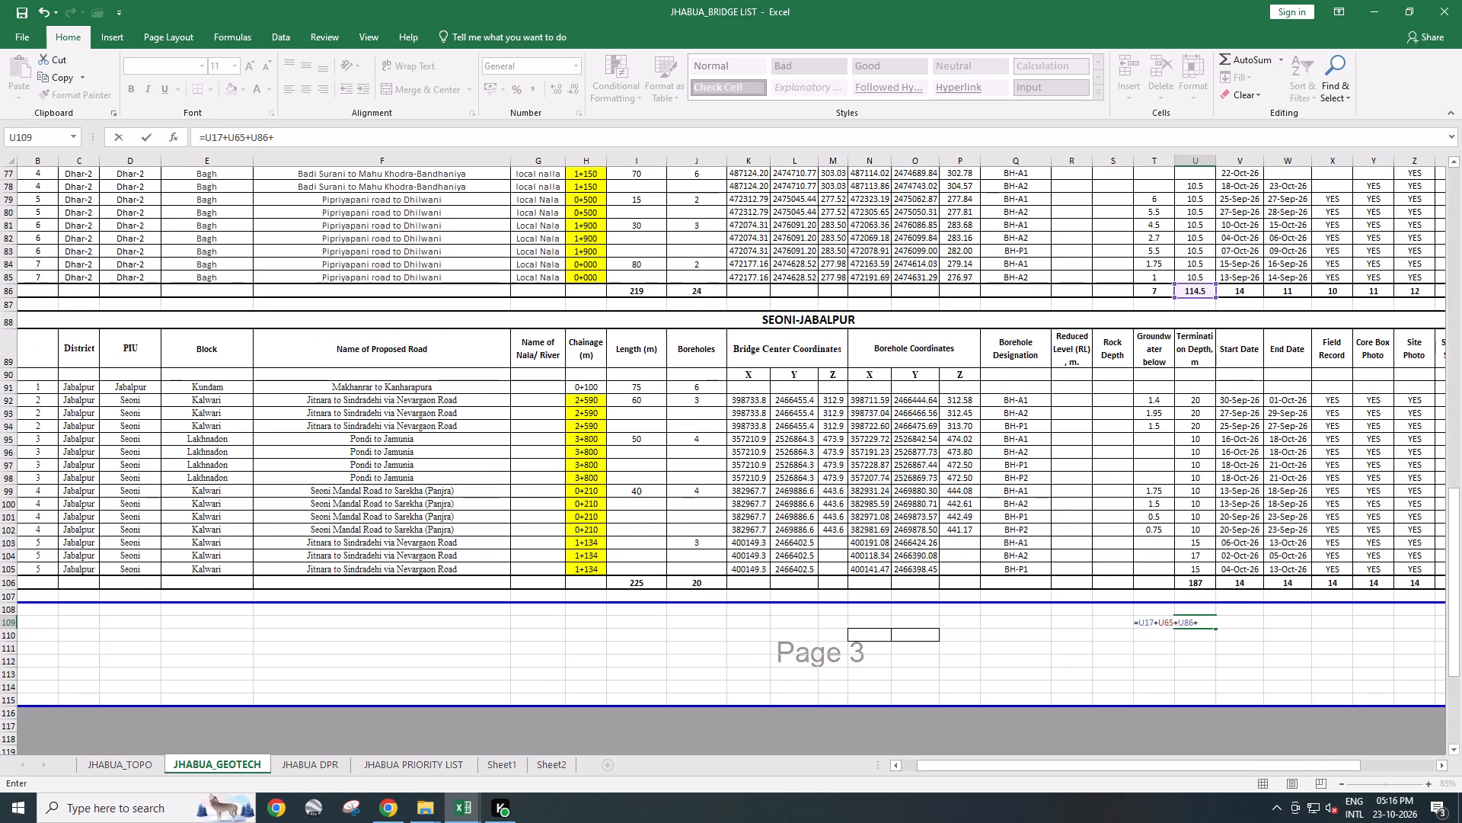
left_click(1202, 586)
key("Return")
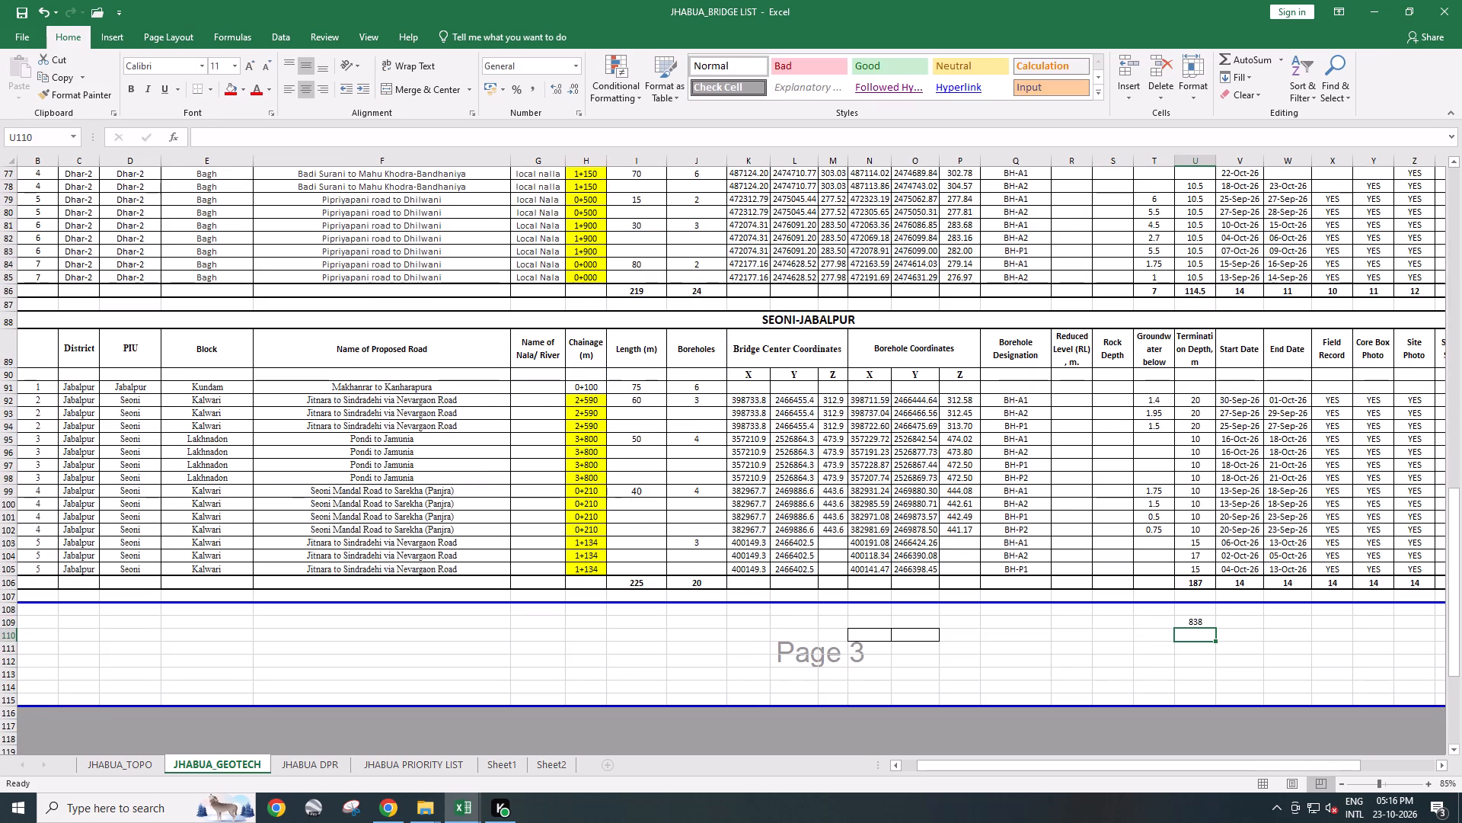
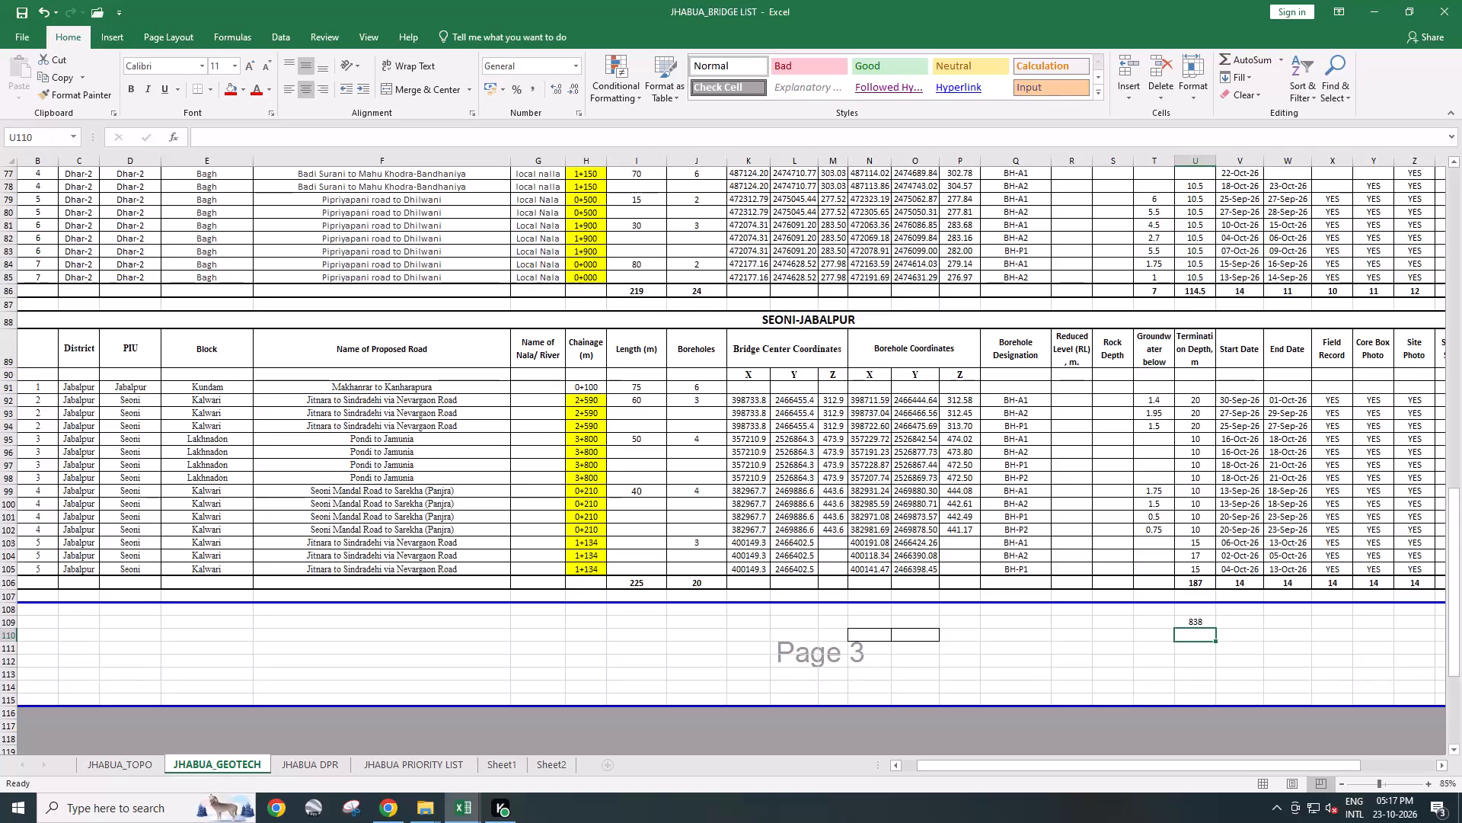
Review the combined termination depth formula in U109 and the start date counts under the tables, including V65 and V17.
left_click(1203, 618)
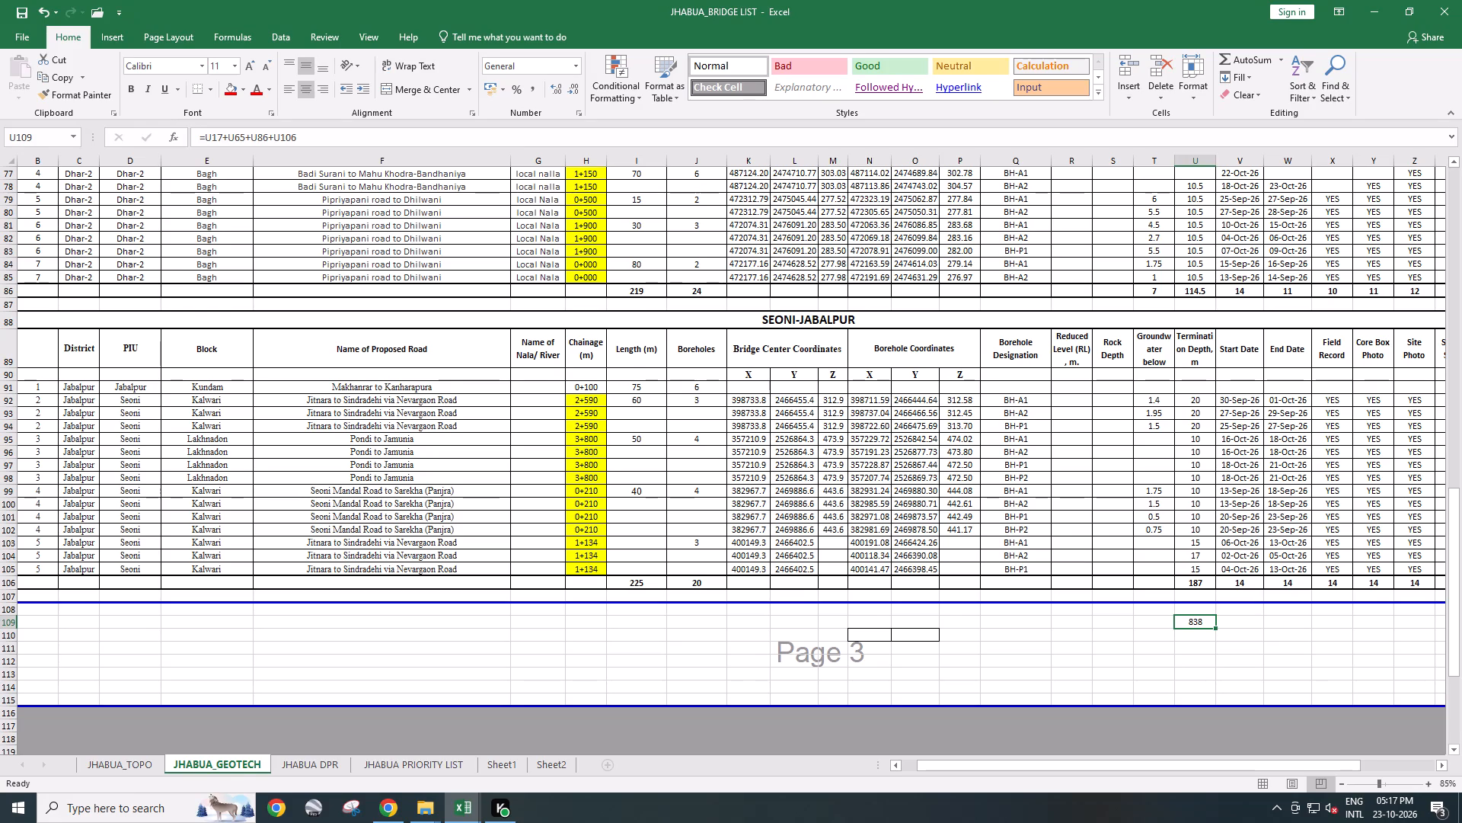
scroll(1128, 643, "up", 8)
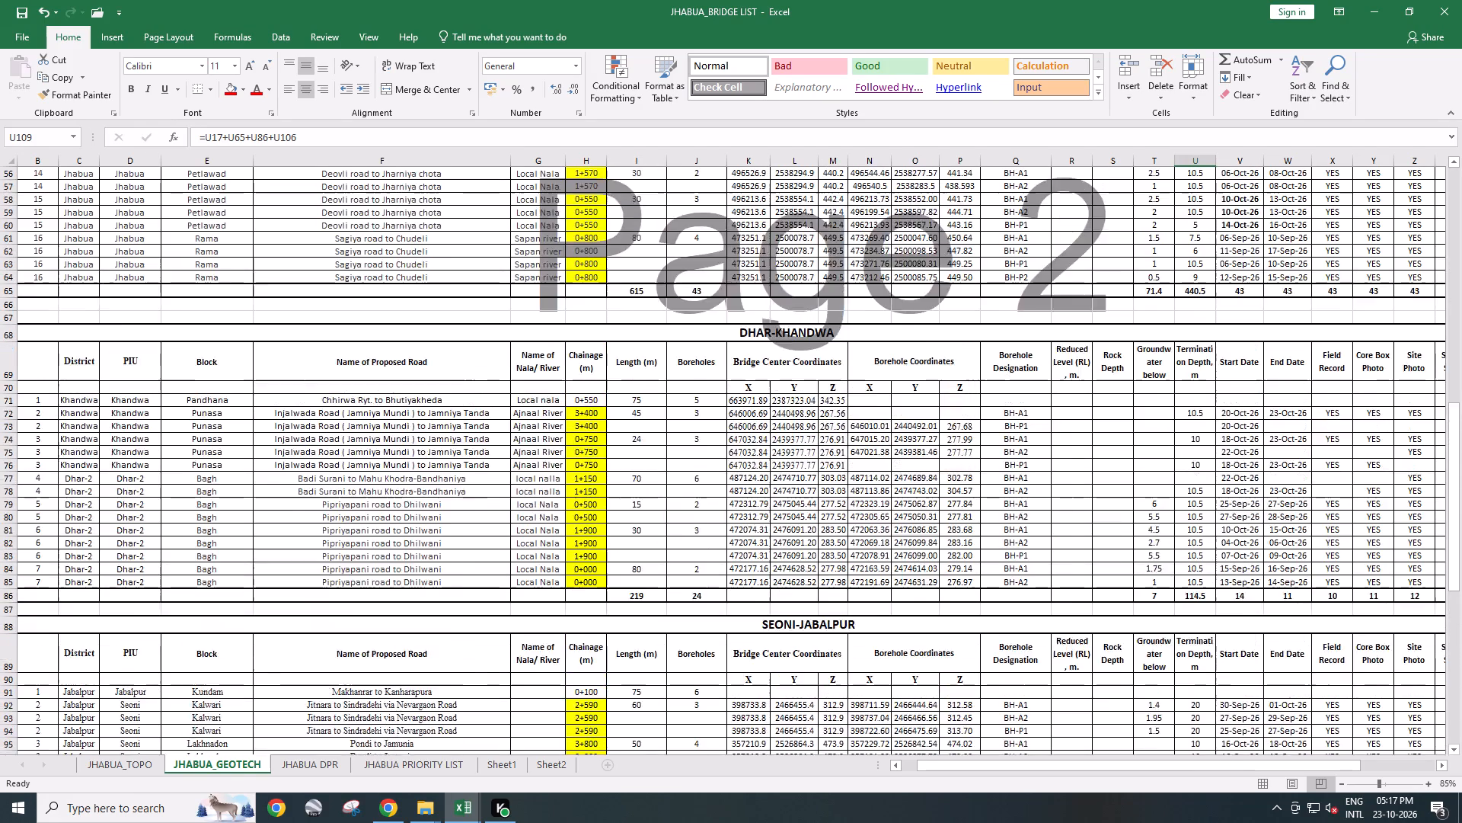
scroll(1126, 642, "up", 5)
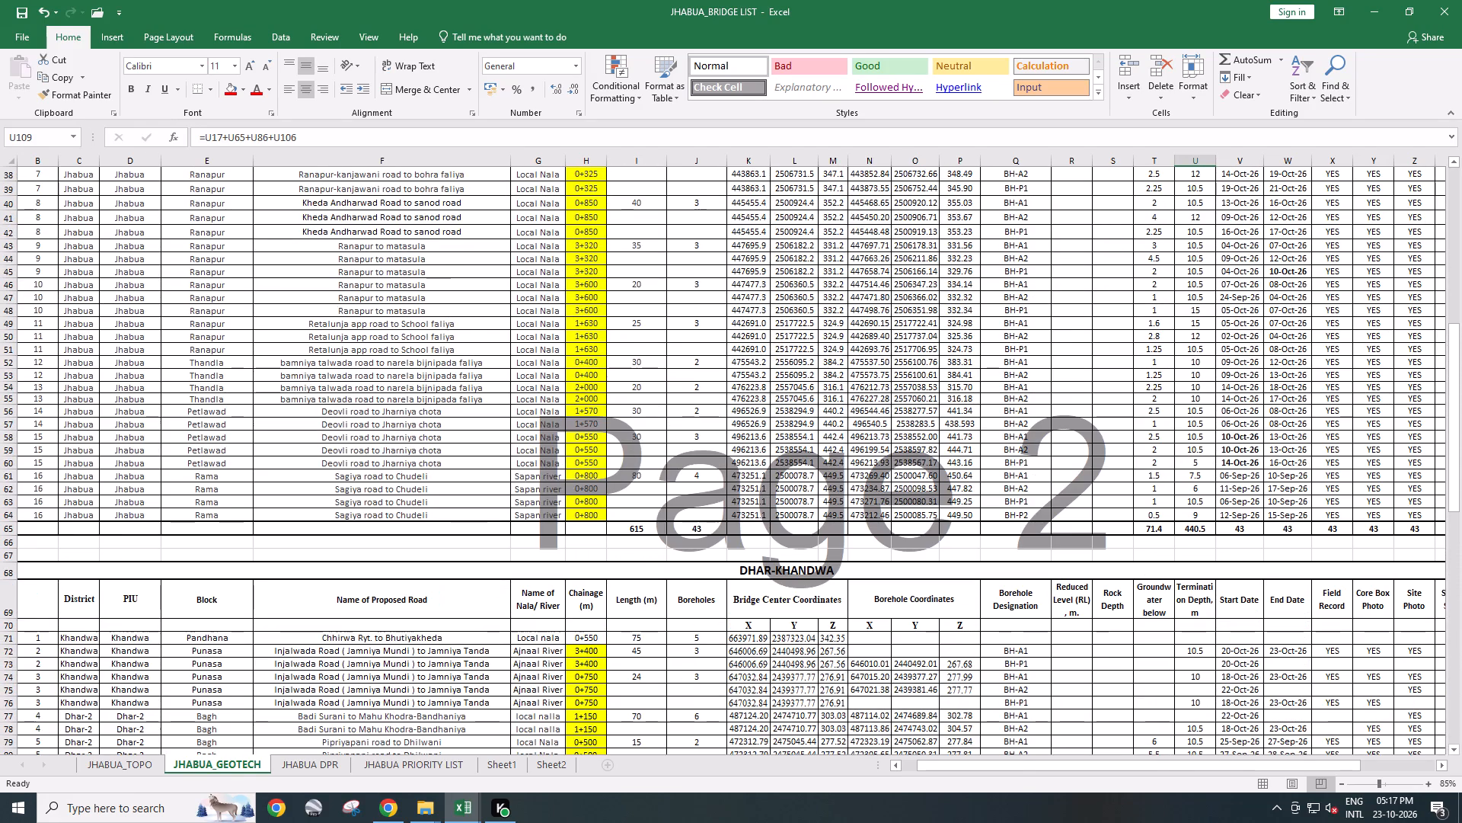
scroll(1124, 642, "up", 13)
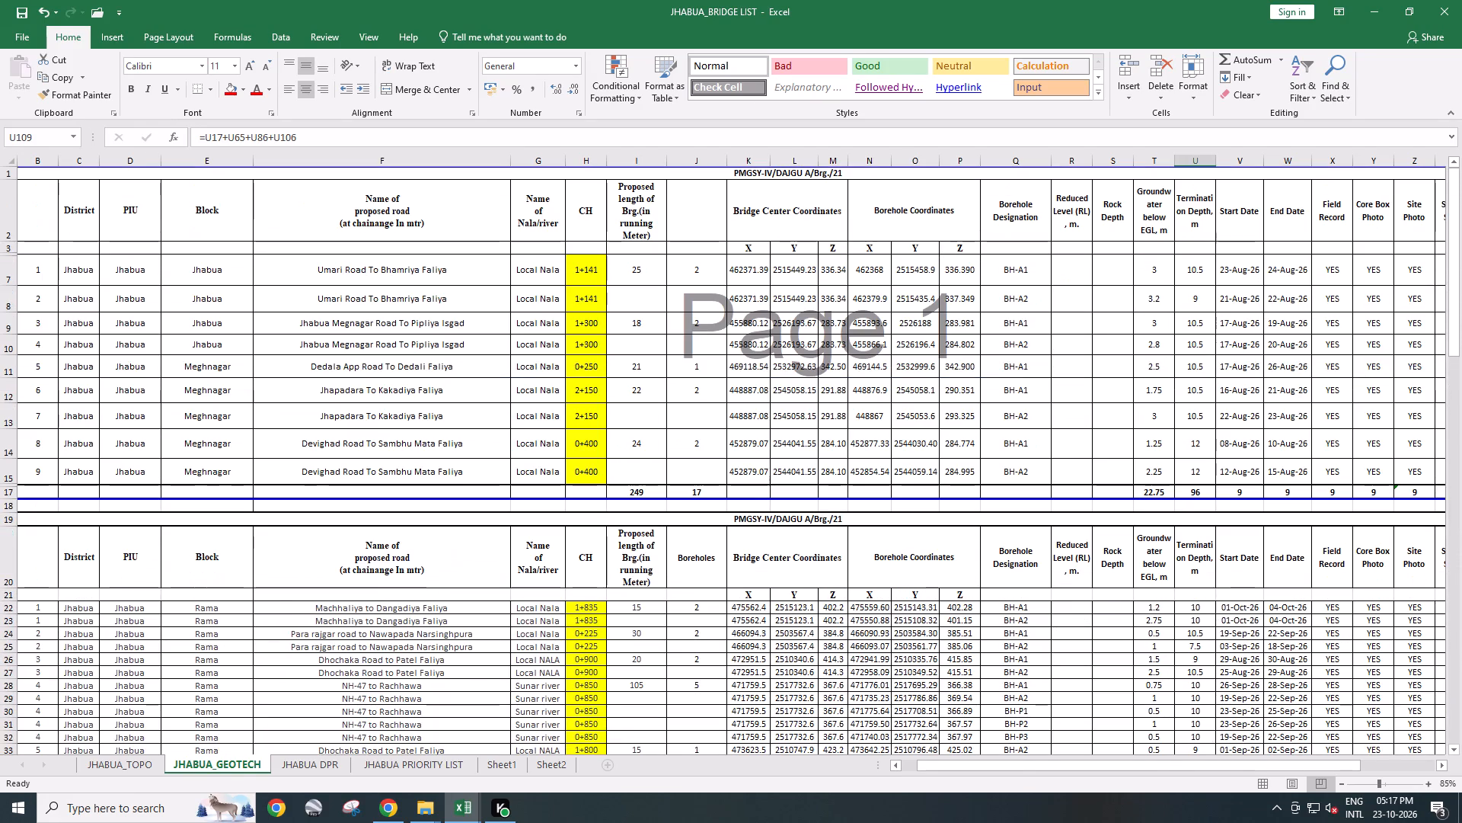
scroll(1120, 638, "up", 2)
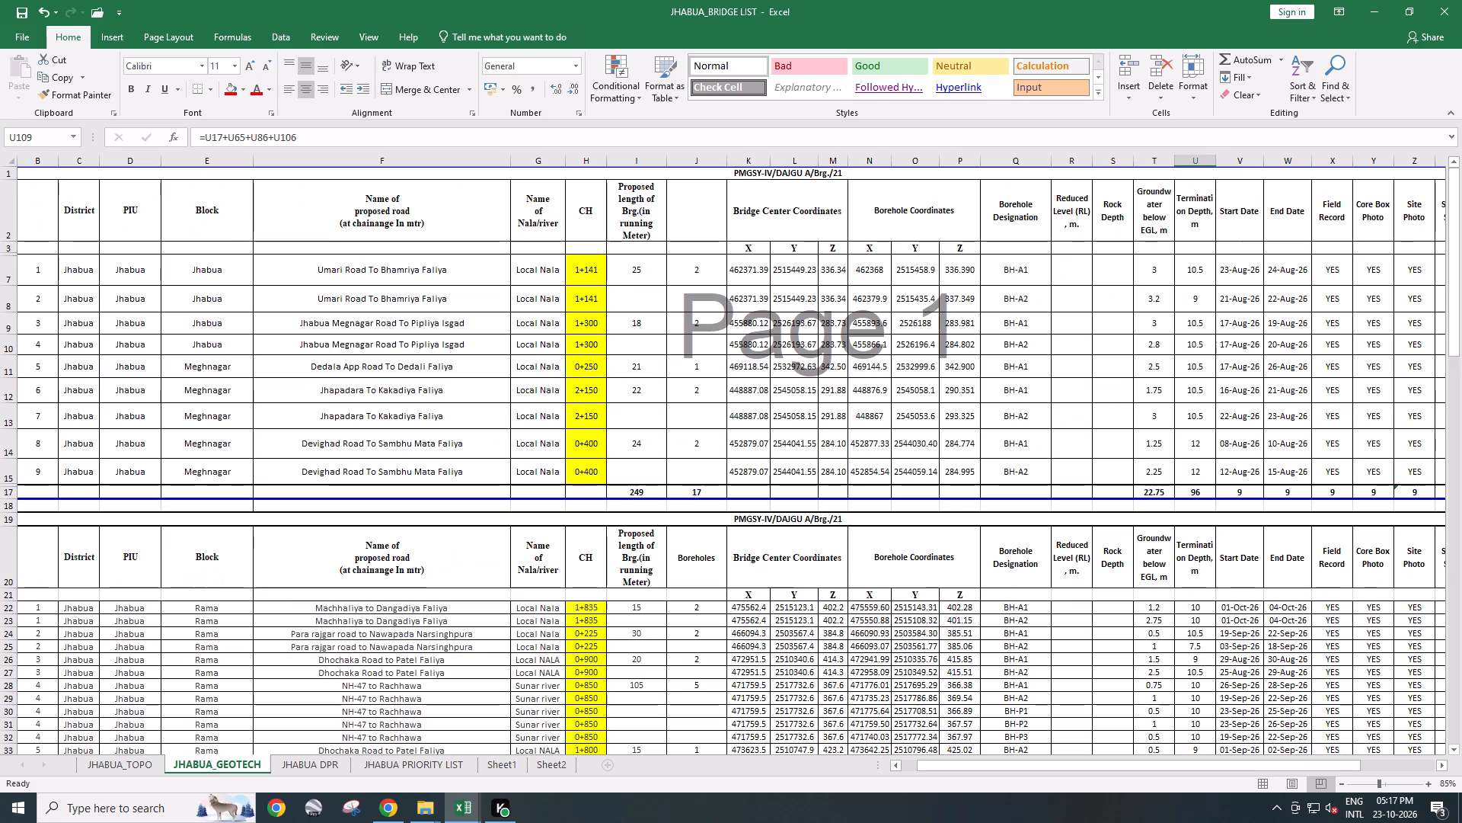
scroll(1119, 636, "down", 11)
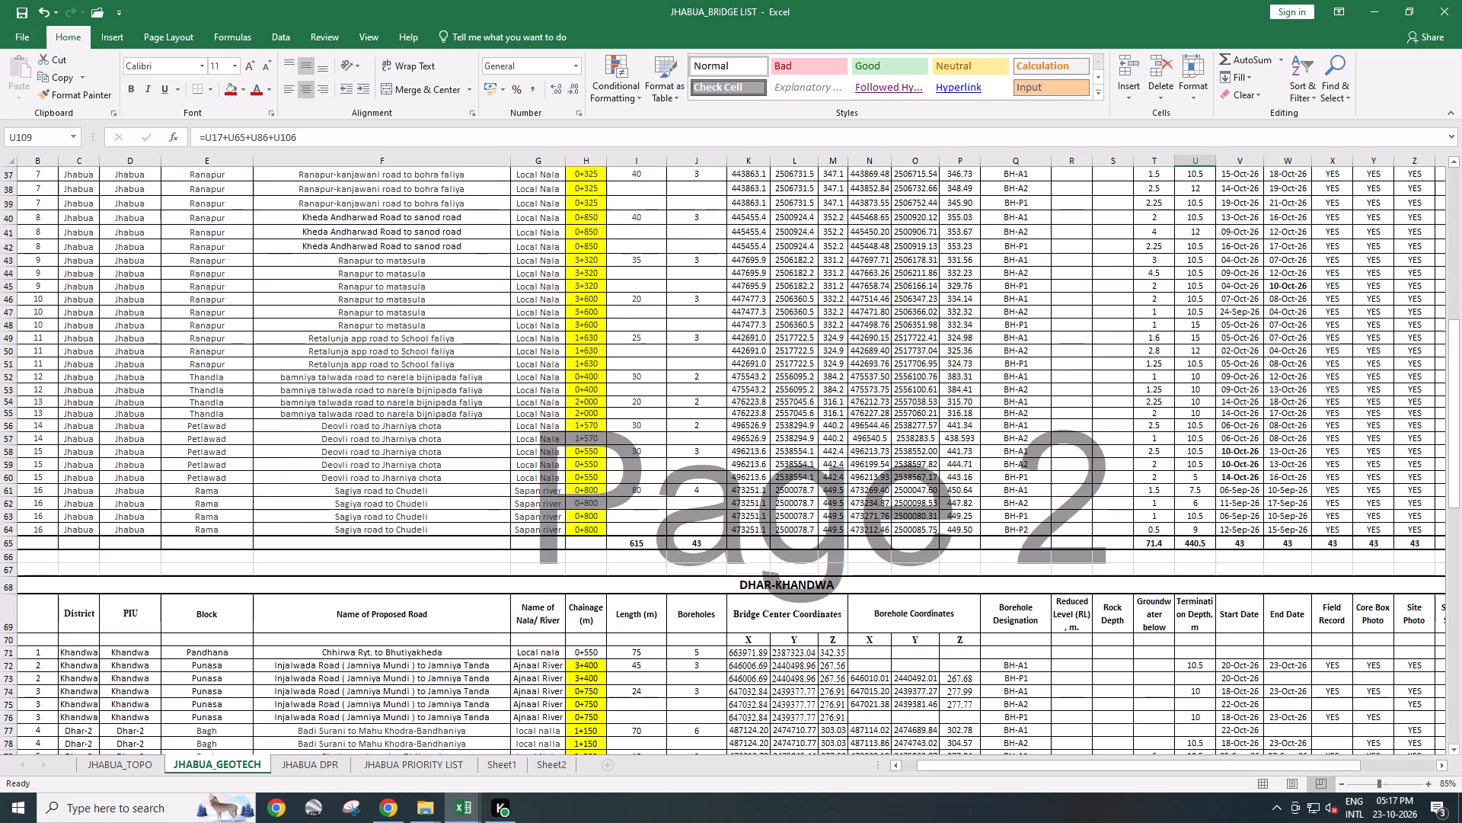
left_click(1234, 549)
scroll(1215, 619, "up", 7)
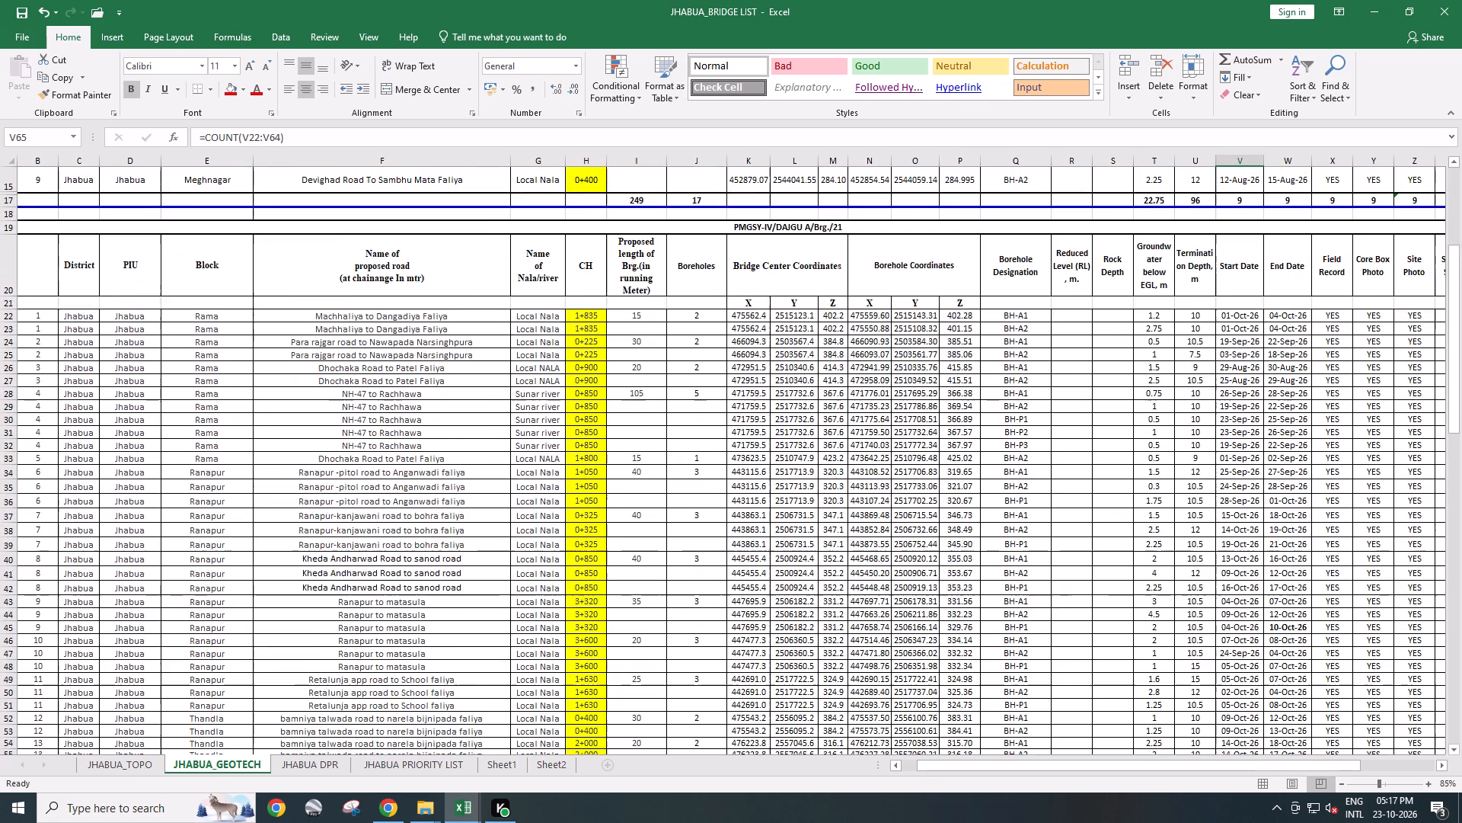
scroll(1206, 602, "up", 4)
left_click(1243, 489, "ctrl")
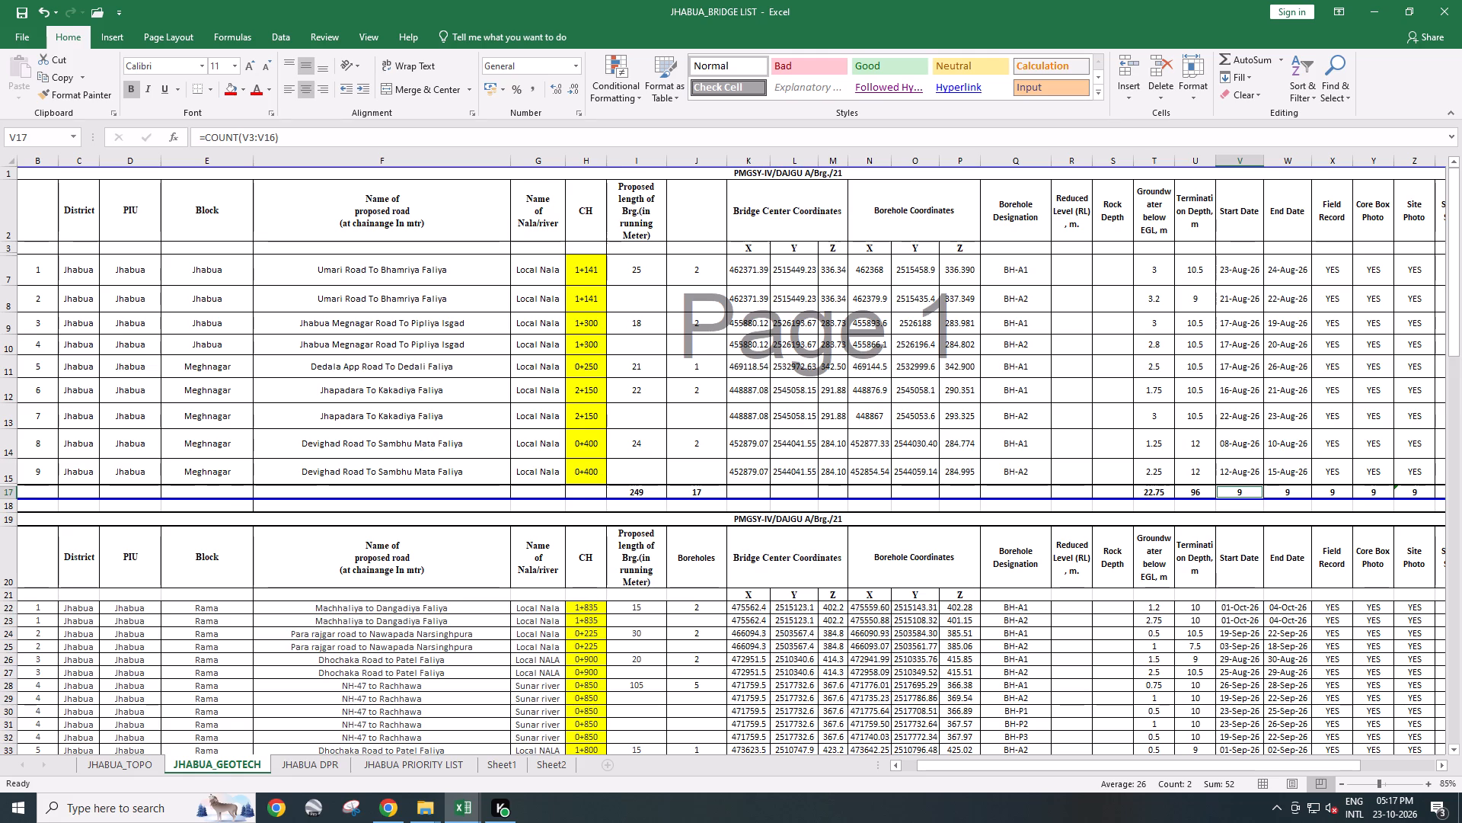
scroll(1042, 635, "down", 15)
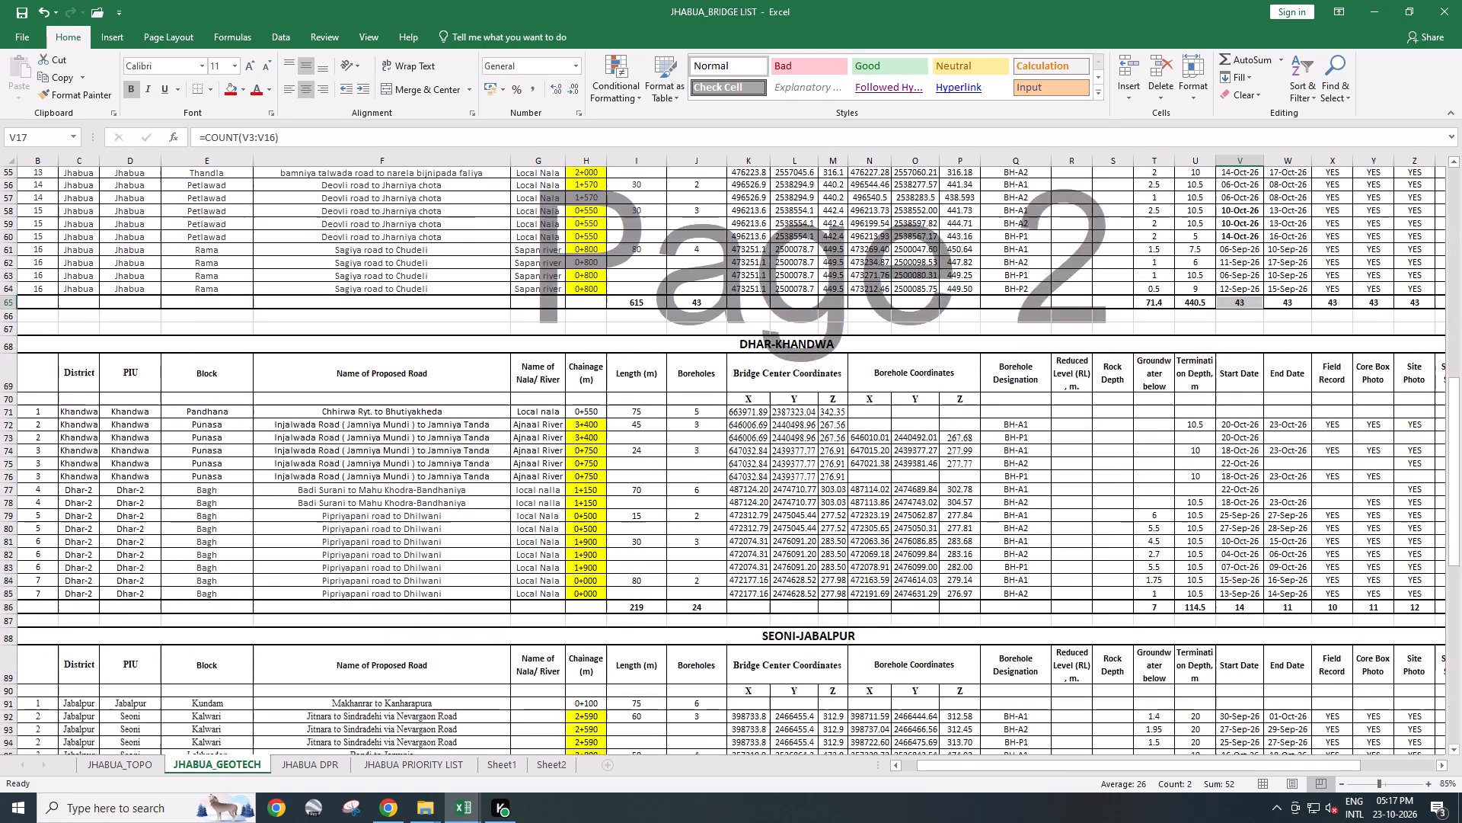
scroll(1005, 518, "down", 9)
scroll(1005, 518, "up", 1)
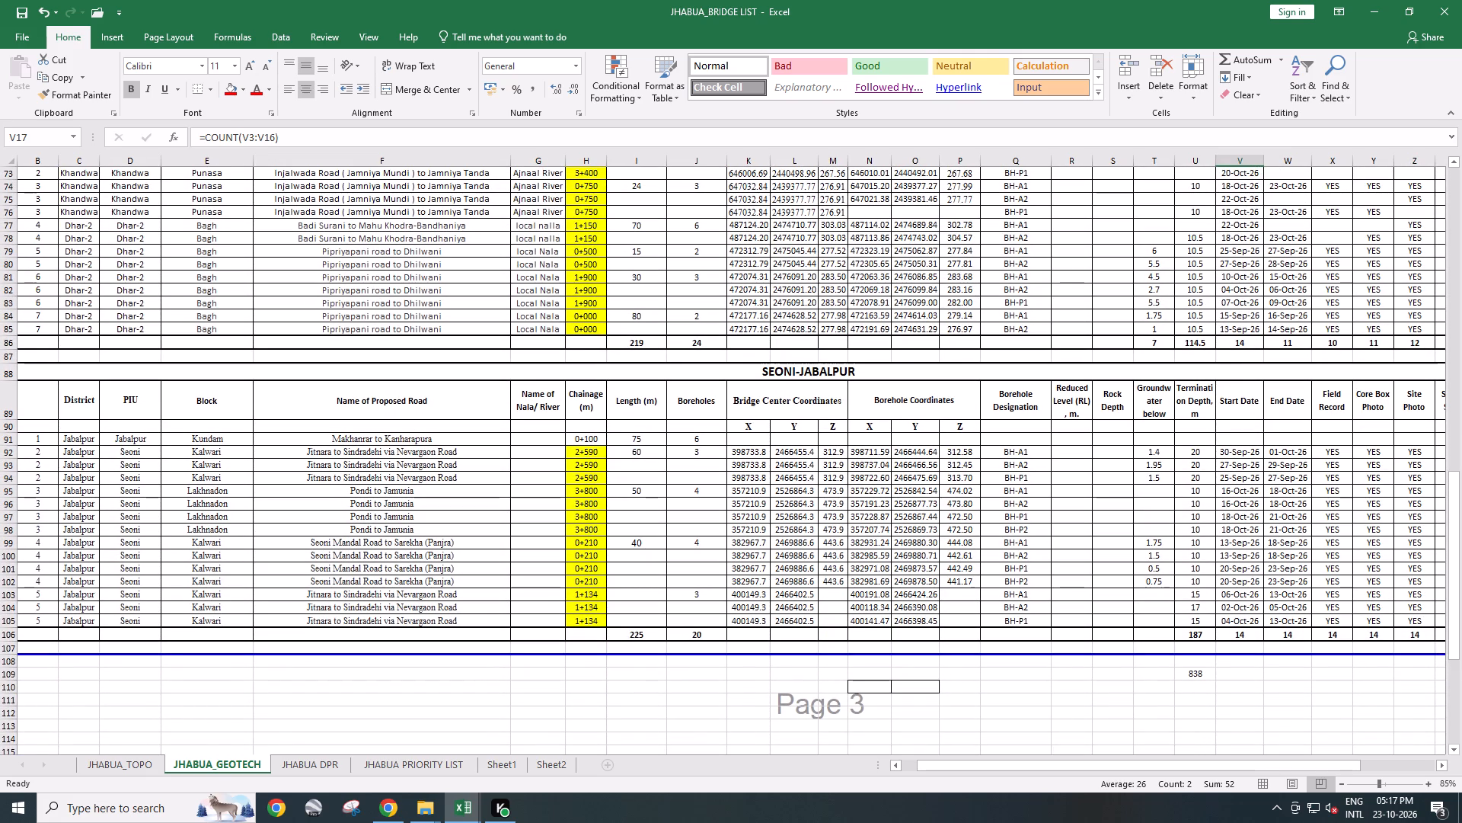
Check how many borehole designations are listed in Q92:Q105 of SEONI-JABALPUR and Q72:Q85 of DHAR-KHANDWA.
left_click_drag(1006, 452, 1019, 621)
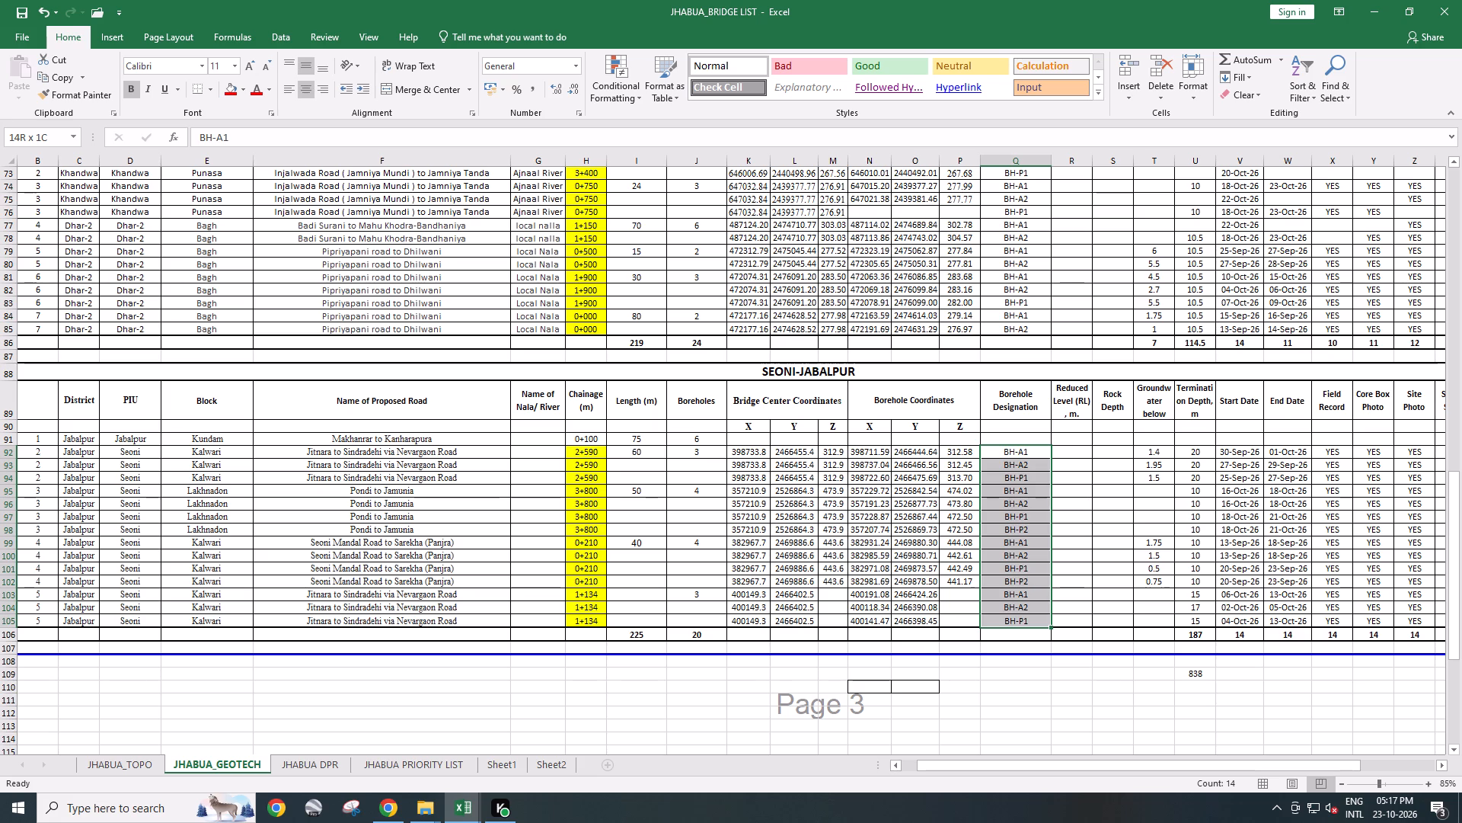
scroll(1162, 606, "up", 2)
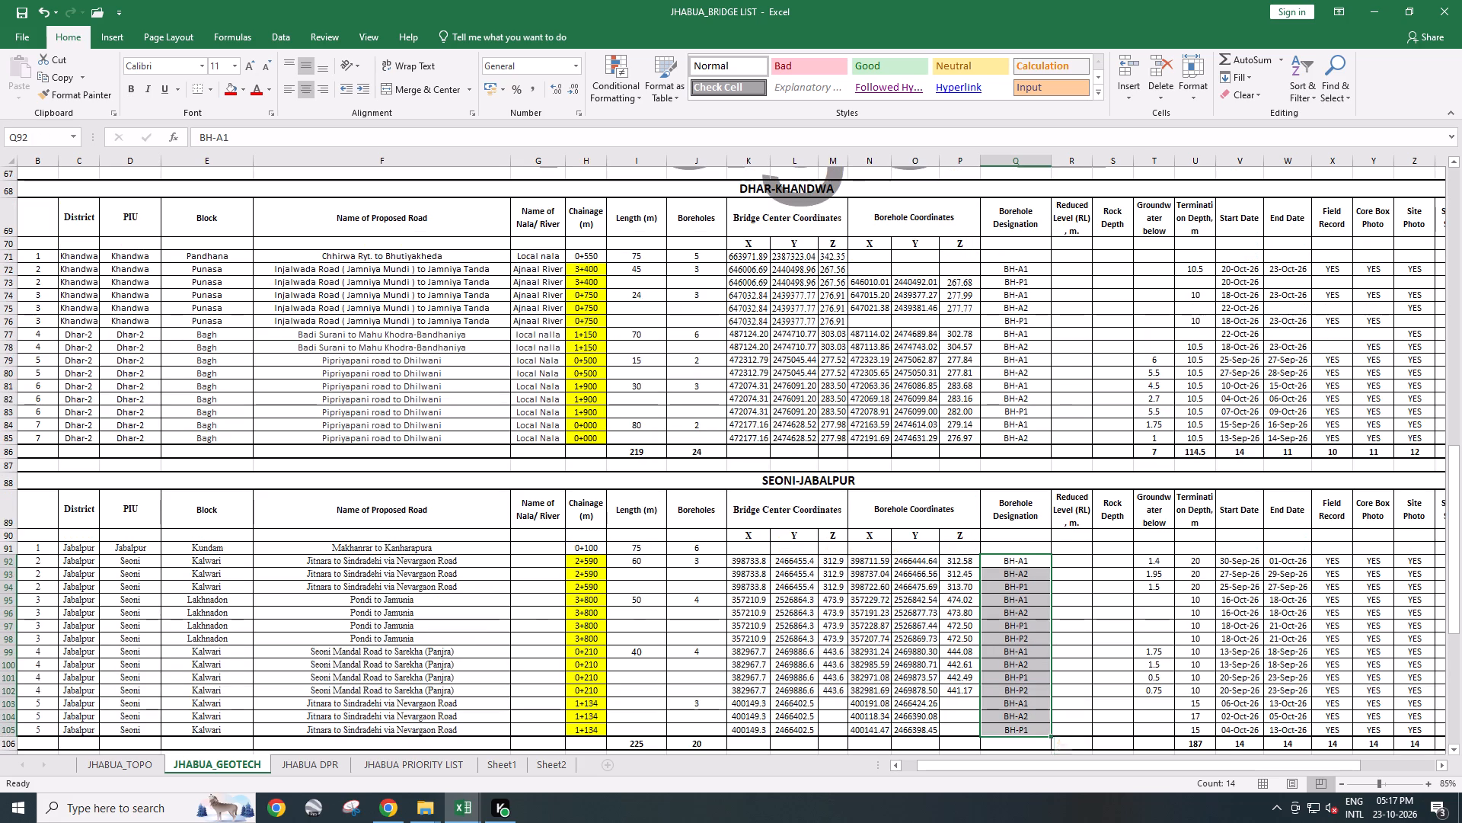
left_click_drag(1016, 270, 1017, 439)
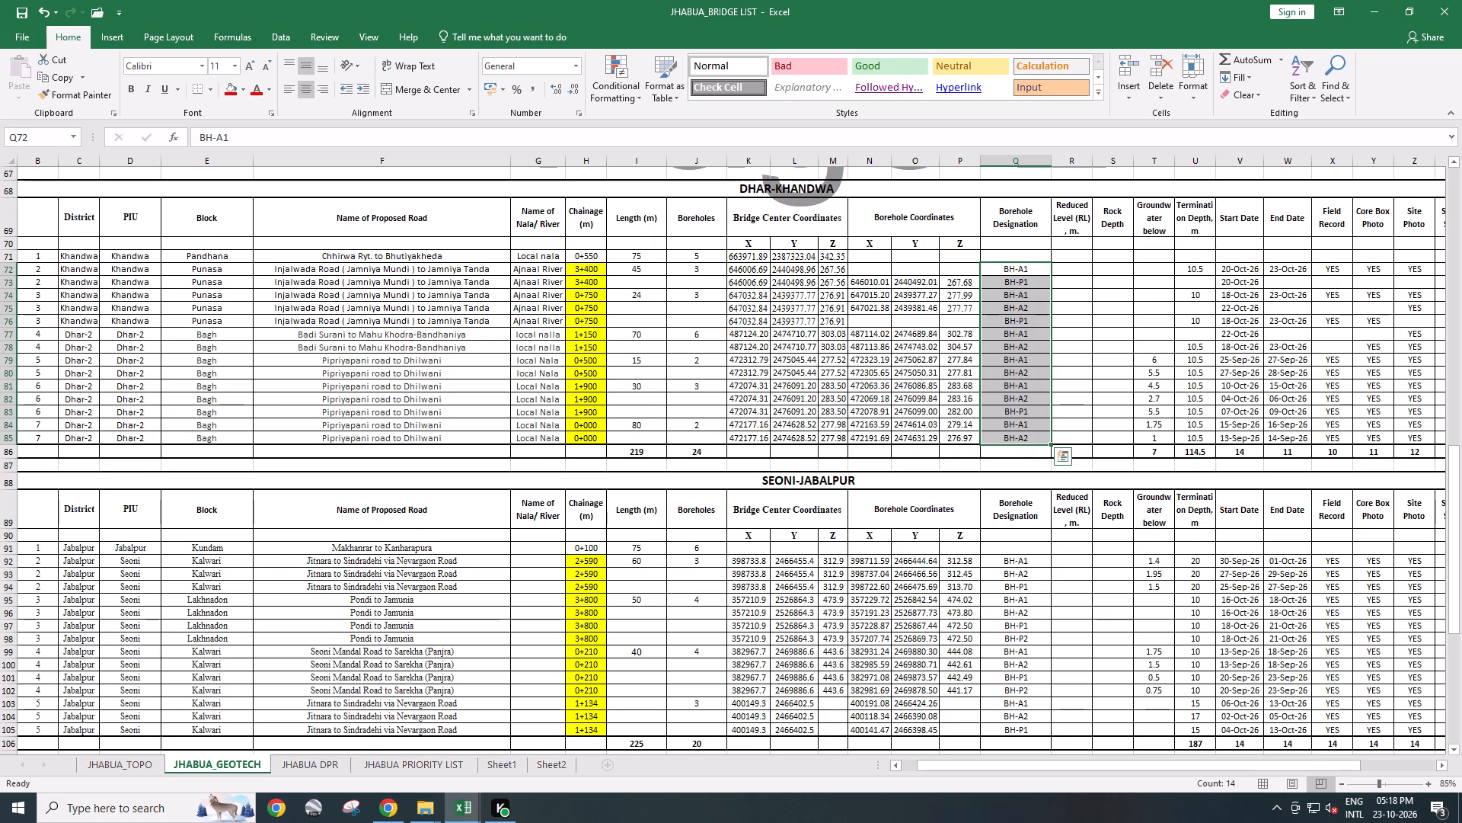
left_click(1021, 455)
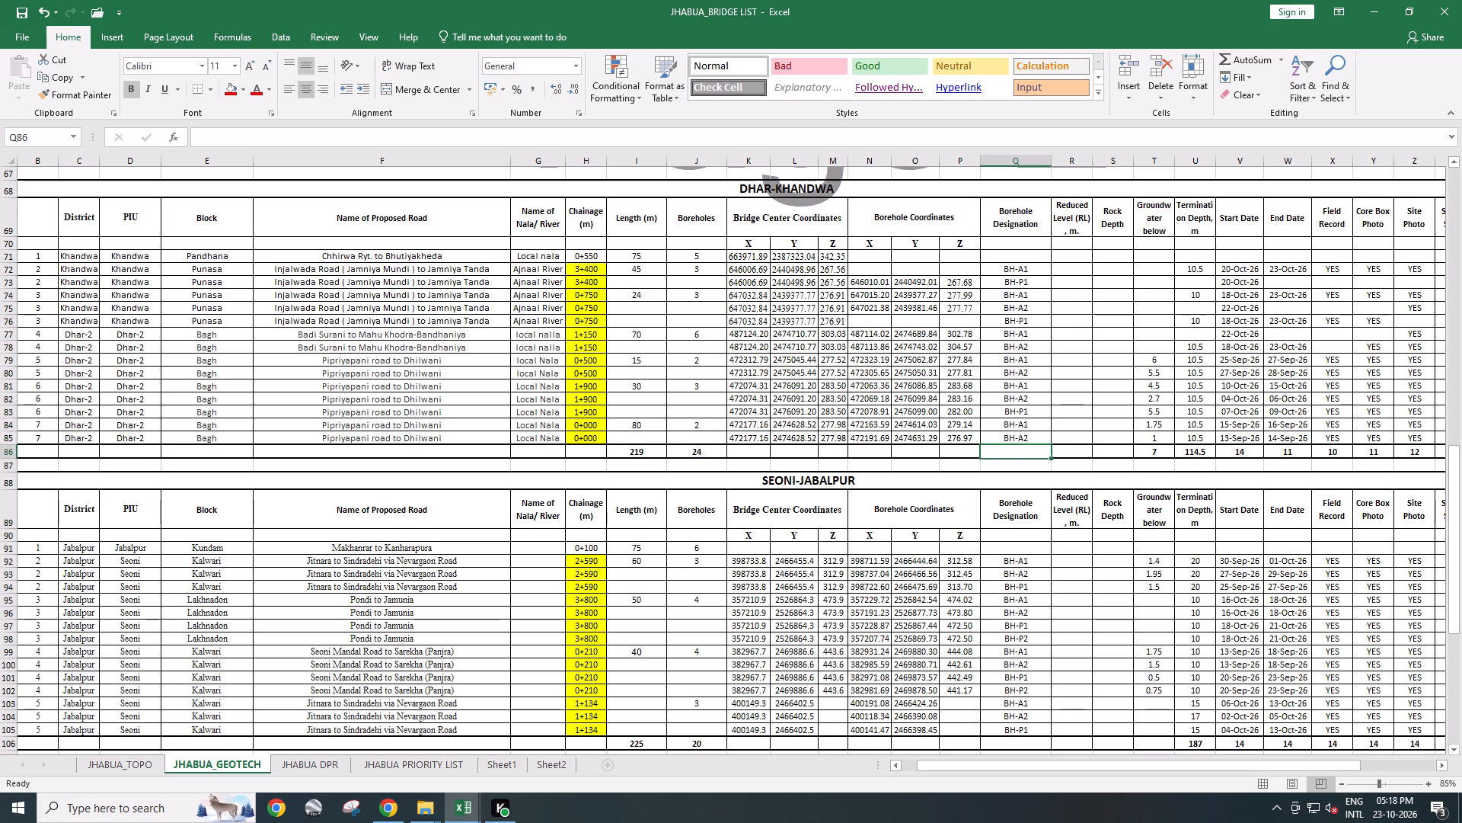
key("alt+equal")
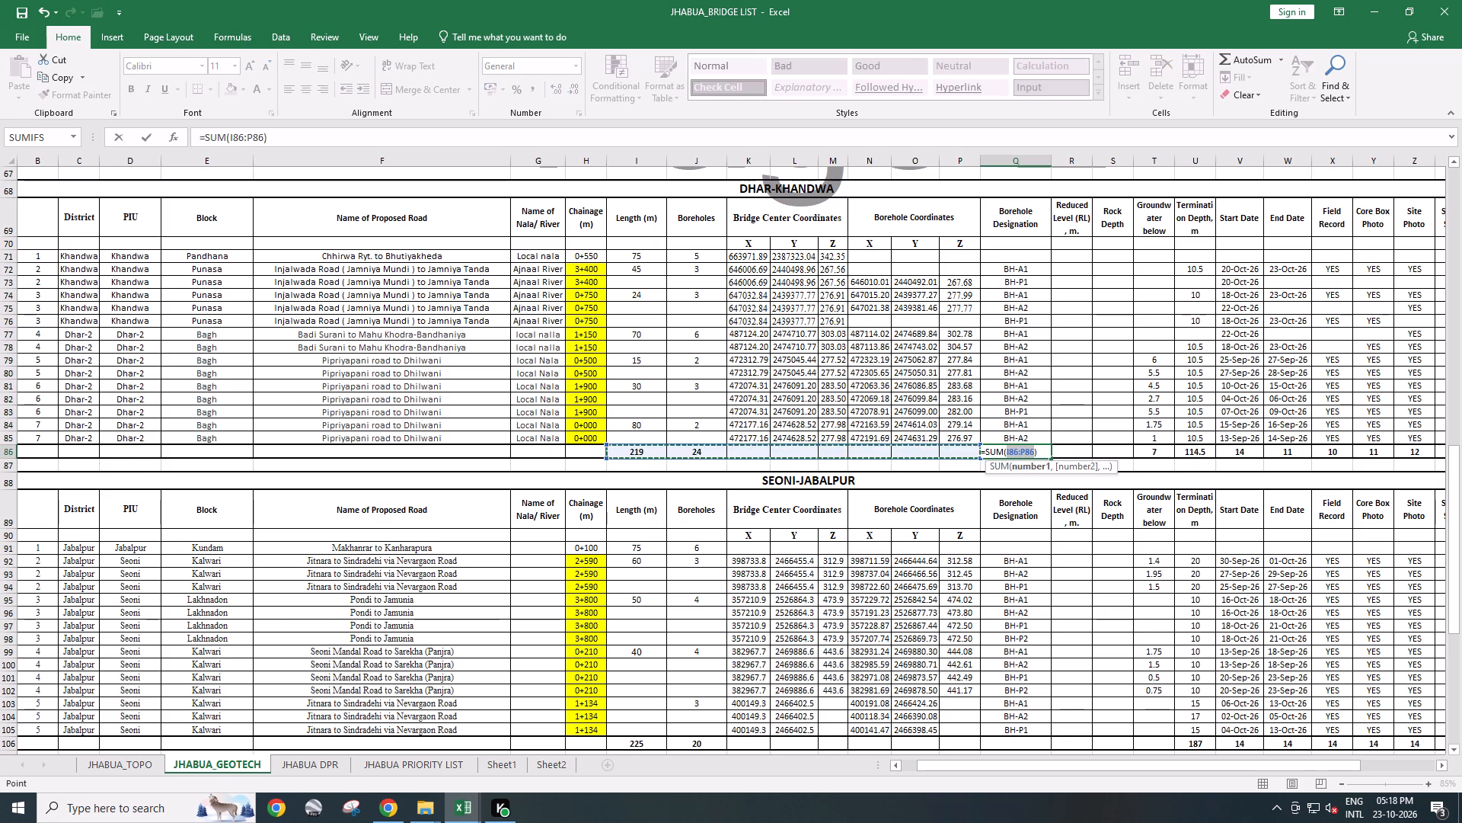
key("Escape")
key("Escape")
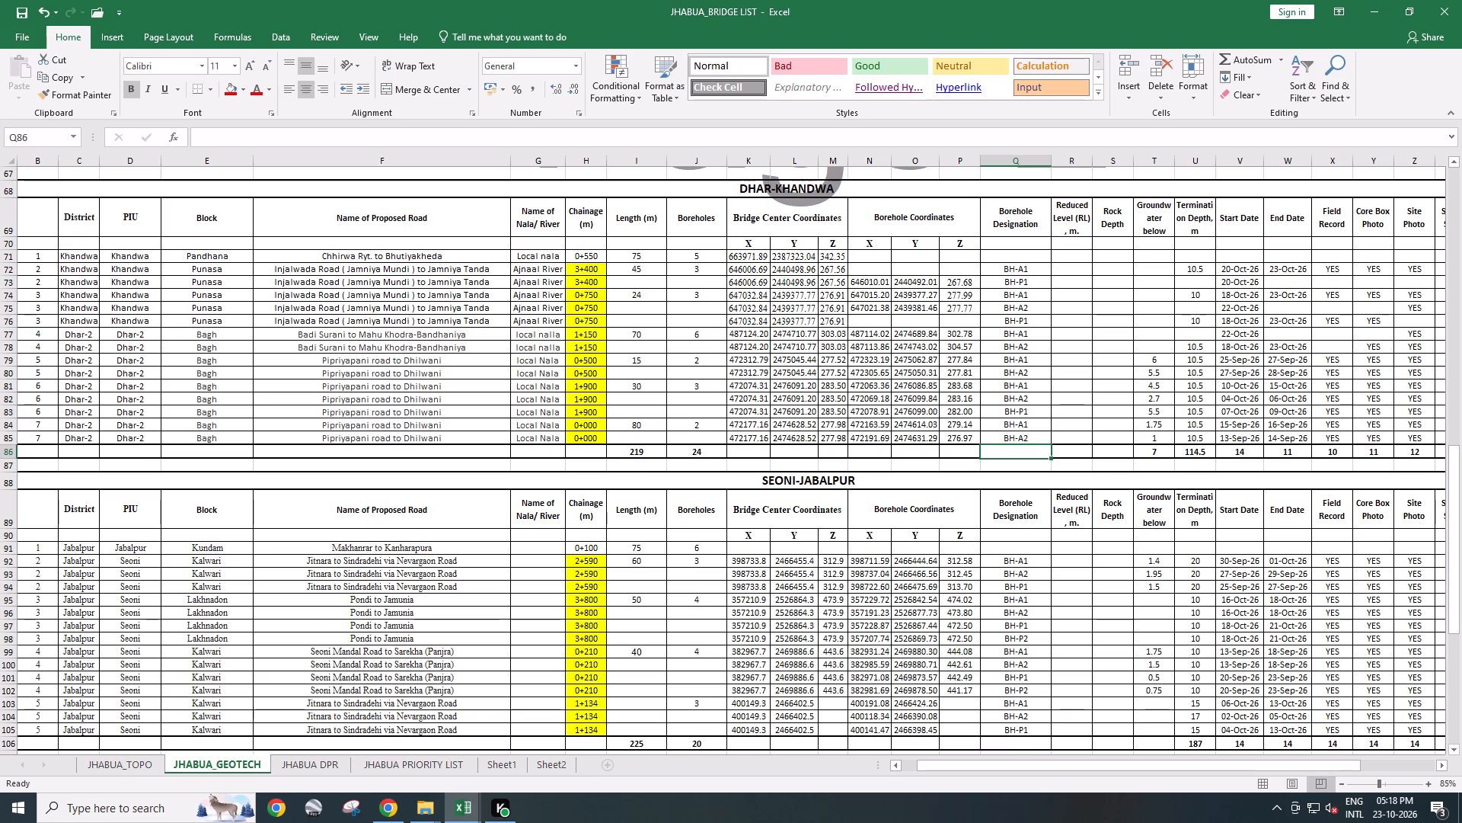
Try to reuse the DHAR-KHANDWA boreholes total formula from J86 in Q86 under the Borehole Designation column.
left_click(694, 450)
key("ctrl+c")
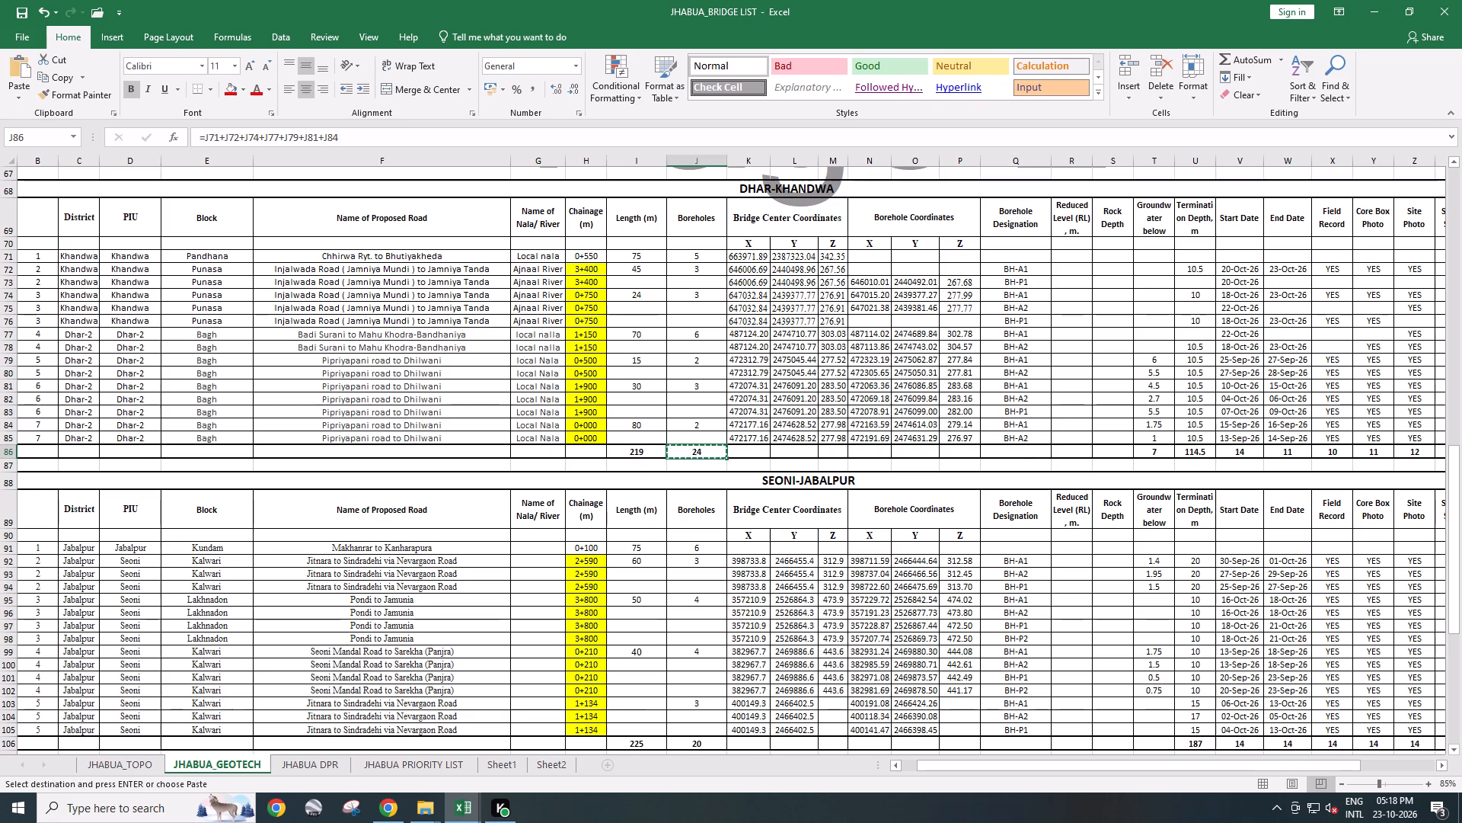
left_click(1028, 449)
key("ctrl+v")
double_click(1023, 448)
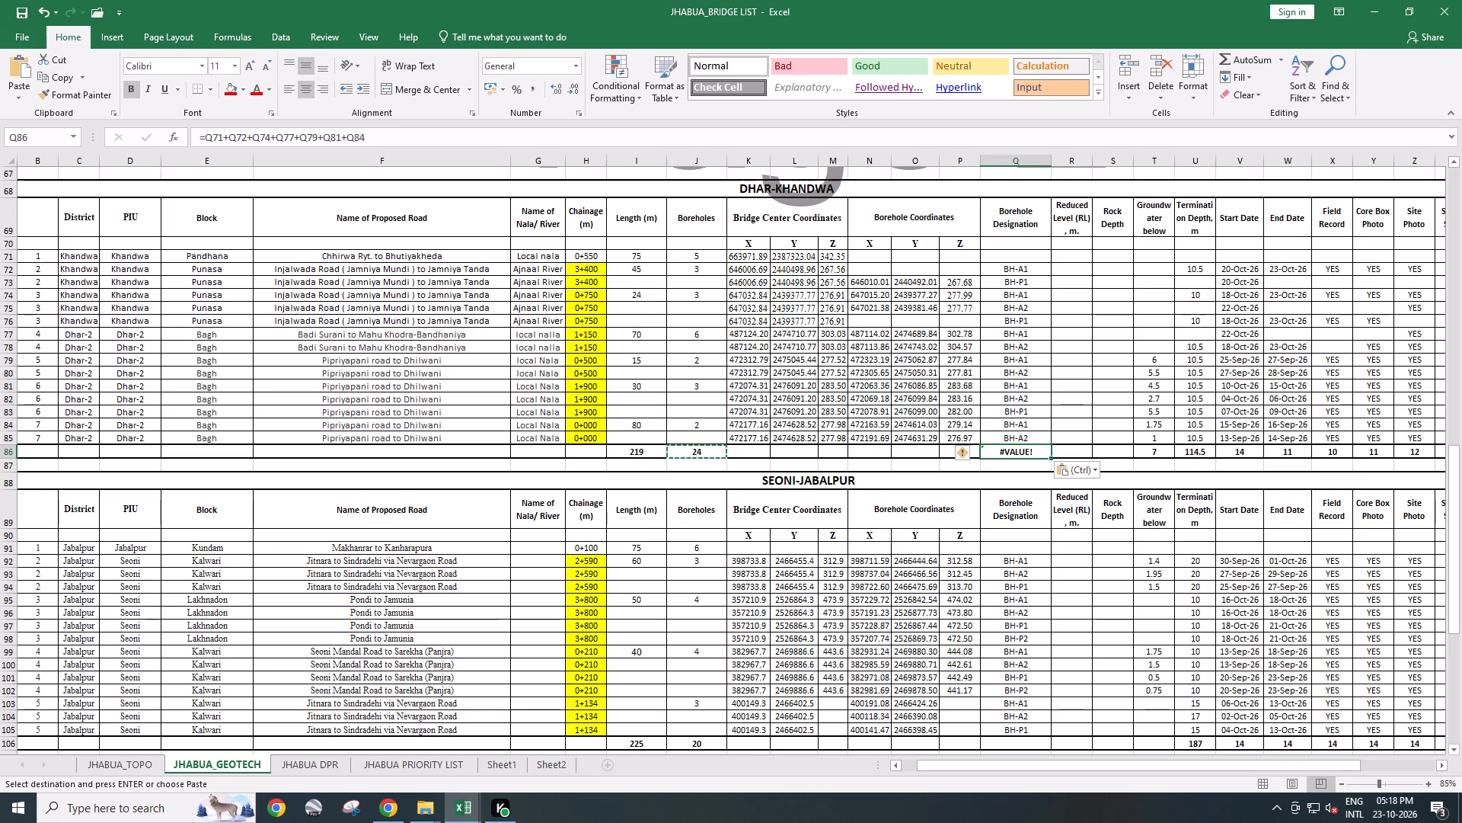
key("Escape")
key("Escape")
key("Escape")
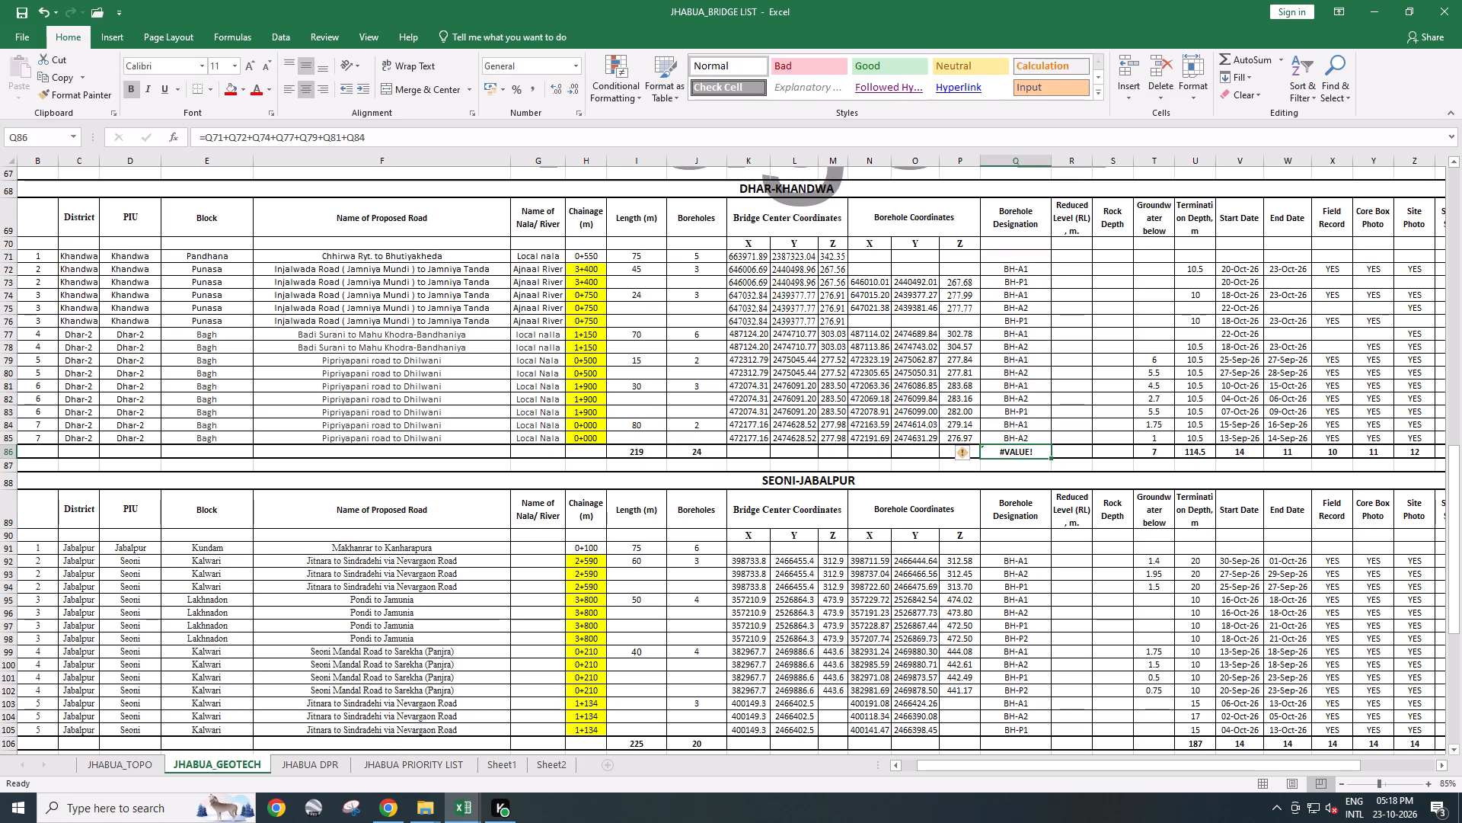
Count the DHAR-KHANDWA borehole designations in Q86 with =COUNTA(Q71:Q85).
left_click(1018, 449)
key("equal")
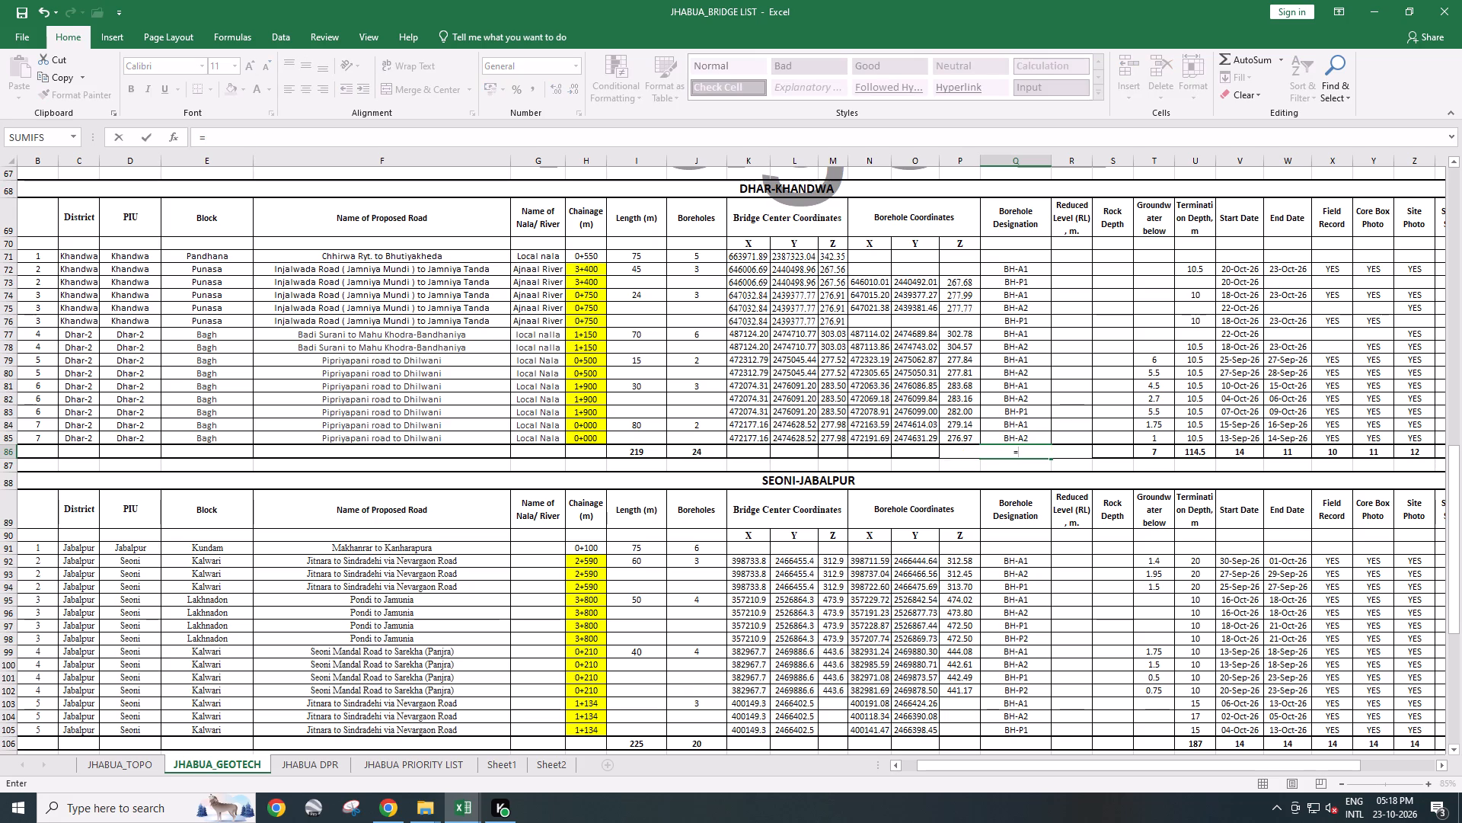
type("counta")
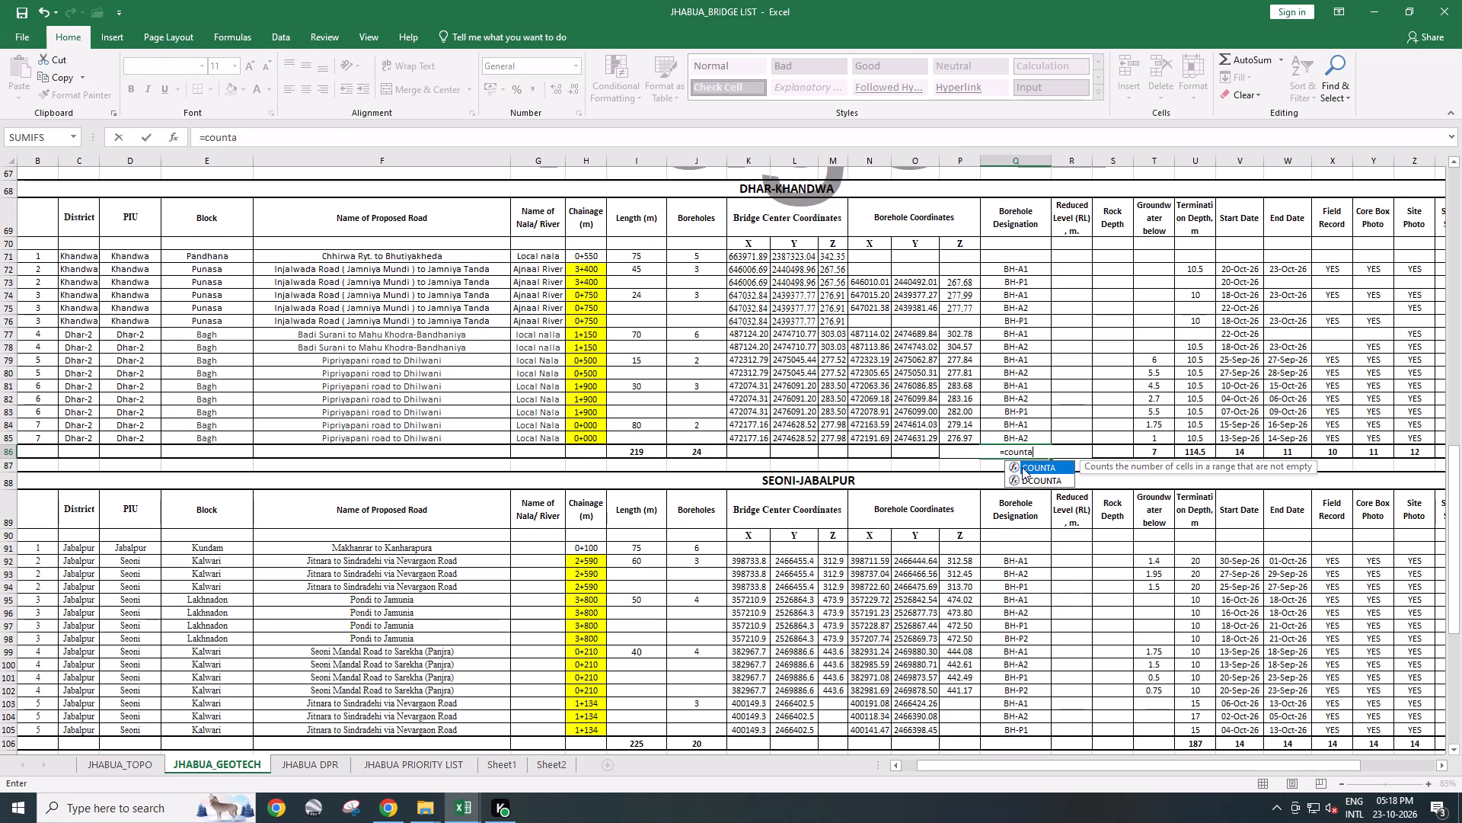
key("shift+parenleft")
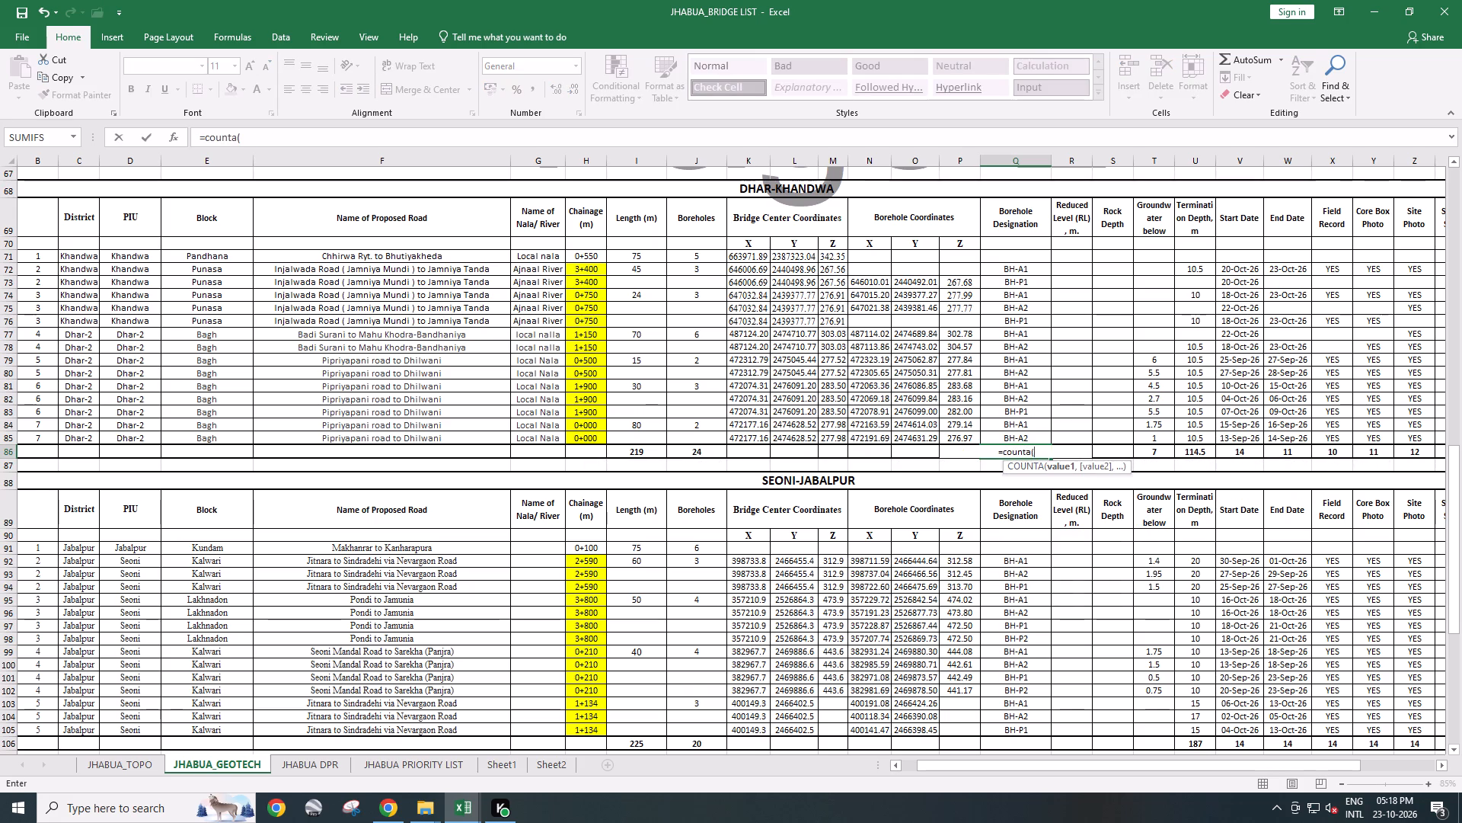
left_click(1014, 271)
left_click_drag(1018, 258, 1020, 437)
key("Return")
Copy the COUNTA formula from Q86 to Q65 and extend its range to cover all borehole designations of the second Jhabua table, ending at Q64.
left_click(1042, 451)
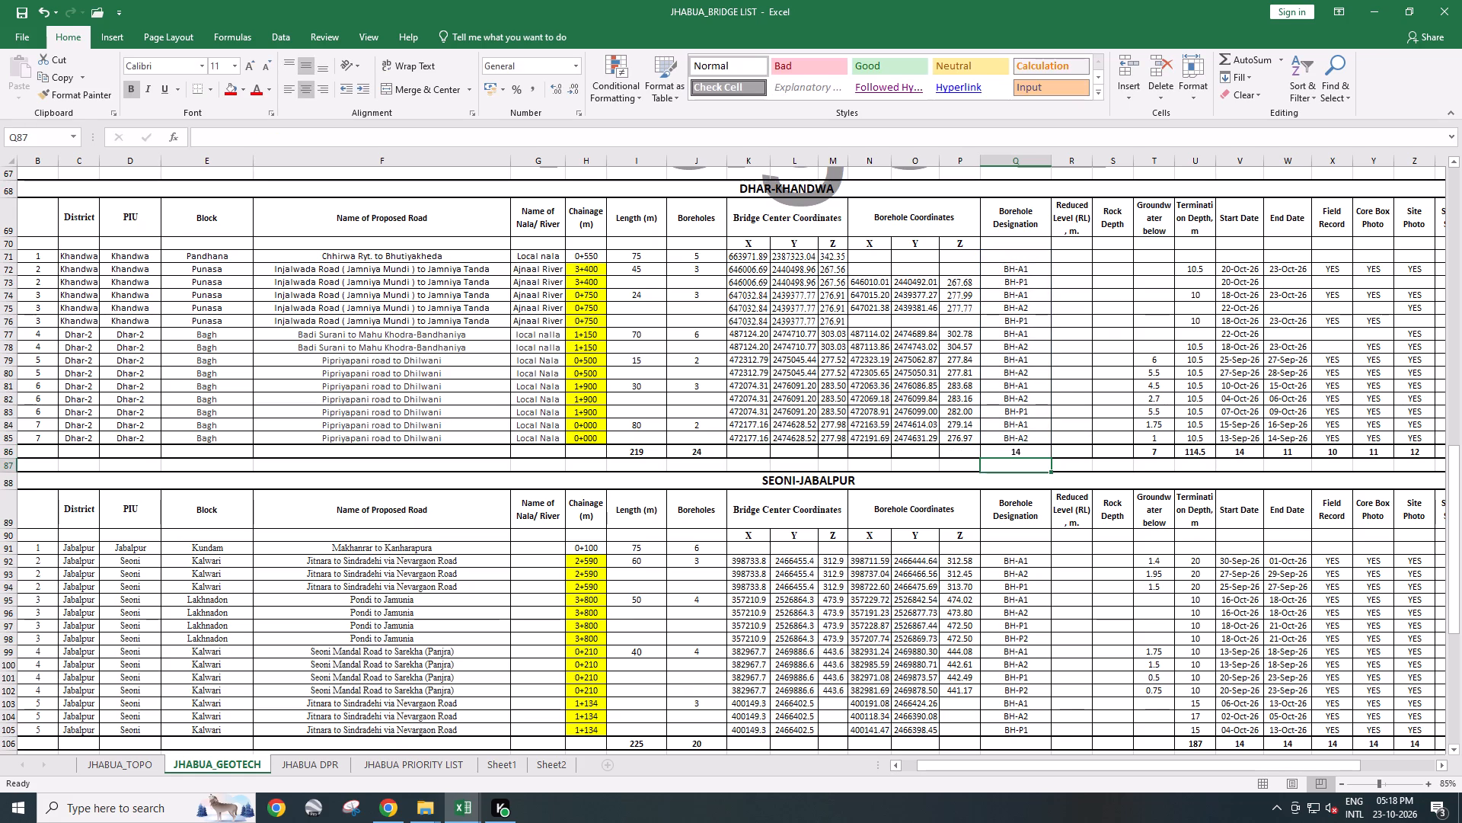
key("ctrl+c")
scroll(1032, 434, "up", 9)
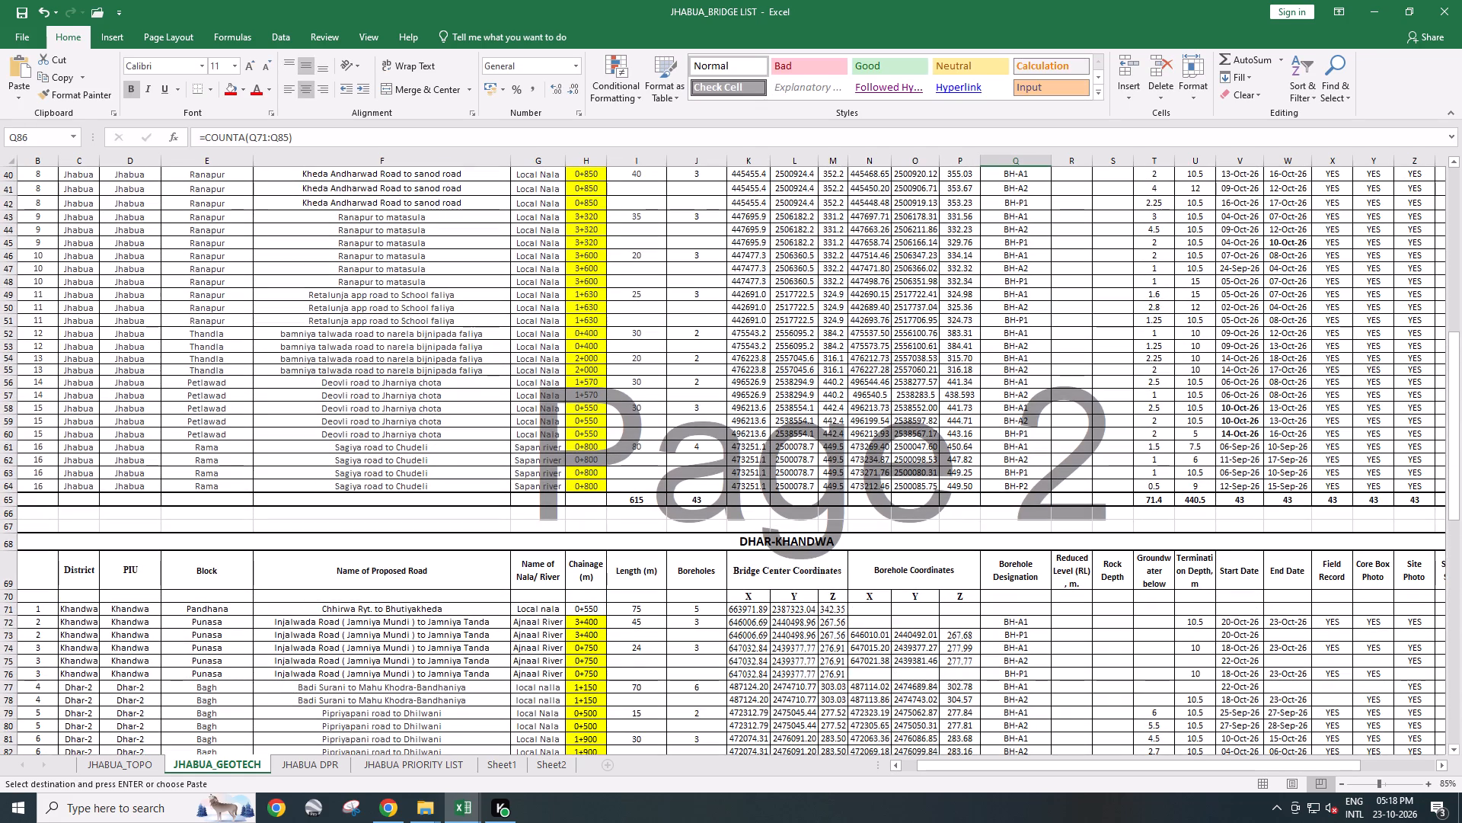
left_click(1008, 502)
key("ctrl+v")
double_click(1040, 501)
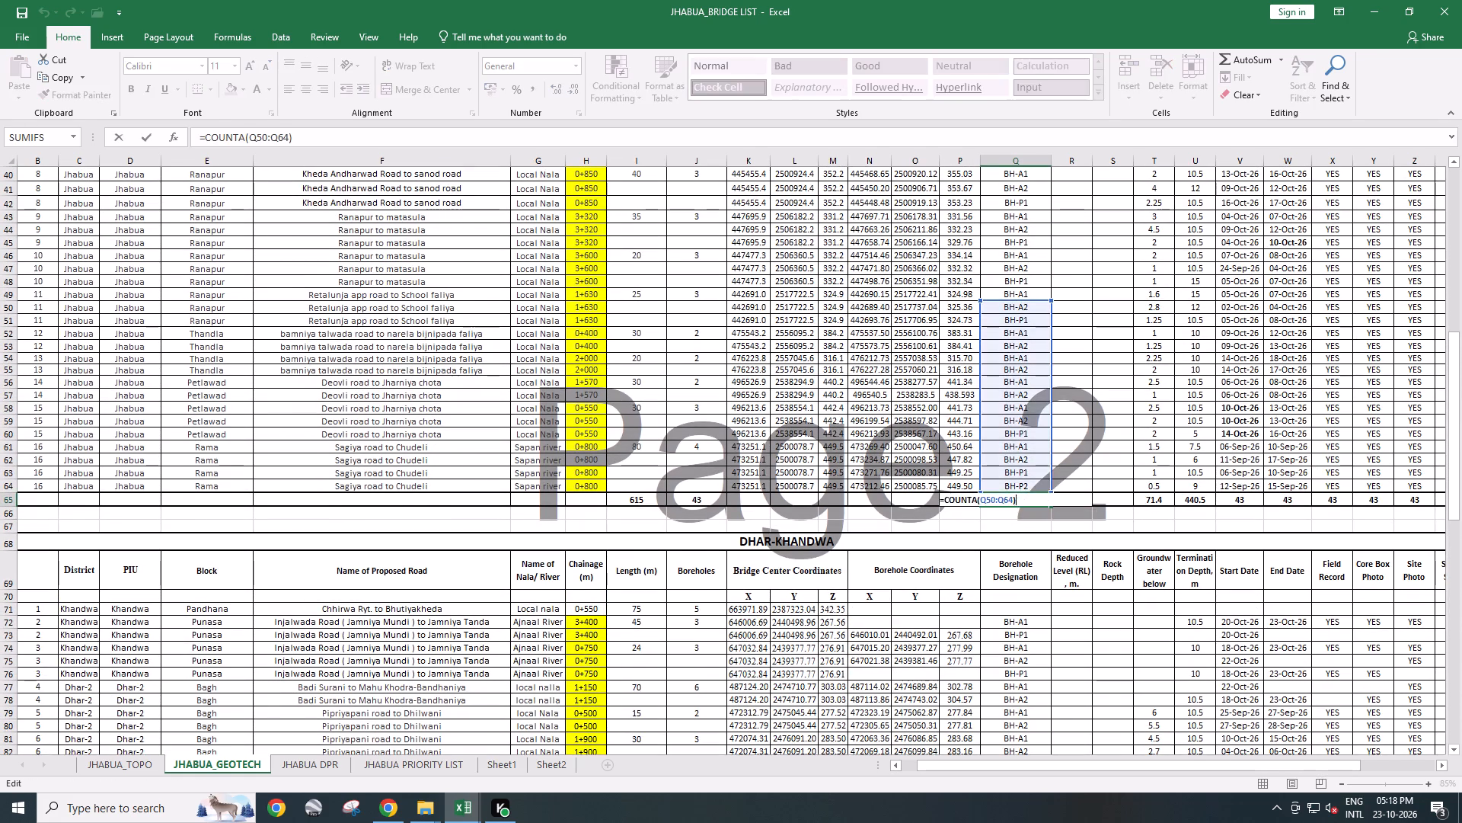
scroll(1040, 482, "up", 4)
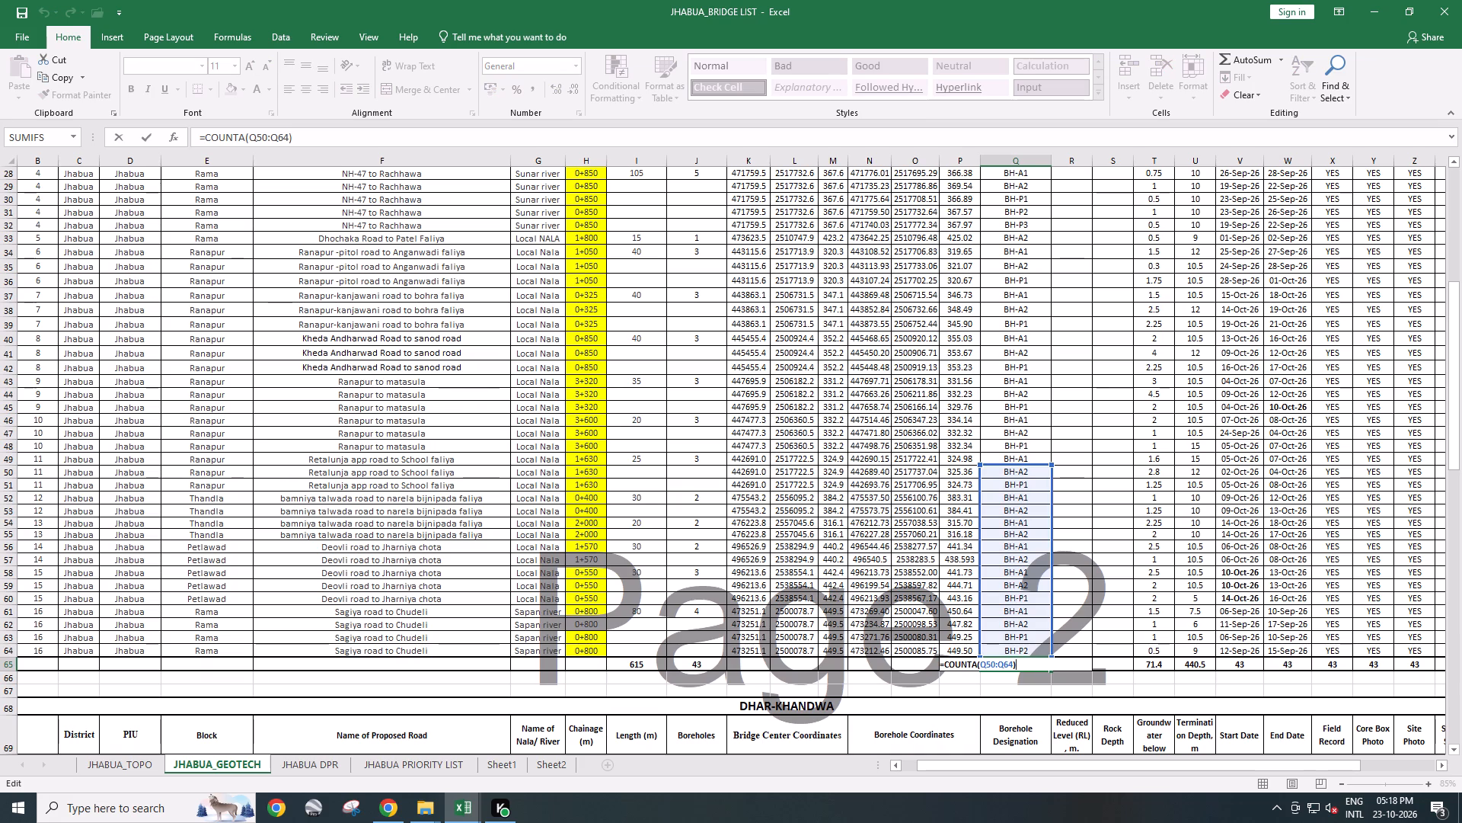
left_click_drag(1050, 464, 1068, 161)
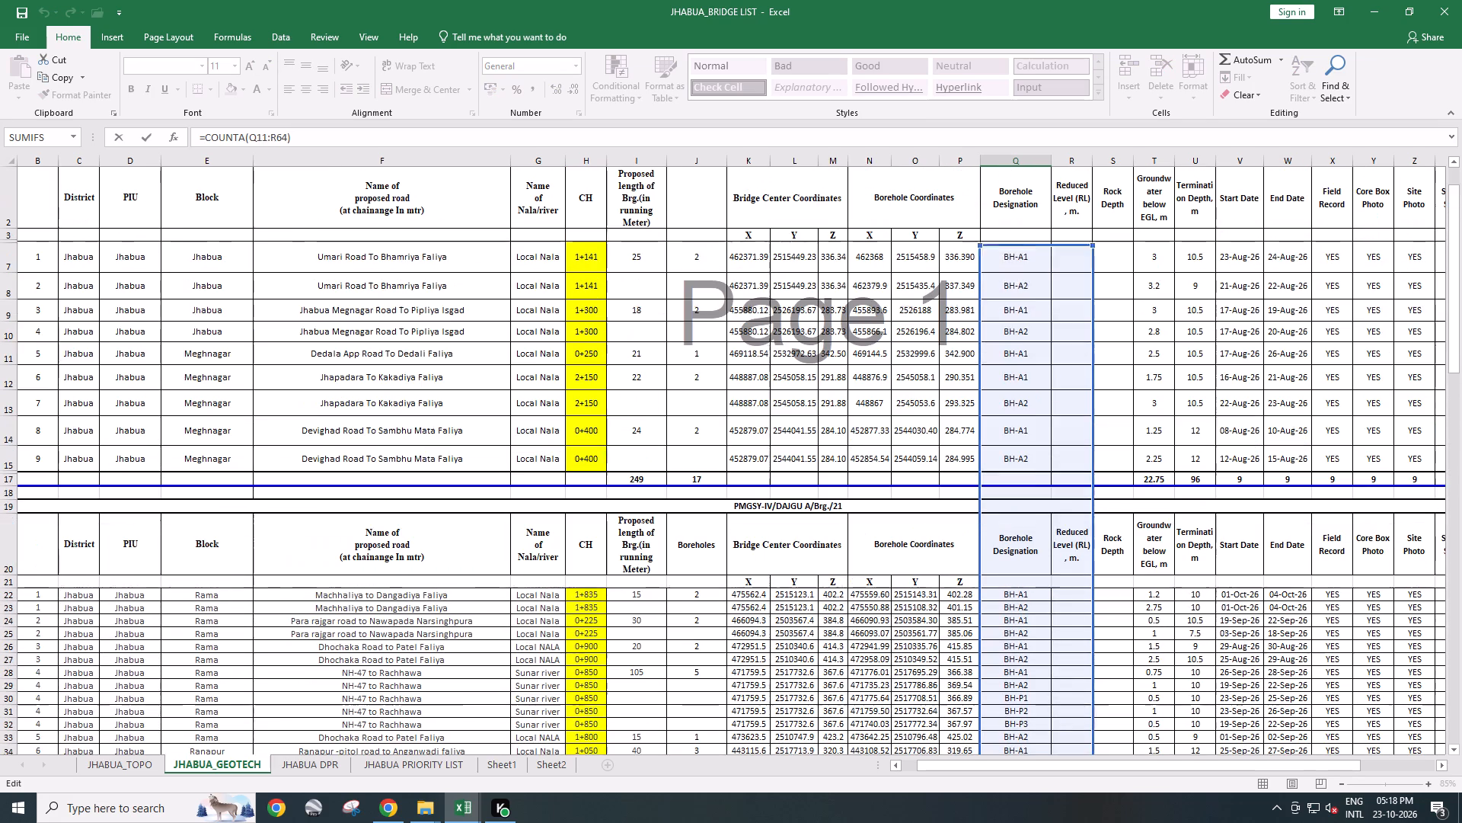
left_click_drag(1068, 161, 1055, 578)
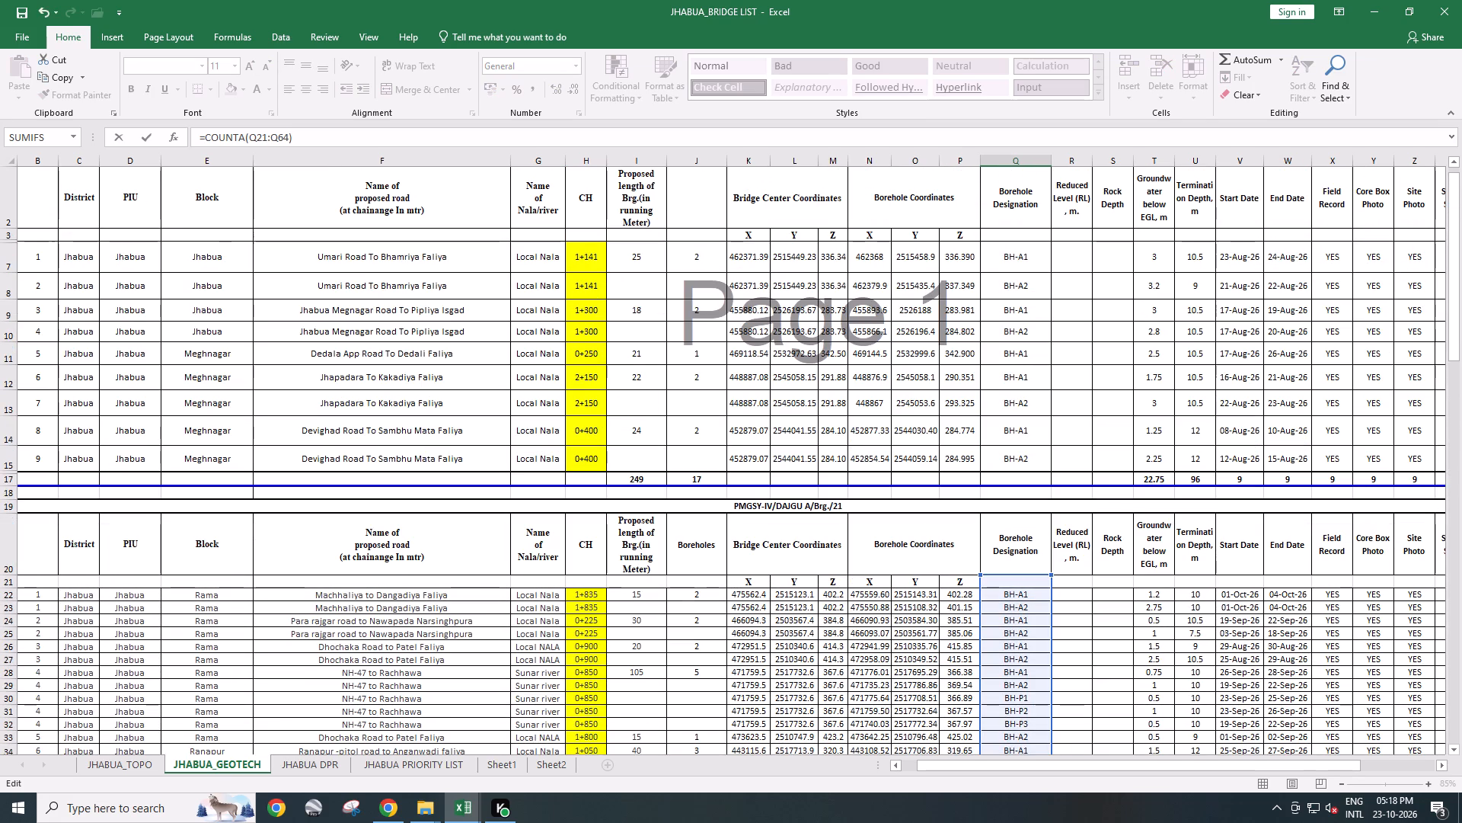
left_click_drag(1049, 573, 1052, 588)
key("Return")
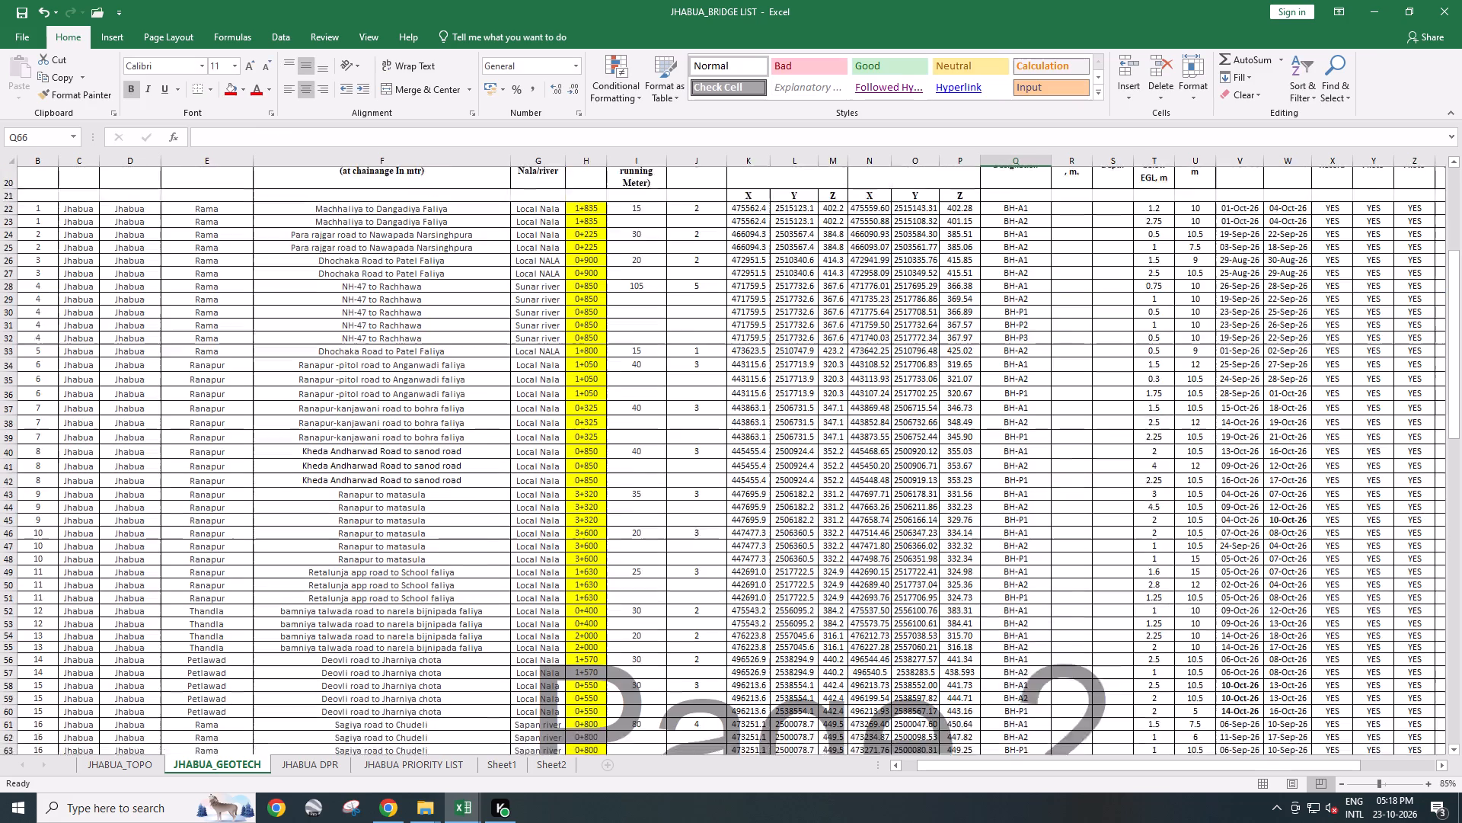
Copy the COUNTA formula from Q86 to the SEONI-JABALPUR total row in Q106, counting Q91:Q105, and save the workbook.
scroll(1082, 586, "down", 15)
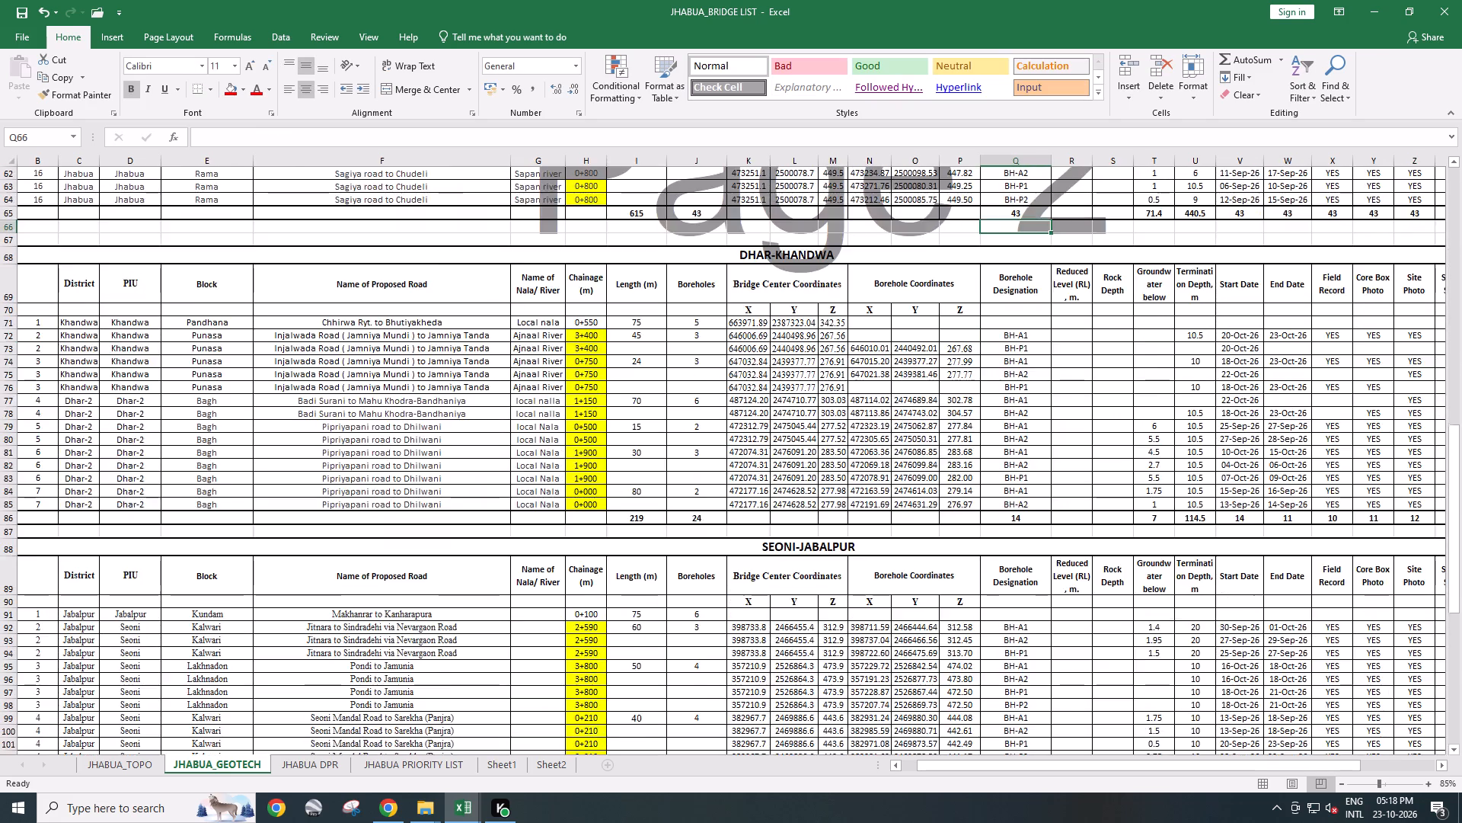
scroll(1079, 598, "down", 4)
left_click(1022, 546)
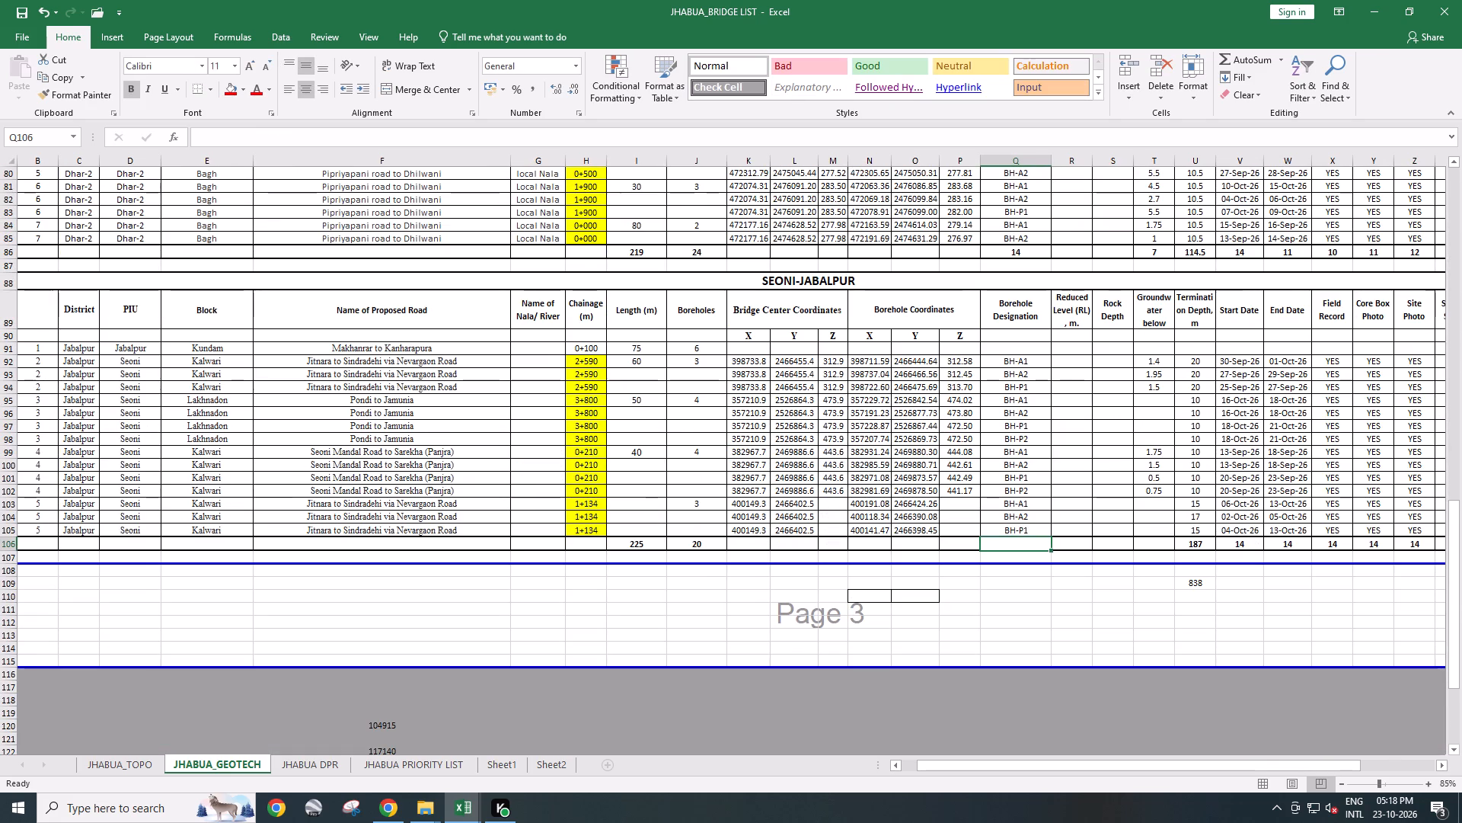
left_click(1019, 248)
key("ctrl+c")
left_click(1023, 546)
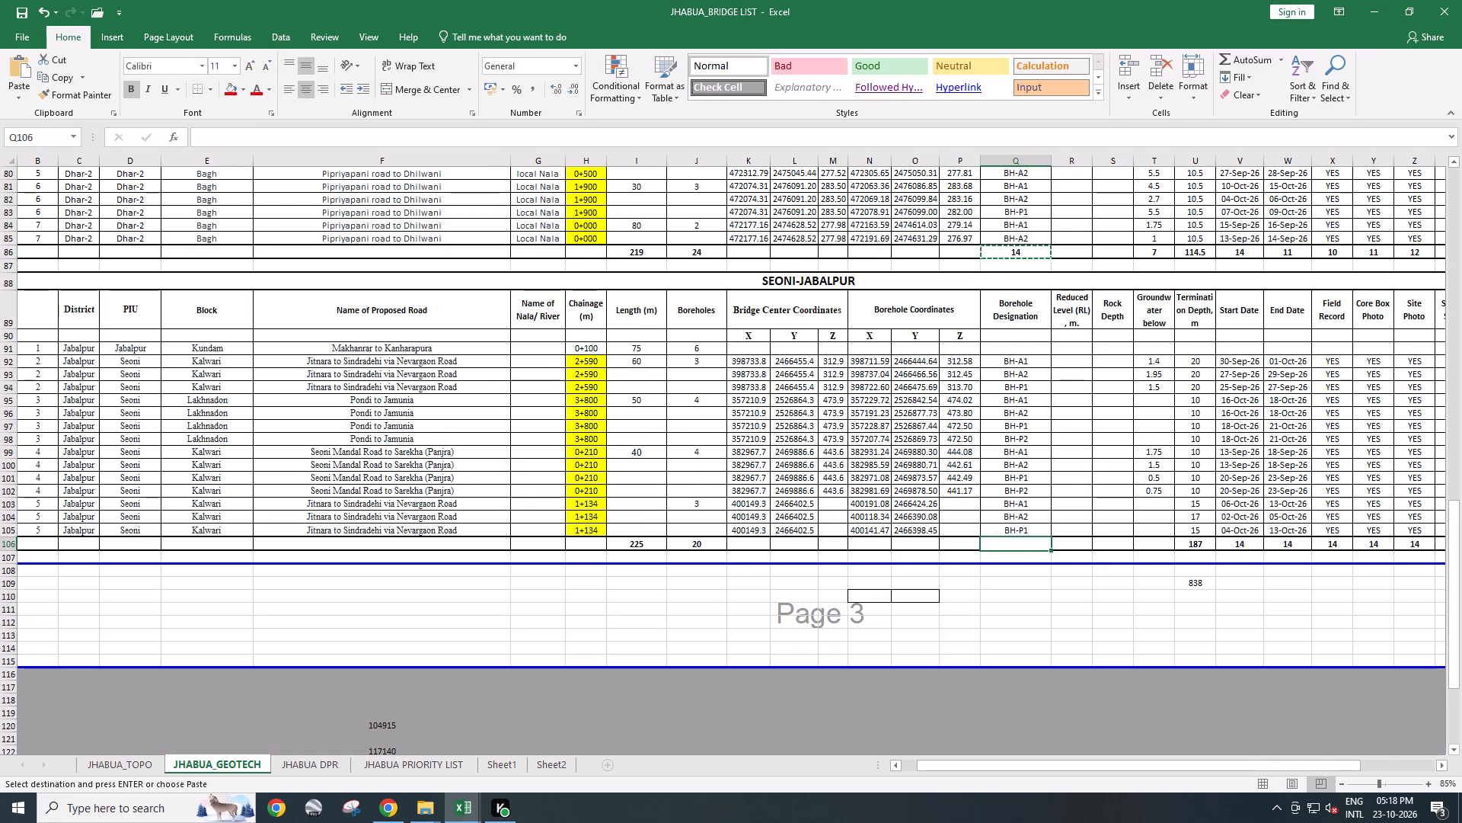
key("ctrl+v")
double_click(1042, 546)
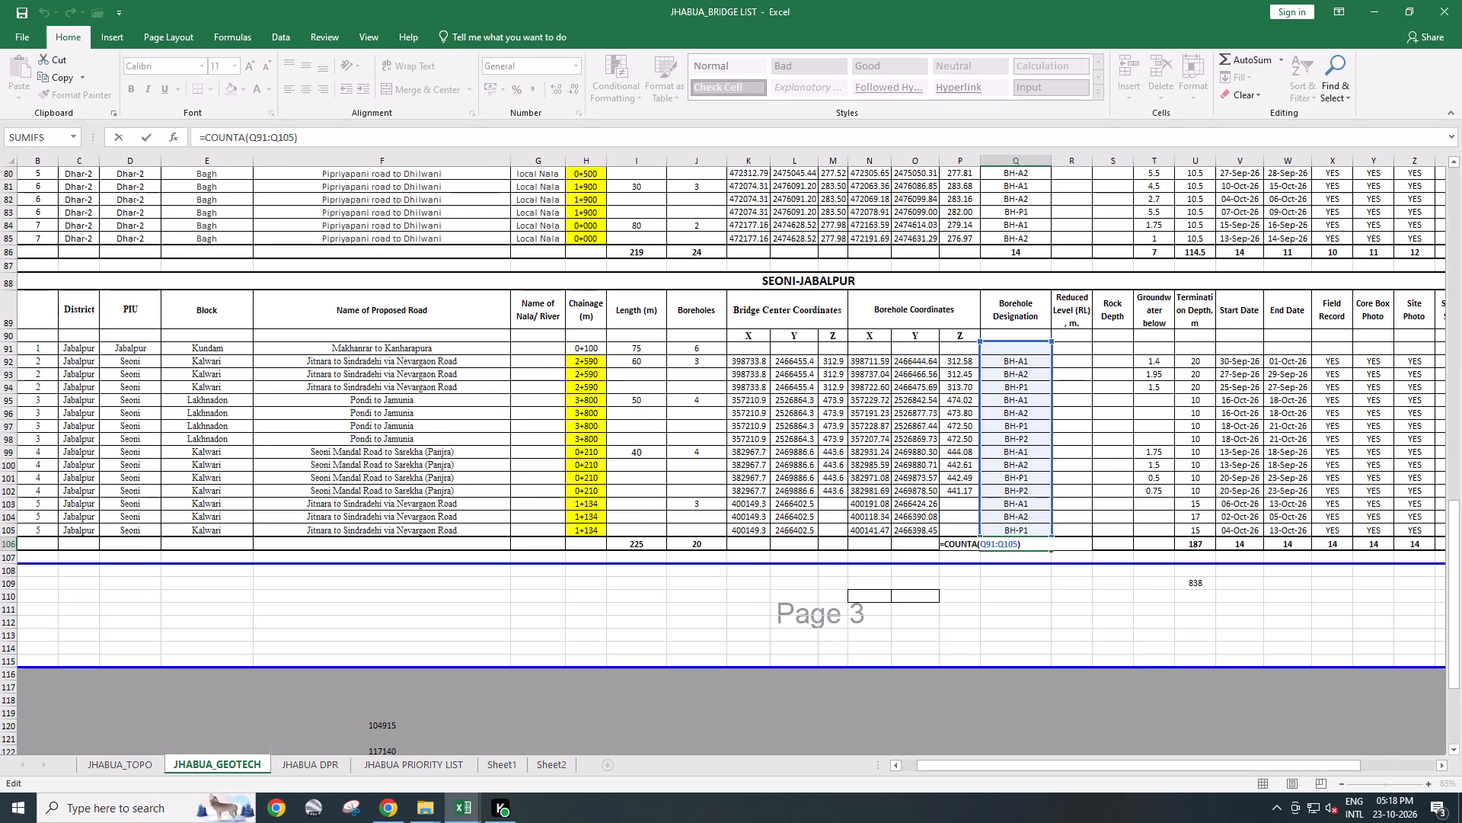
left_click(1074, 454)
key("ctrl+s")
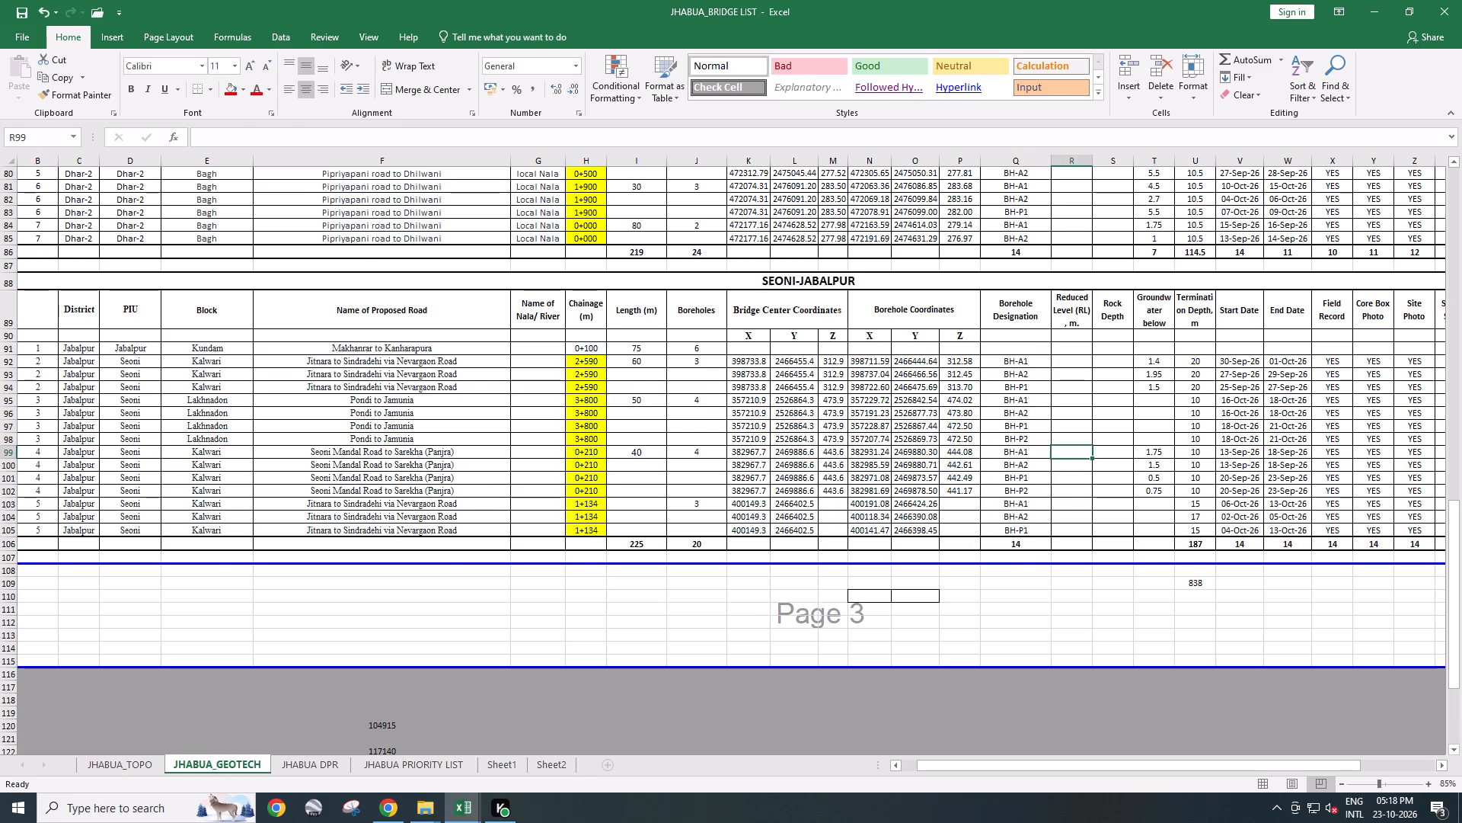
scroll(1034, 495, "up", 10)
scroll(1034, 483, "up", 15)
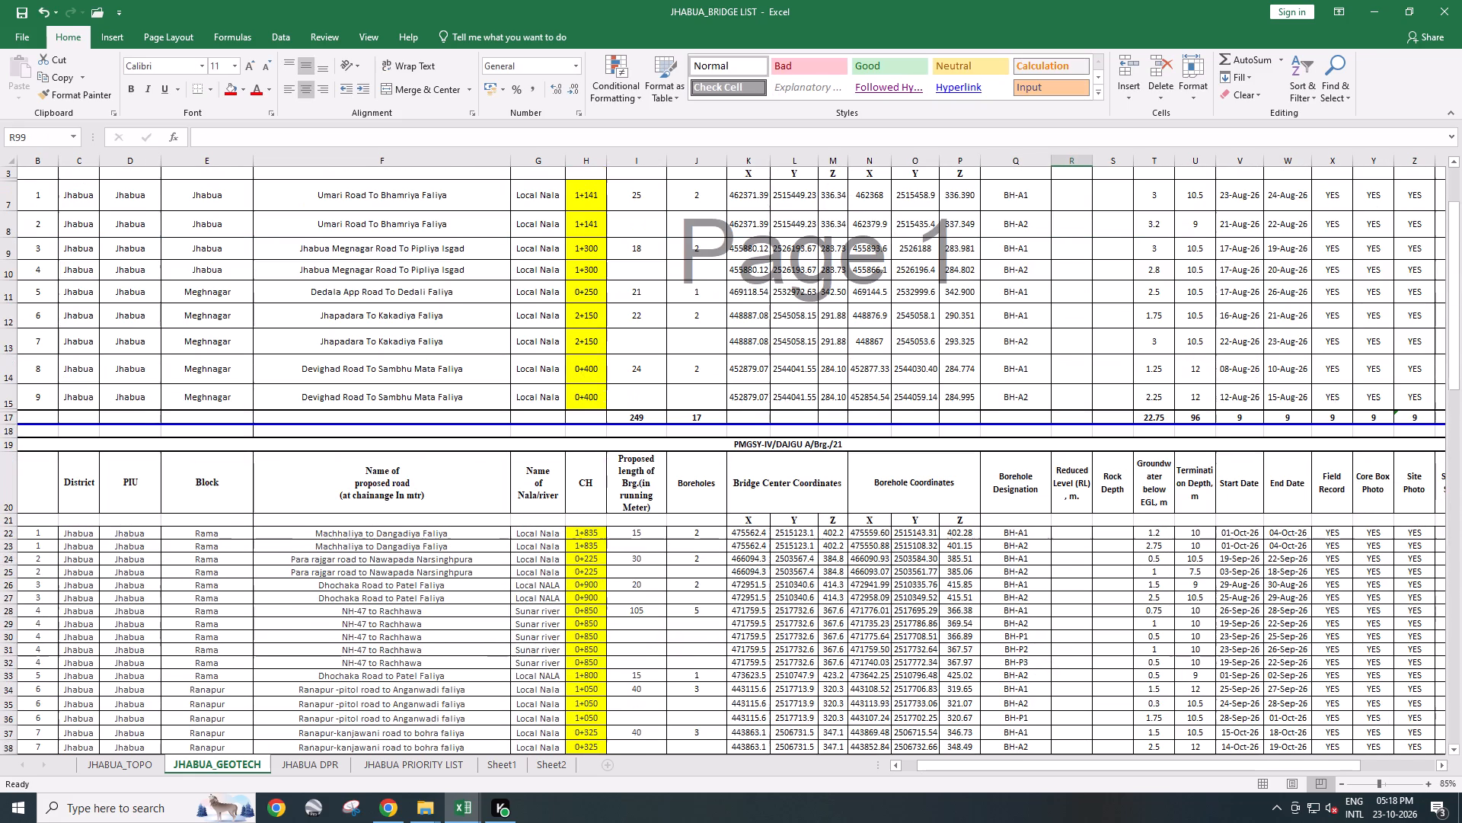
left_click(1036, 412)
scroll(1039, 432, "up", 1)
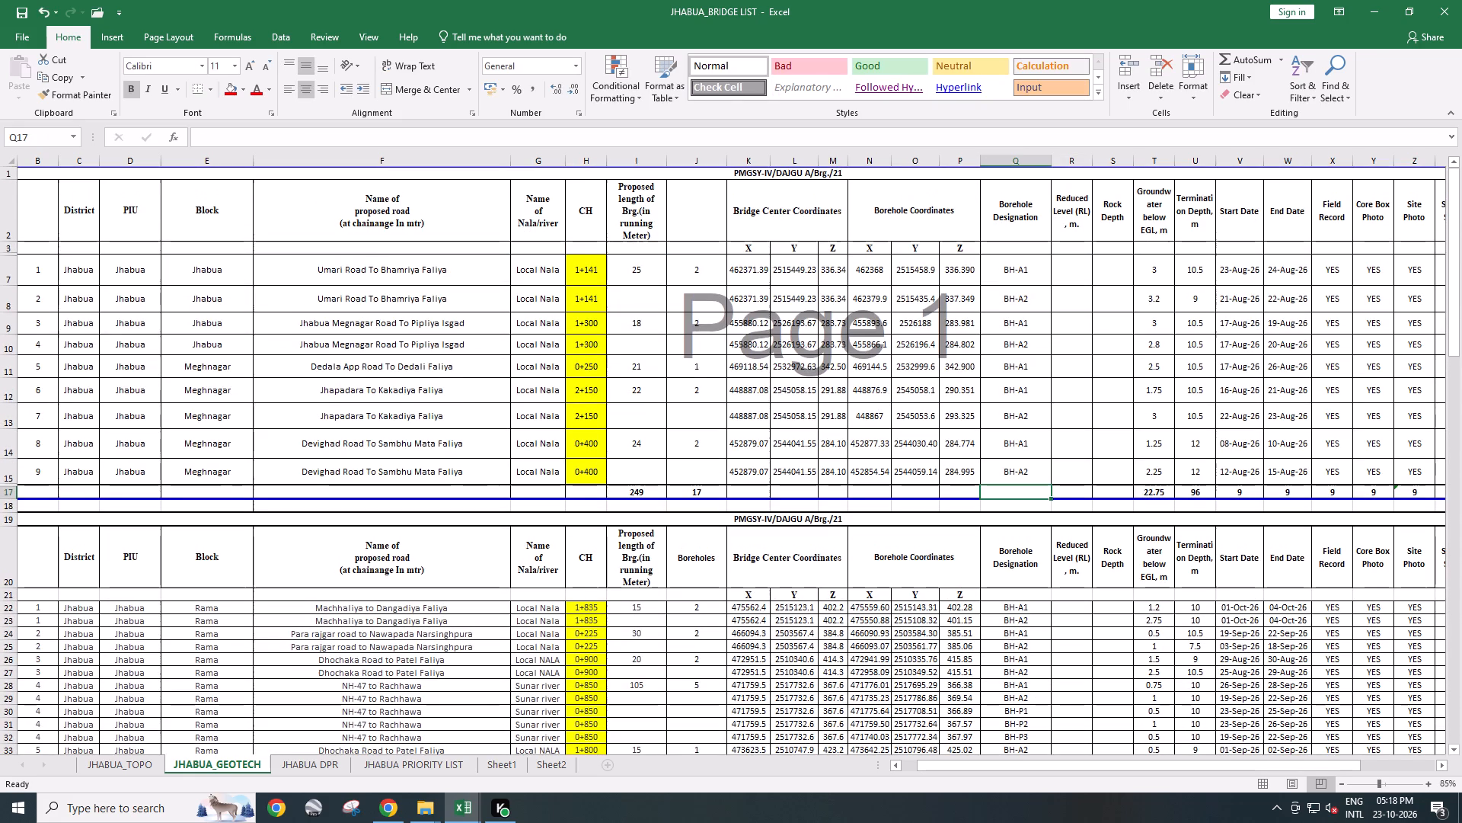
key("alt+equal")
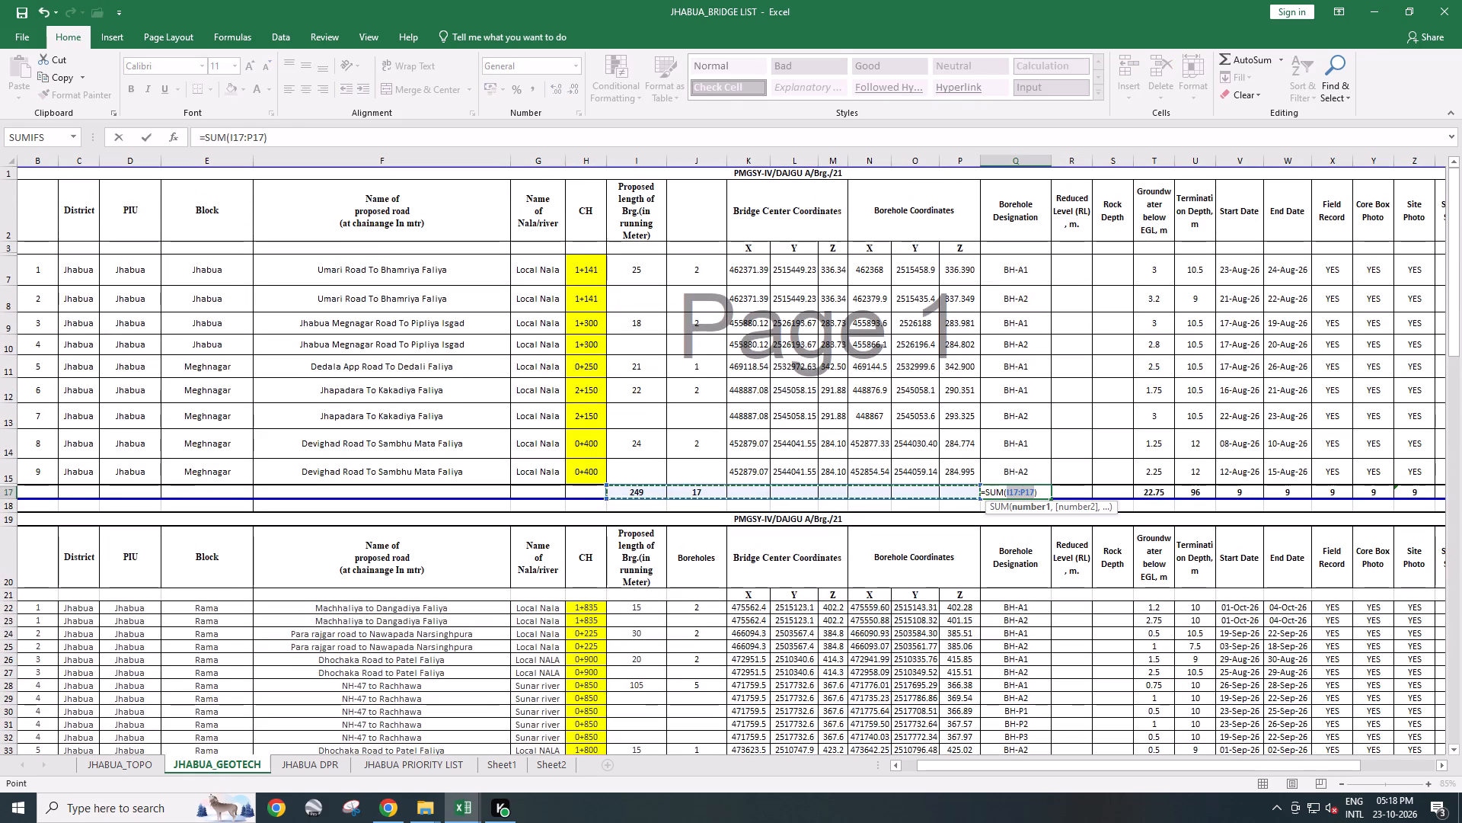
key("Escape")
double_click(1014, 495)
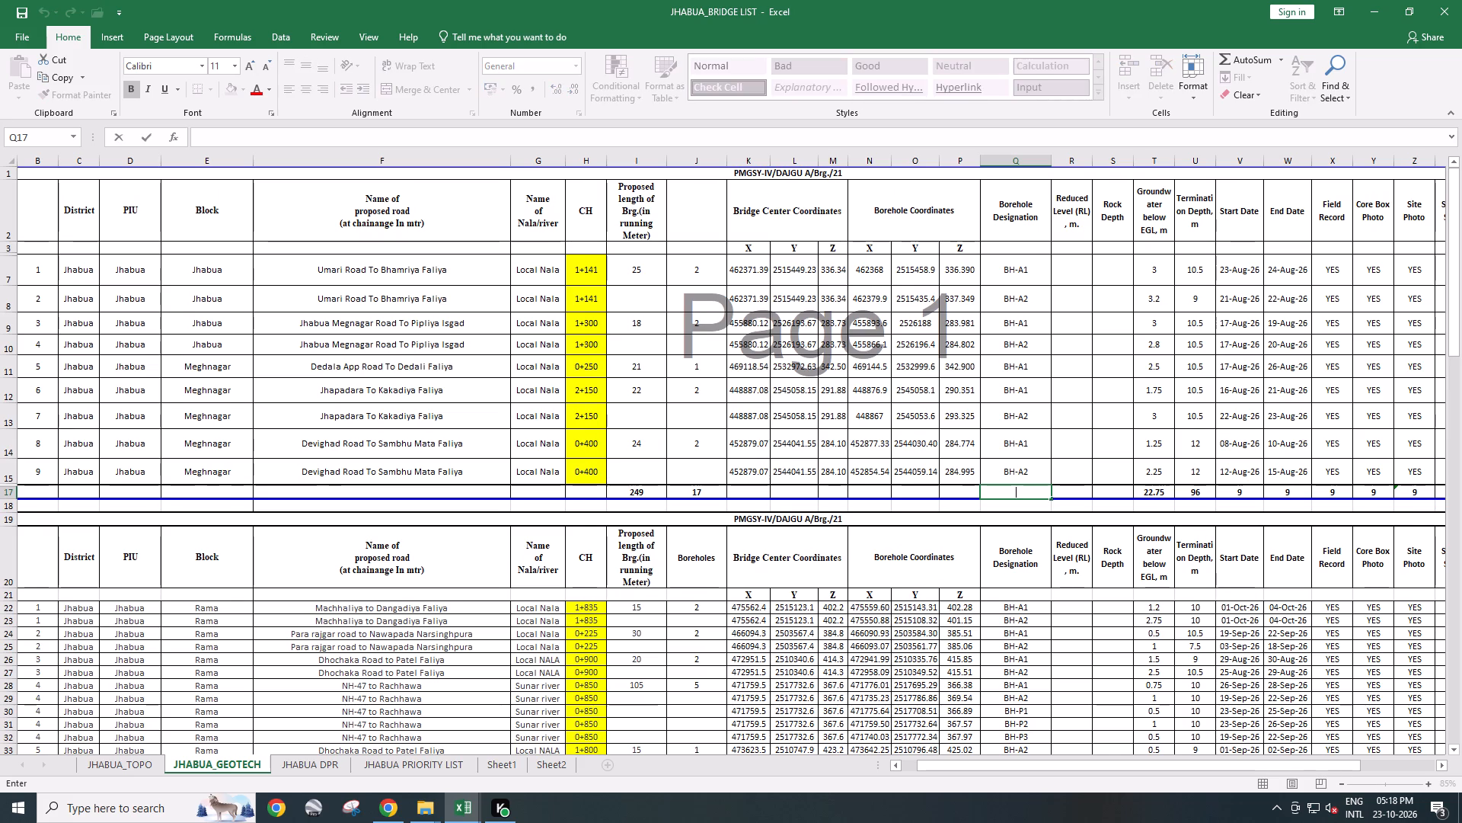
Copy the COUNTA formula from X17 to Q17 in the first Jhabua table and narrow its range to Q7:Q16.
left_click(1251, 494)
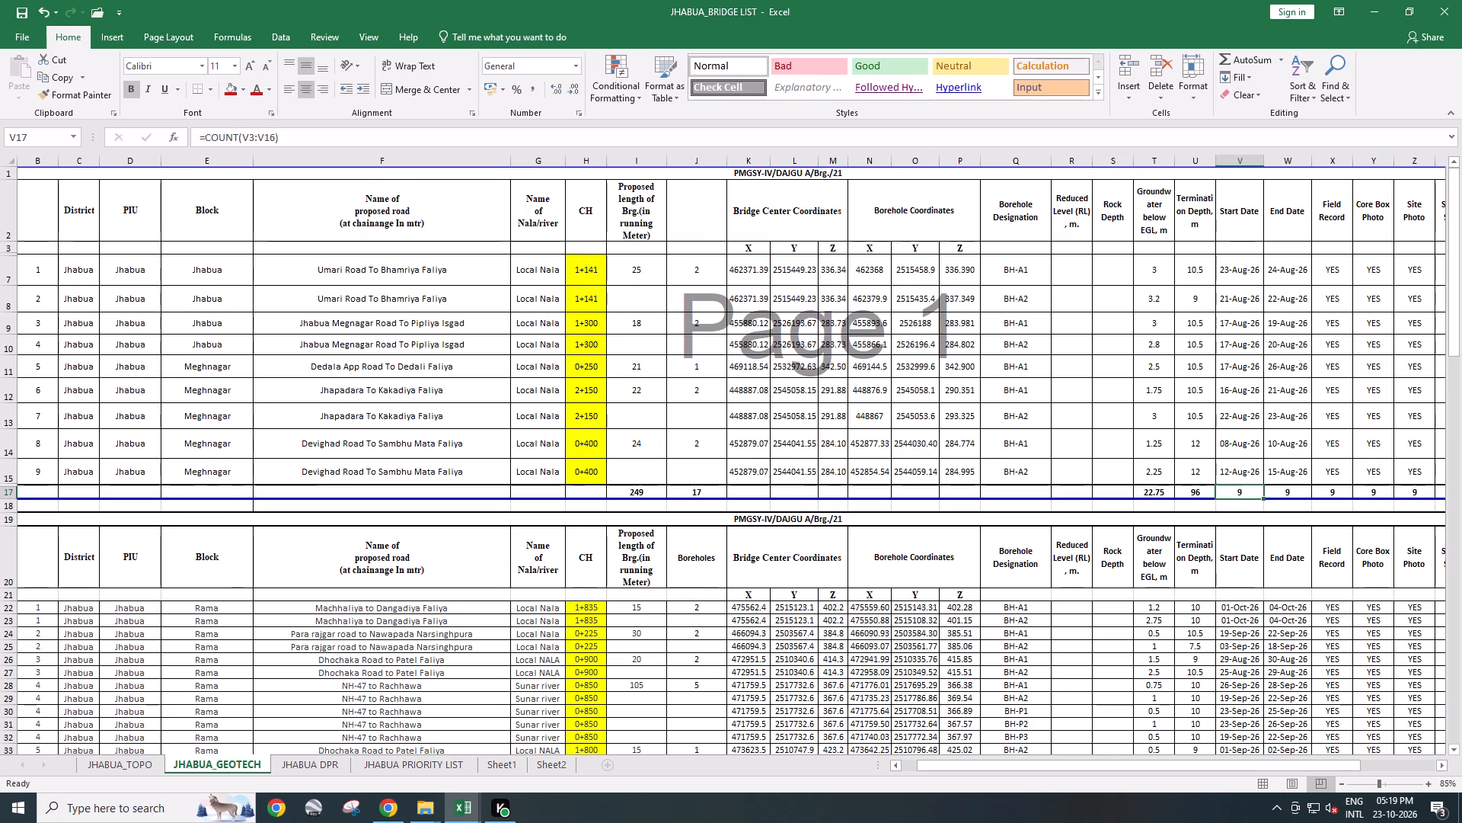
left_click(1339, 495)
key("ctrl+c")
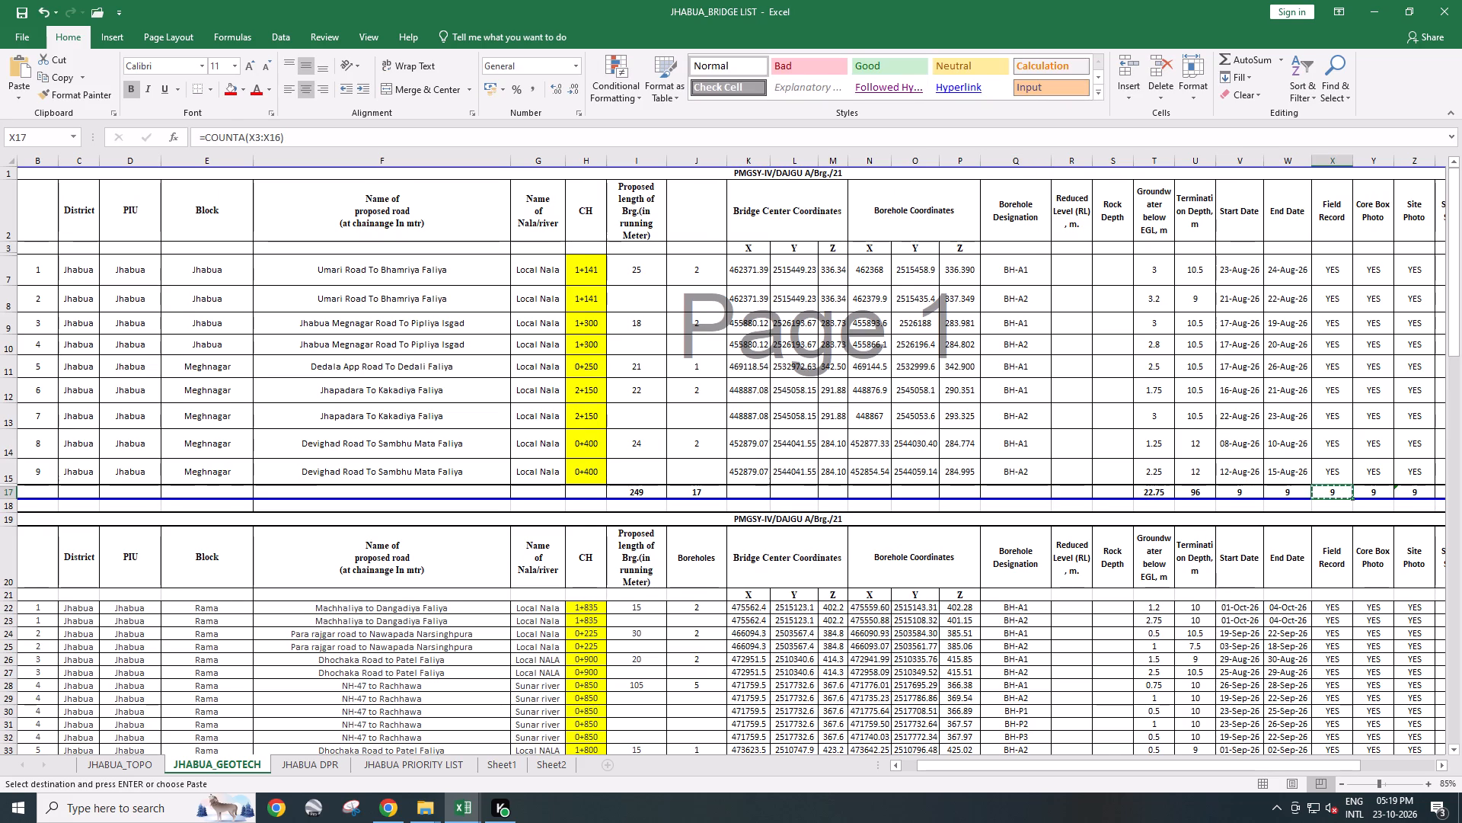
left_click(1033, 495)
key("ctrl+v")
double_click(1043, 494)
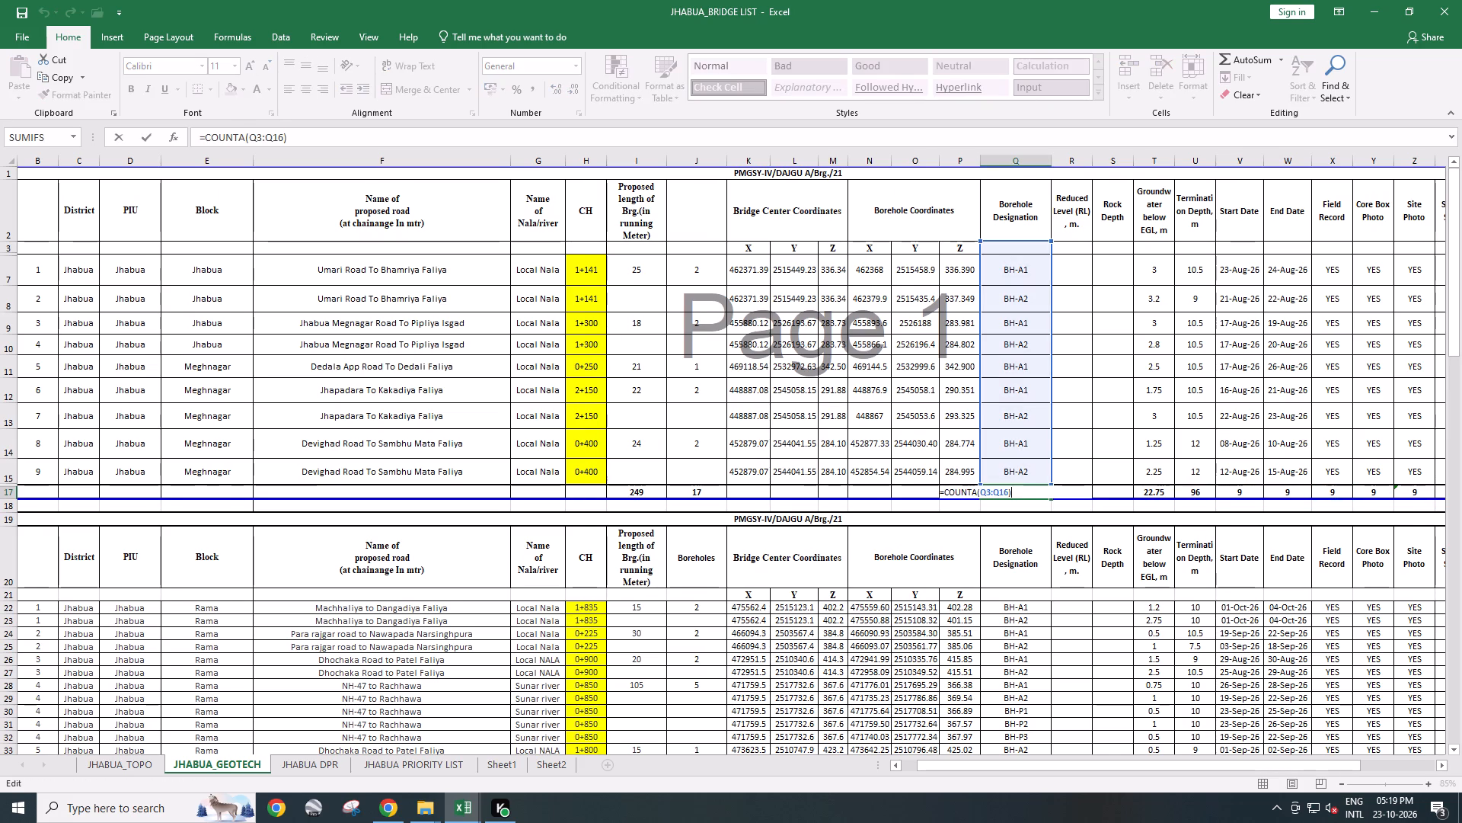
left_click_drag(1051, 241, 1051, 254)
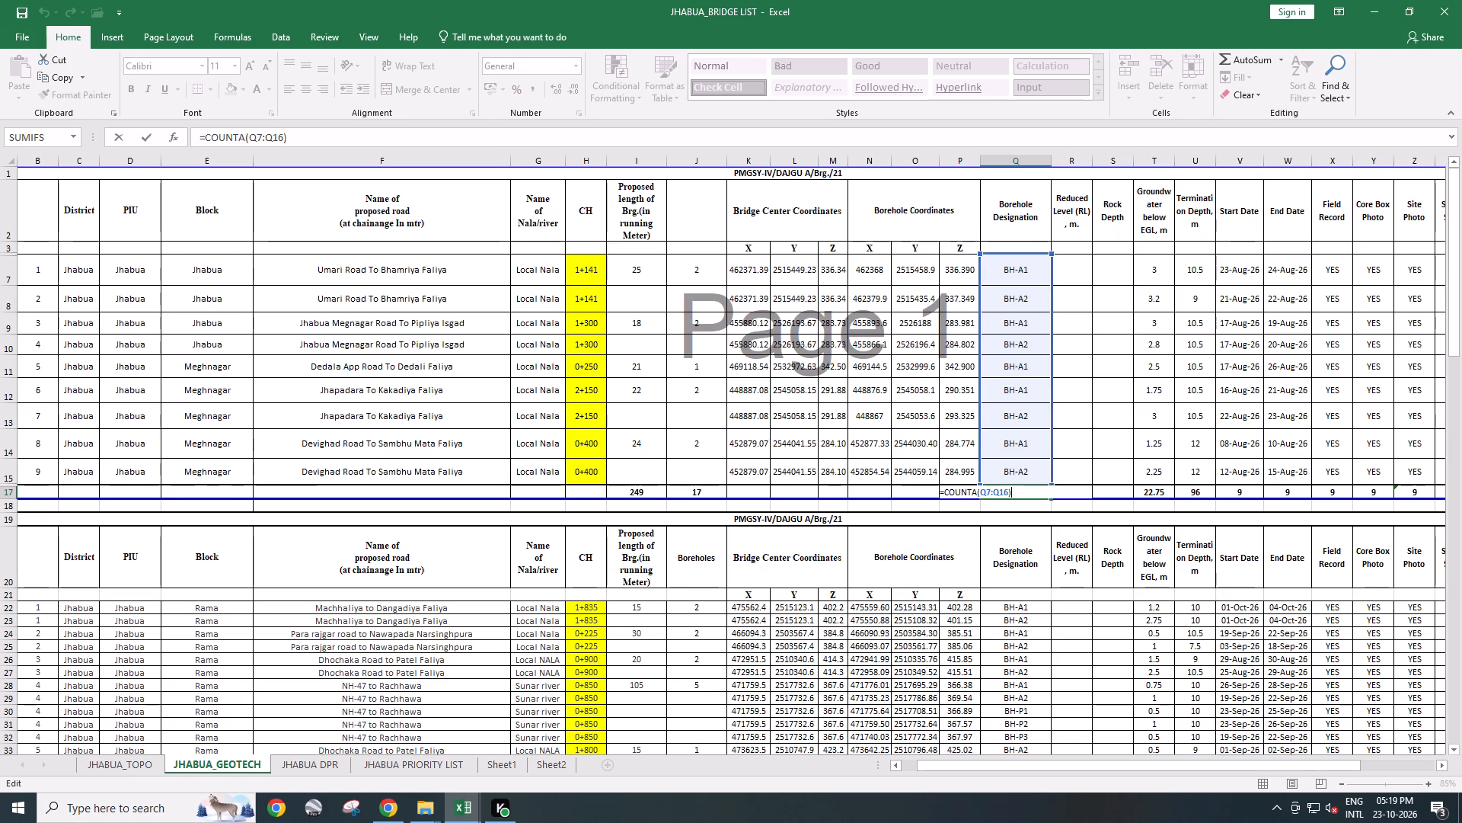
key("Return")
Copy the combined total formula from U109 to Q109 under the Borehole Designation column and save the workbook.
scroll(1045, 415, "down", 13)
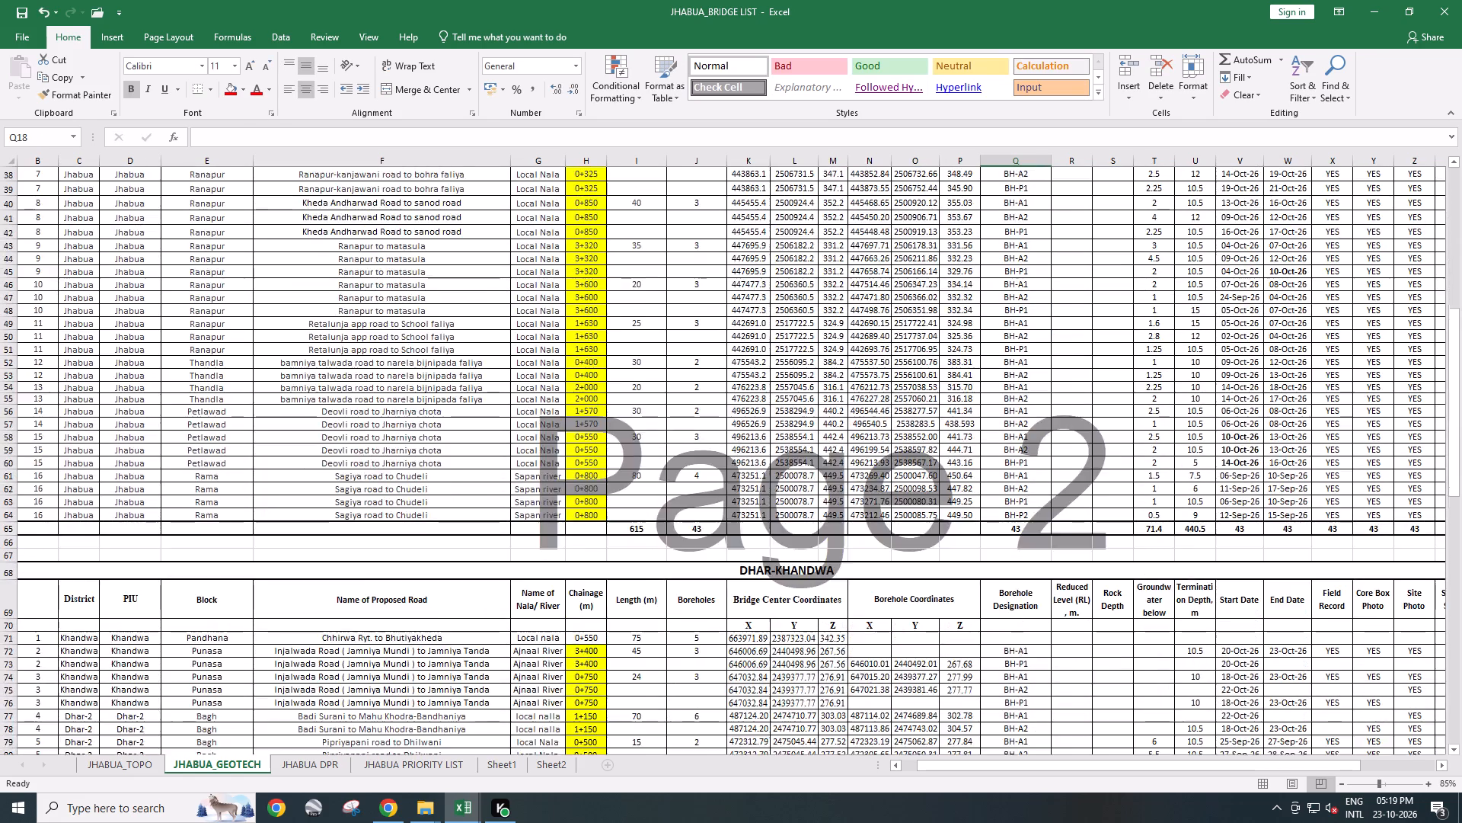
scroll(1040, 482, "down", 16)
left_click(1202, 456)
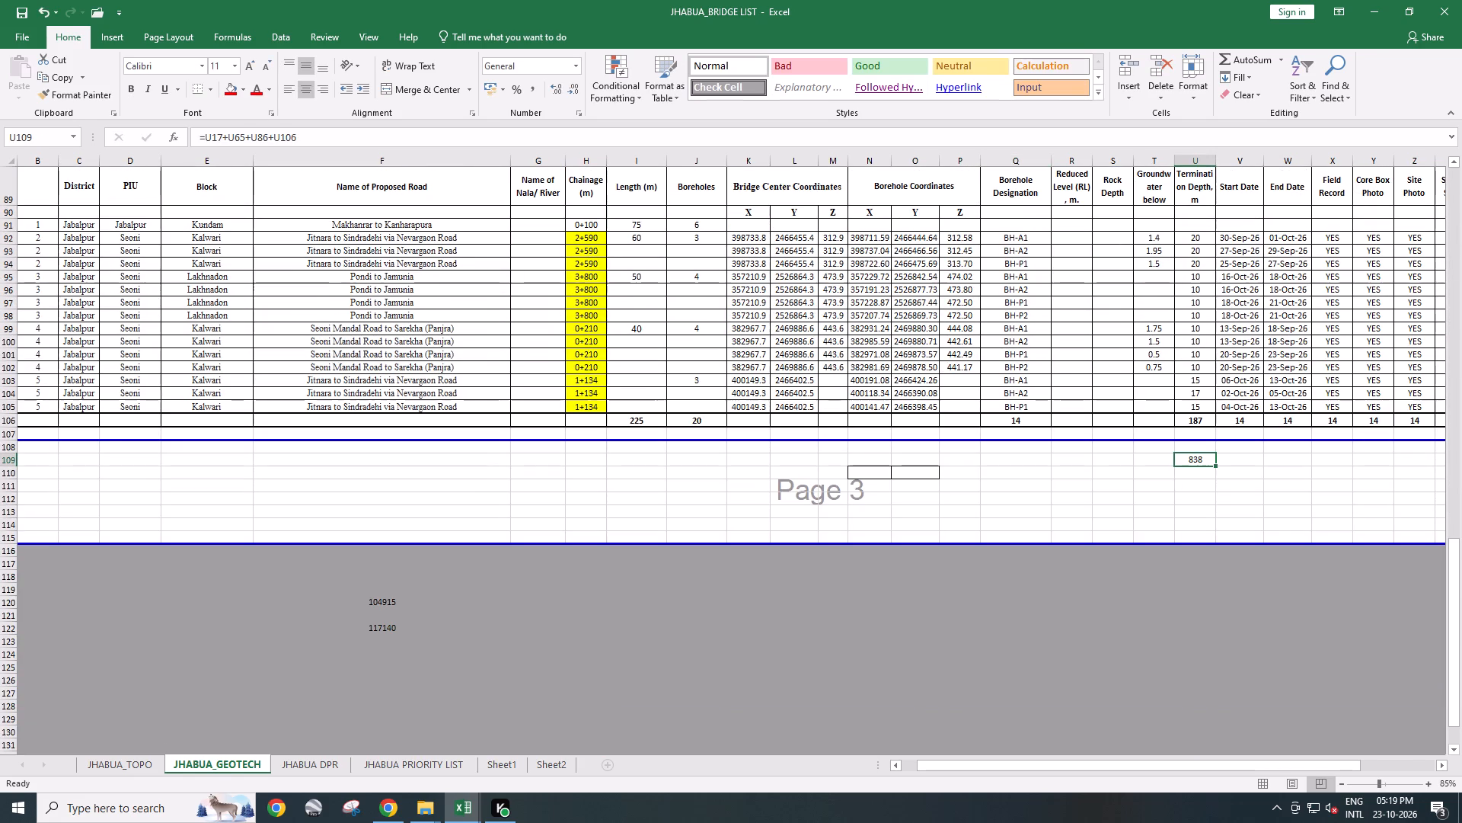
key("ctrl+c")
left_click(999, 459)
key("ctrl+v")
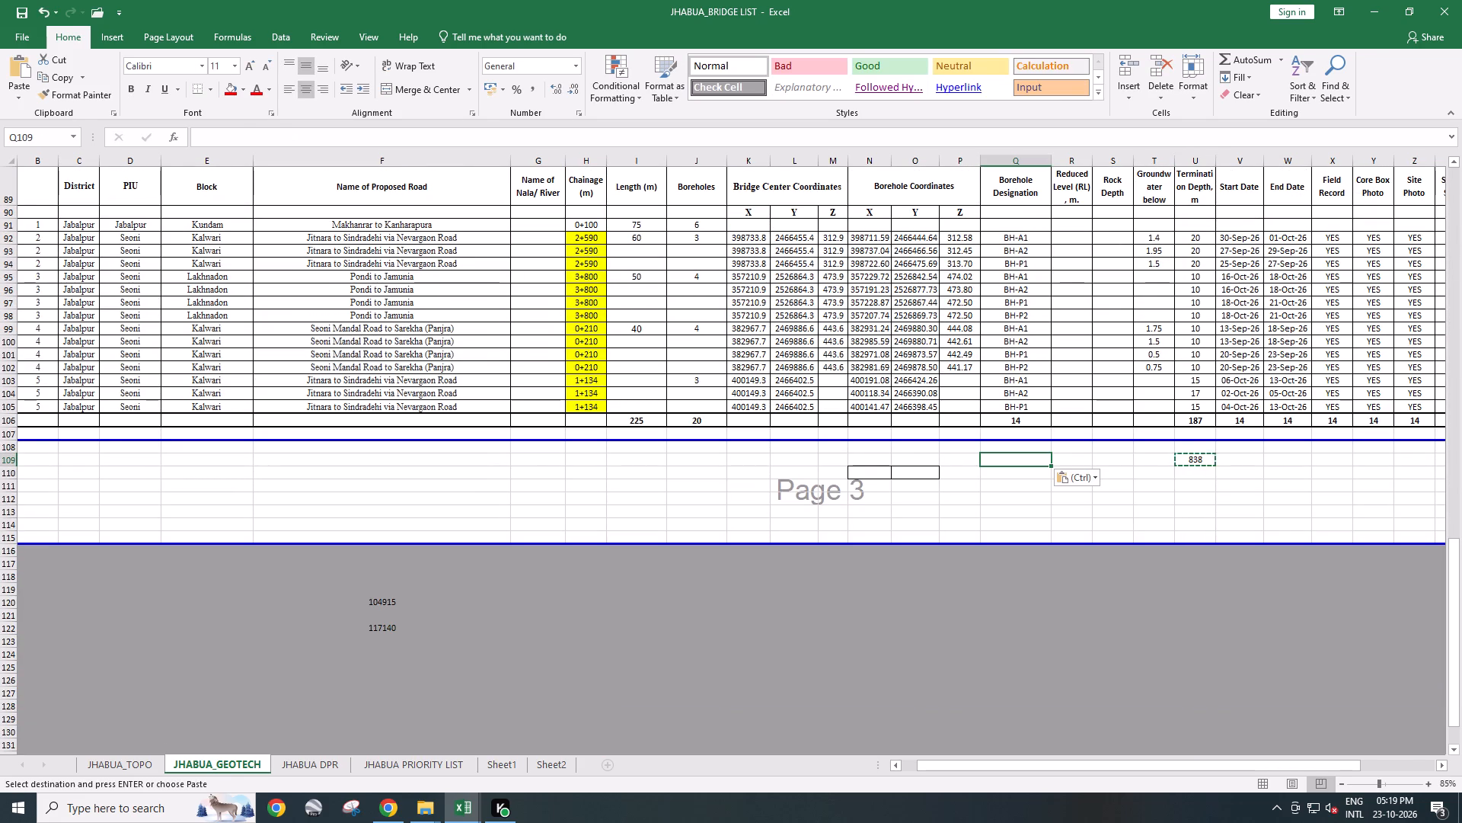
key("ctrl+s")
Check which table totals the combined borehole designation formula in Q109 adds, and save the workbook.
left_click(1019, 497)
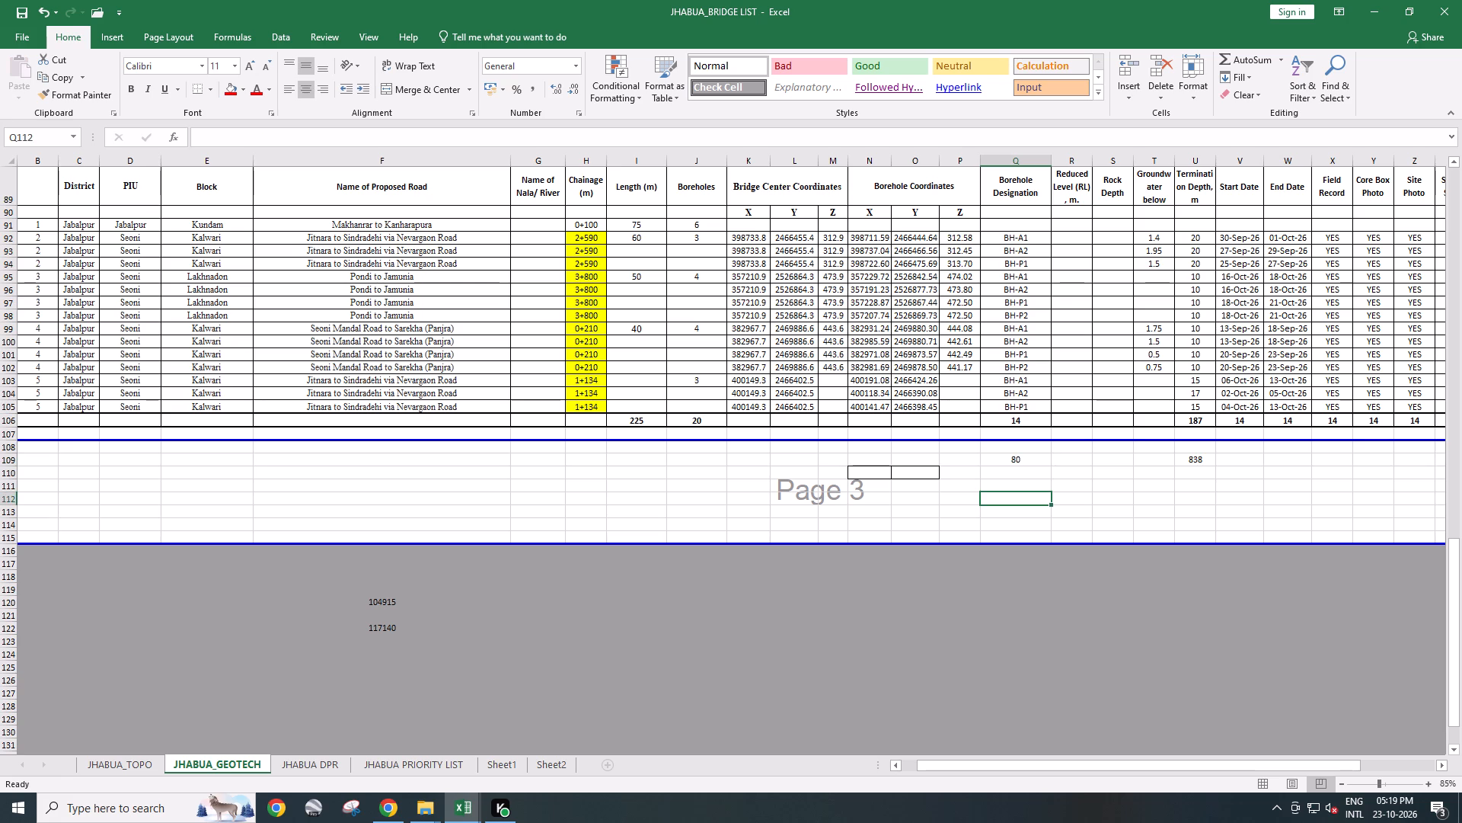
double_click(1020, 456)
scroll(1054, 465, "up", 13)
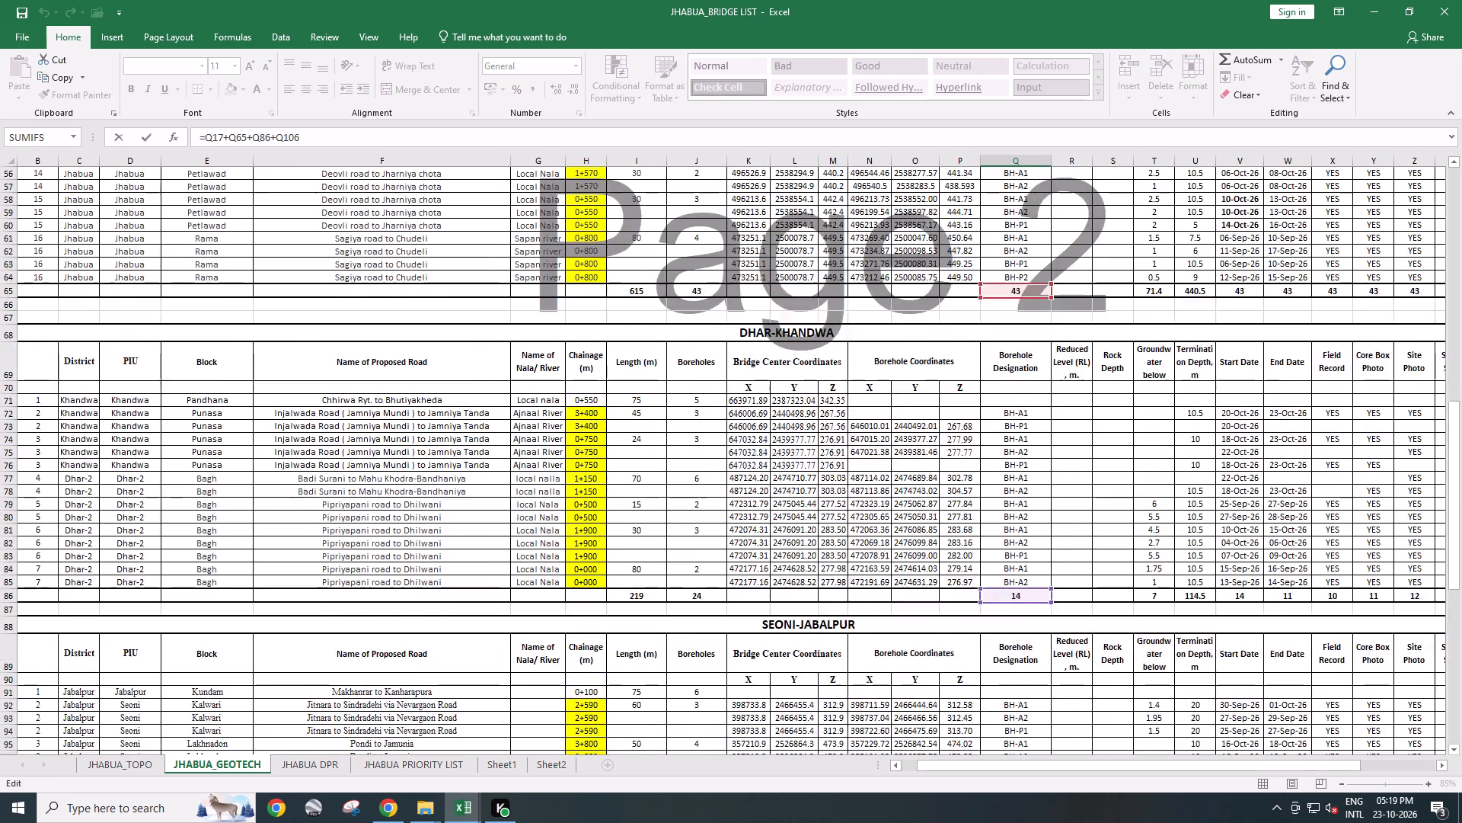
scroll(1055, 460, "up", 17)
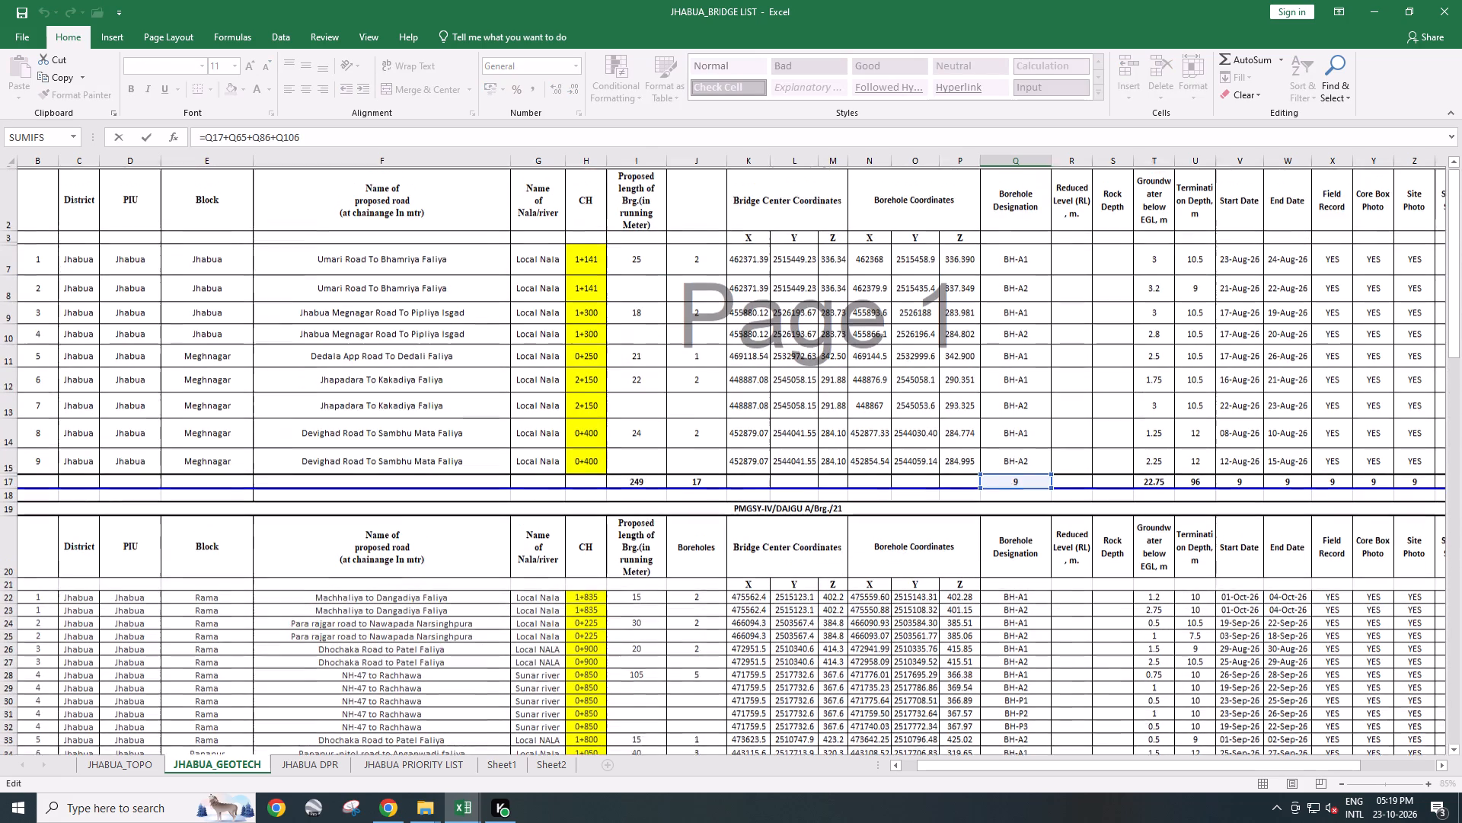
scroll(1055, 460, "up", 2)
key("Return")
scroll(1049, 456, "down", 4)
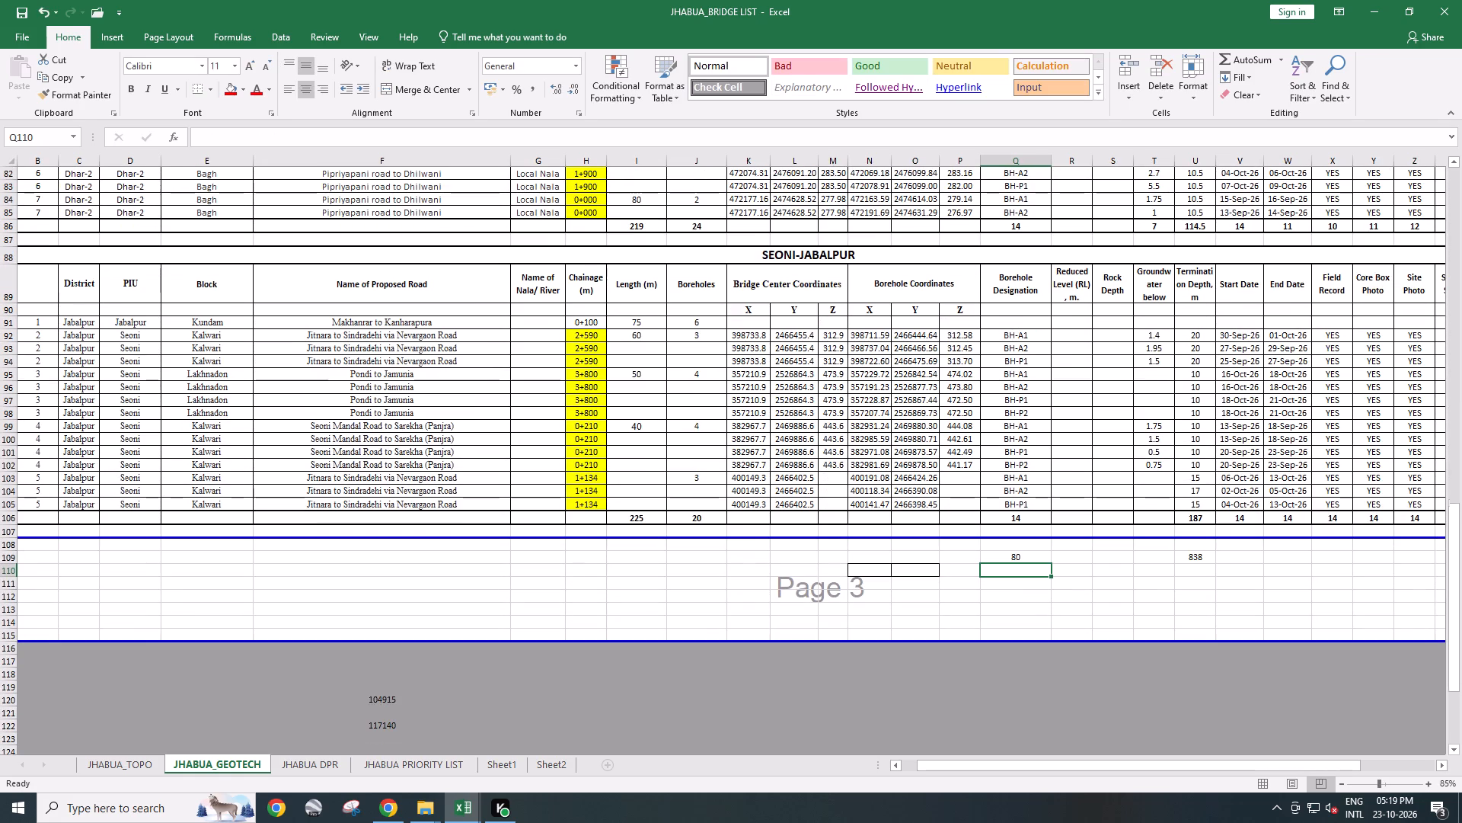
key("ctrl+s")
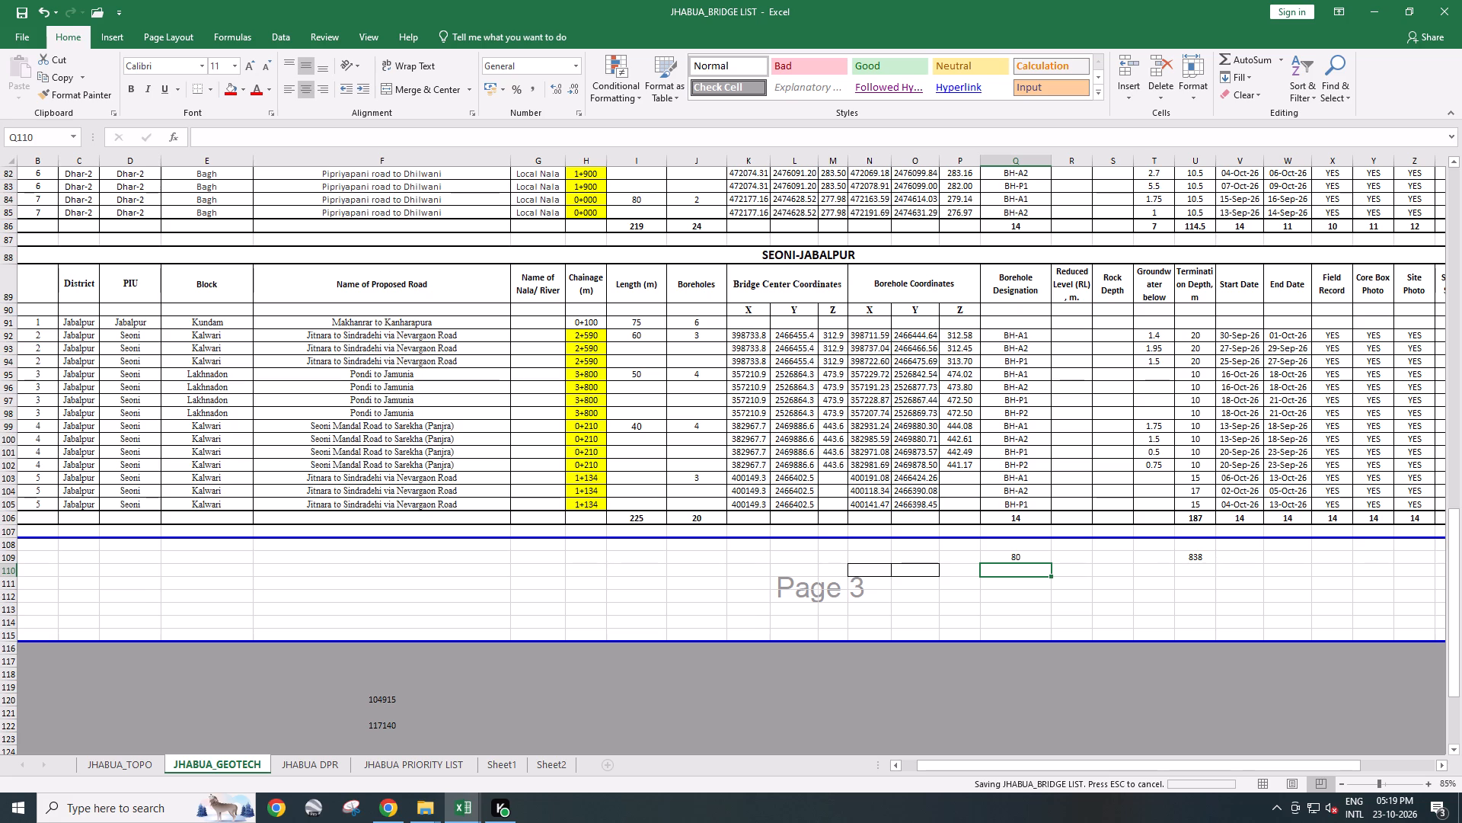
Examine the bridge list on Sheet1 and the borehole and termination depth totals of the Jhabua, Dhar and Seoni tables on Sheet2.
left_click(503, 766)
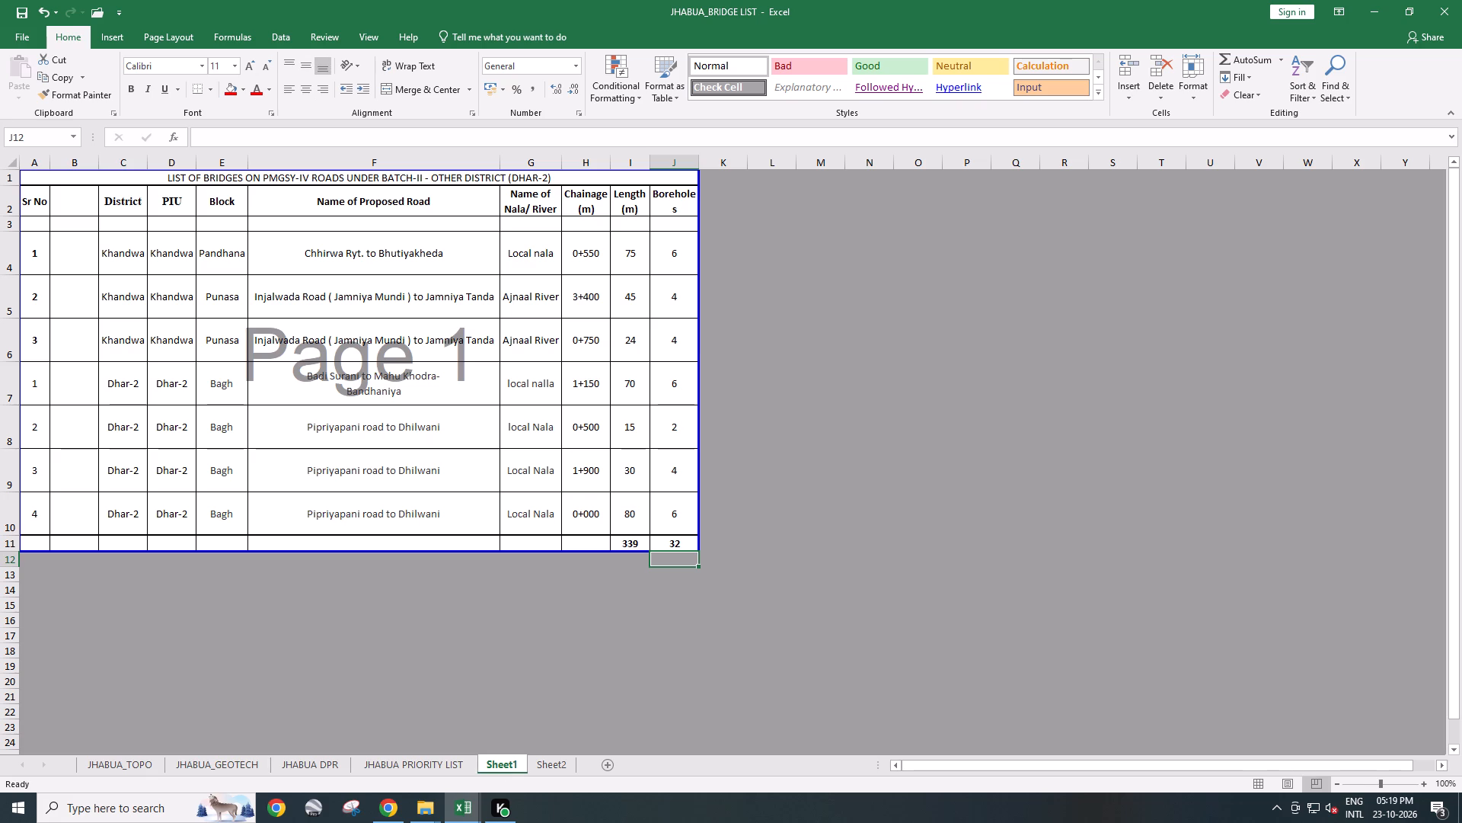
scroll(578, 673, "up", 5)
left_click(554, 765)
scroll(758, 637, "down", 7)
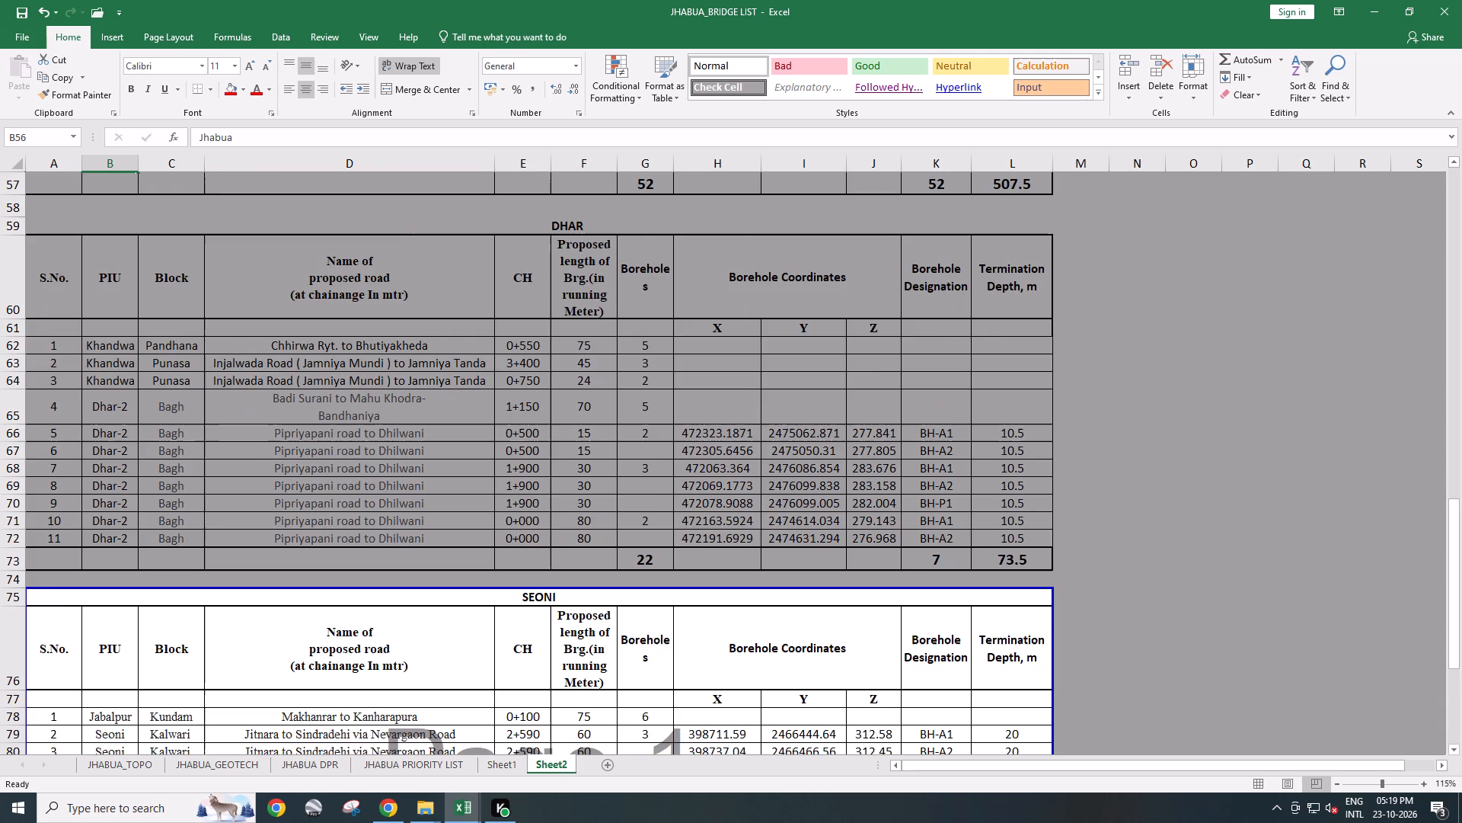
scroll(762, 639, "down", 3)
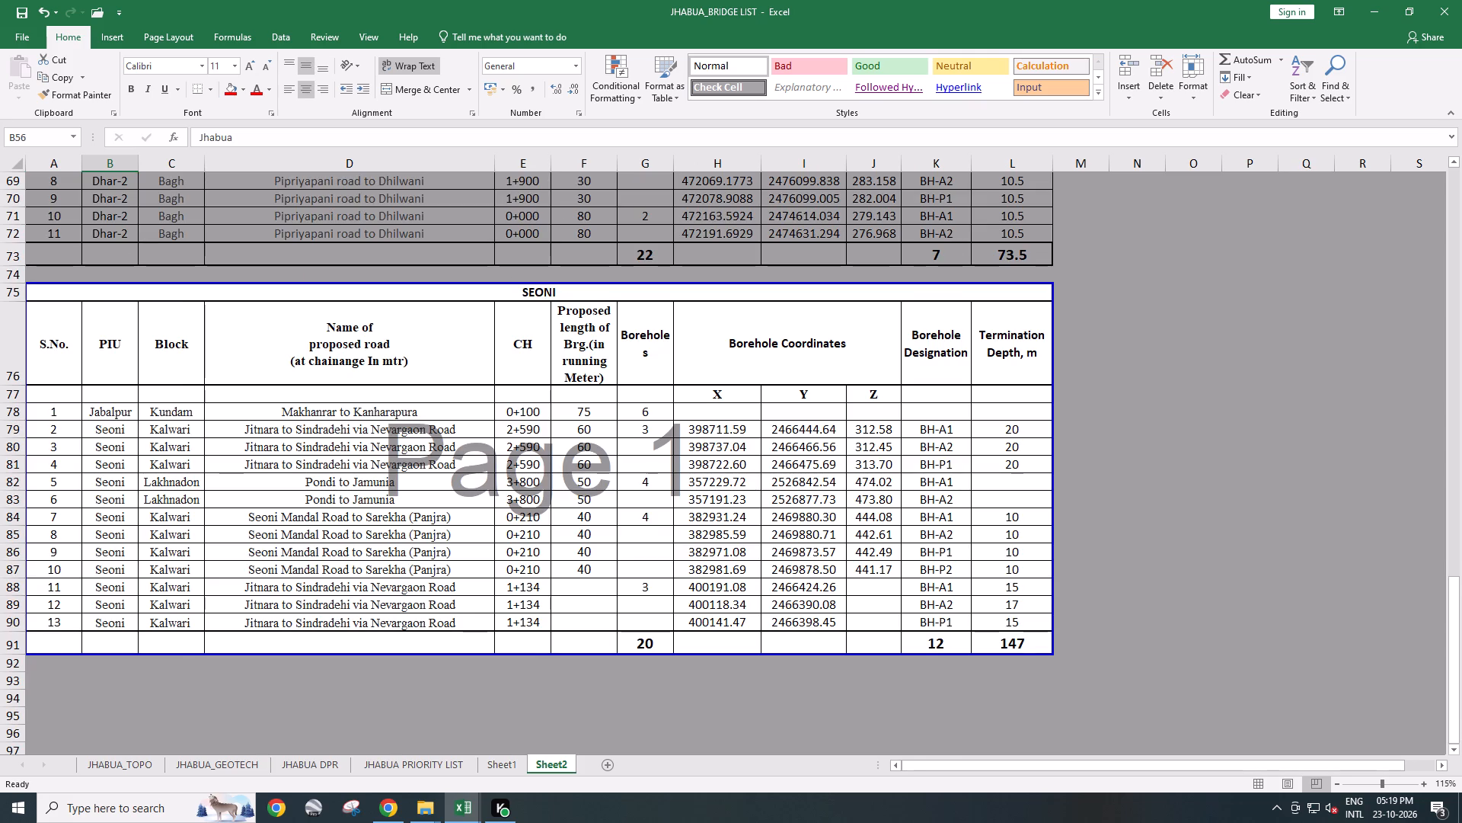
scroll(974, 590, "up", 11)
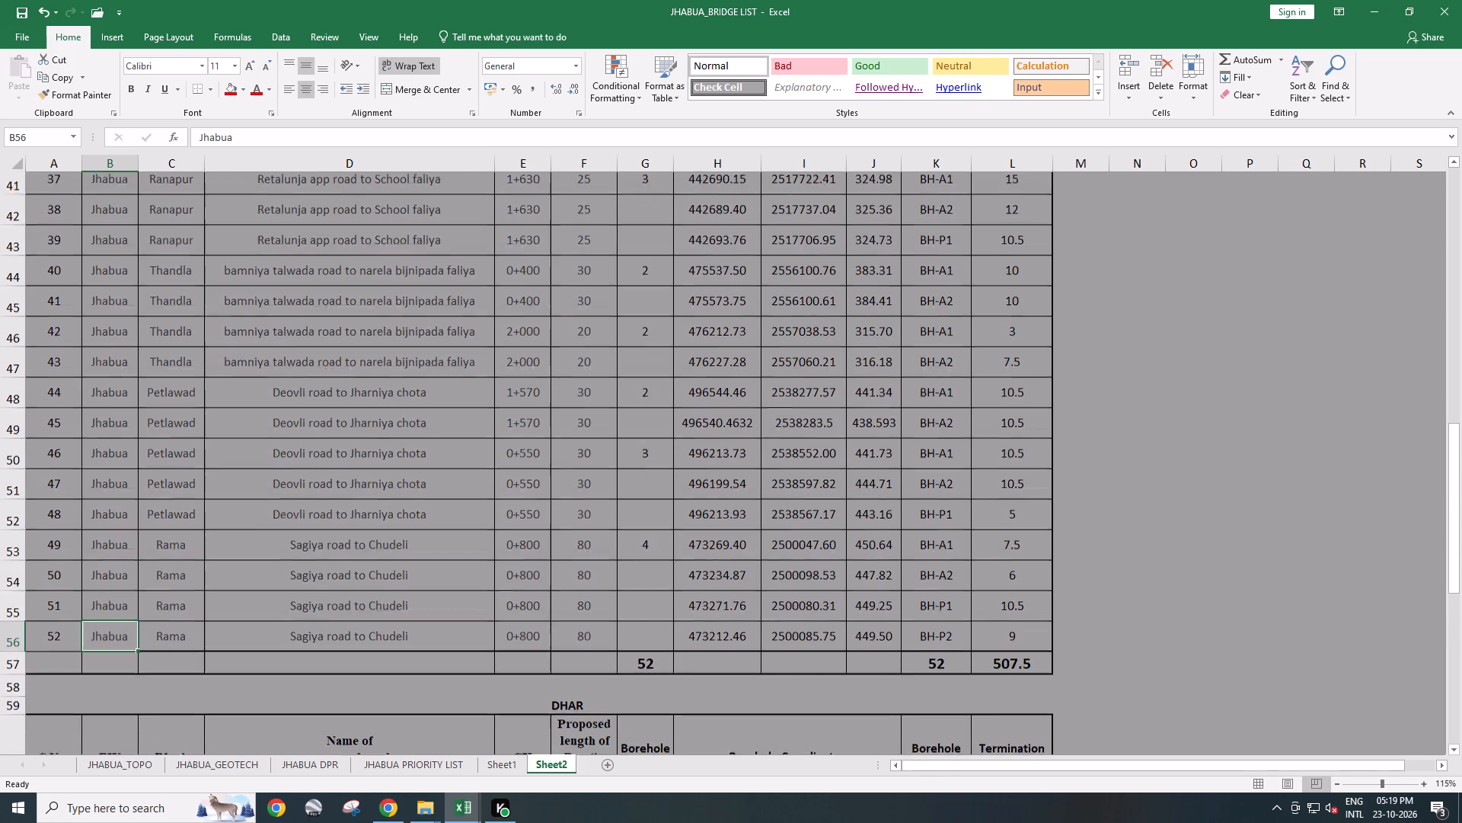
scroll(974, 590, "up", 14)
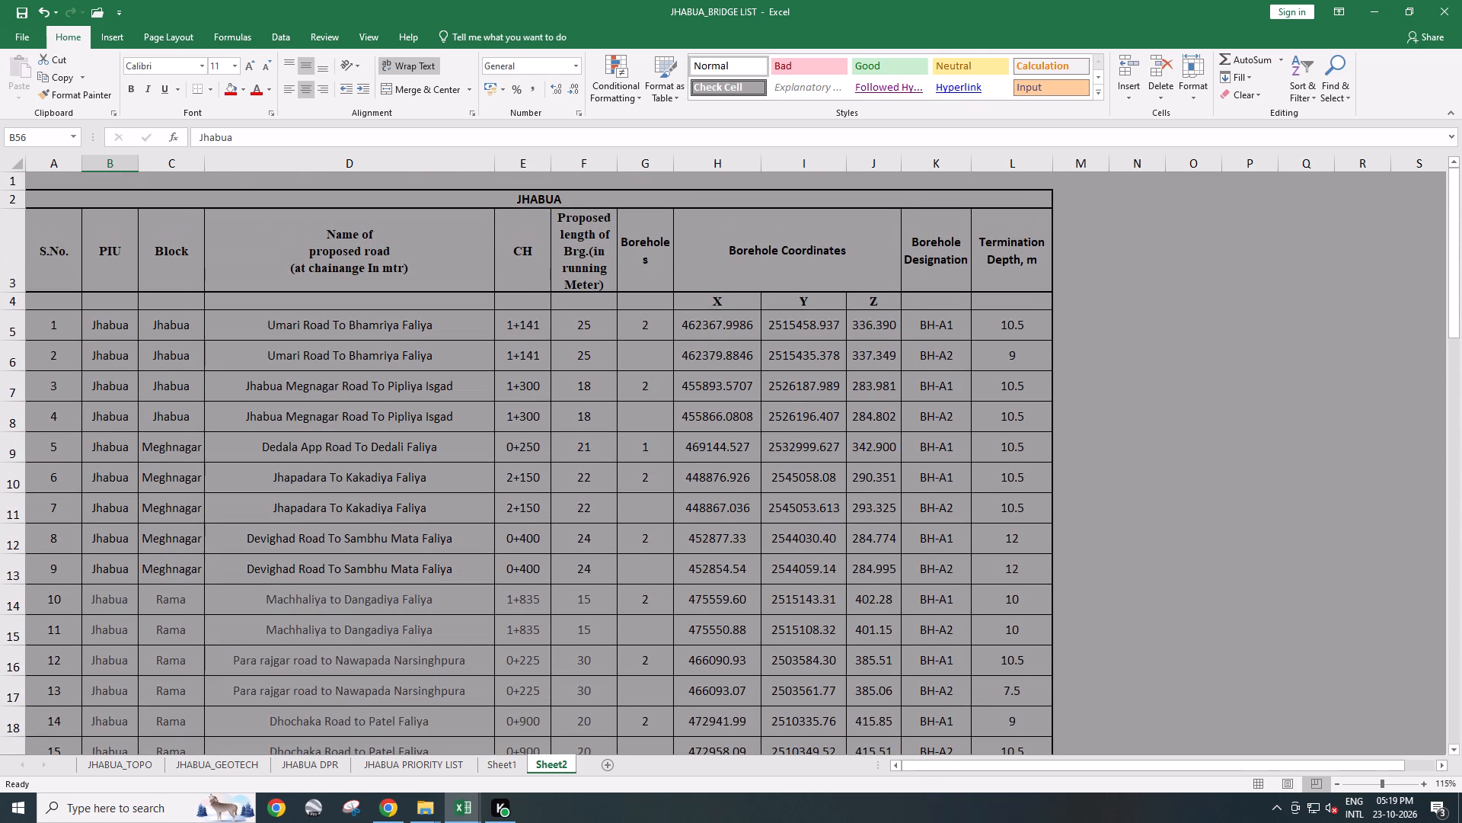
scroll(974, 588, "down", 10)
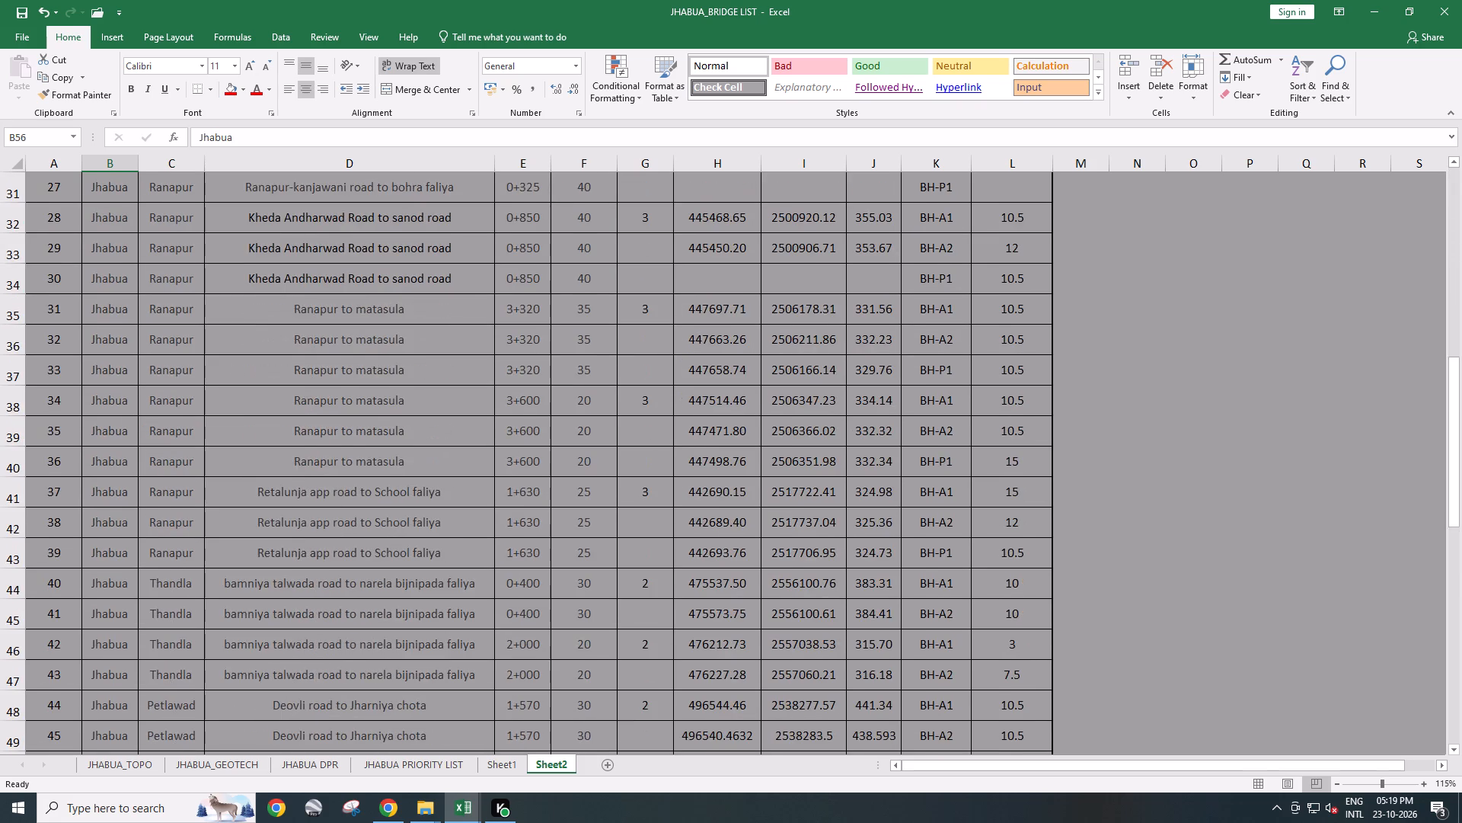
scroll(974, 588, "down", 5)
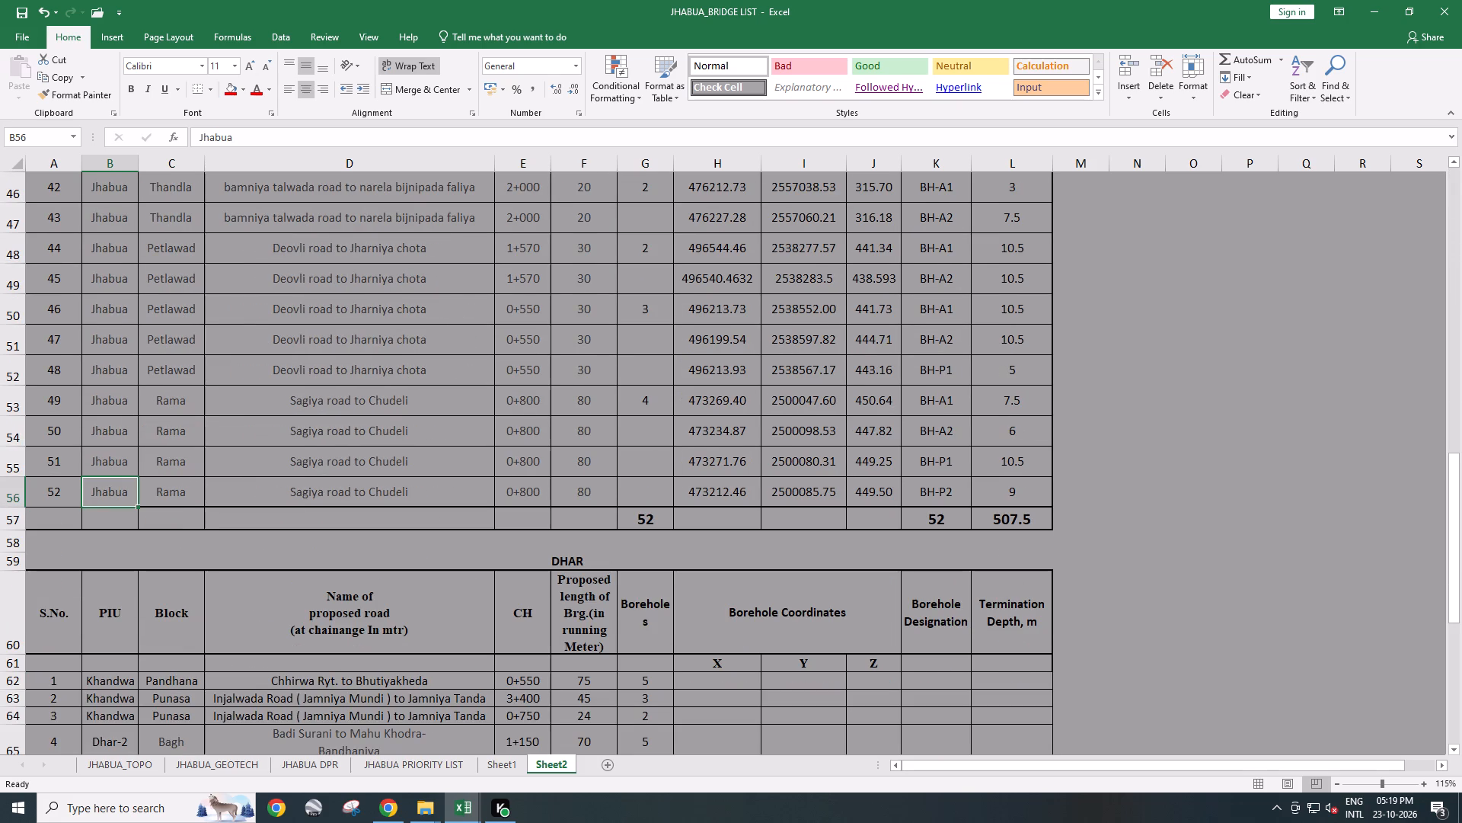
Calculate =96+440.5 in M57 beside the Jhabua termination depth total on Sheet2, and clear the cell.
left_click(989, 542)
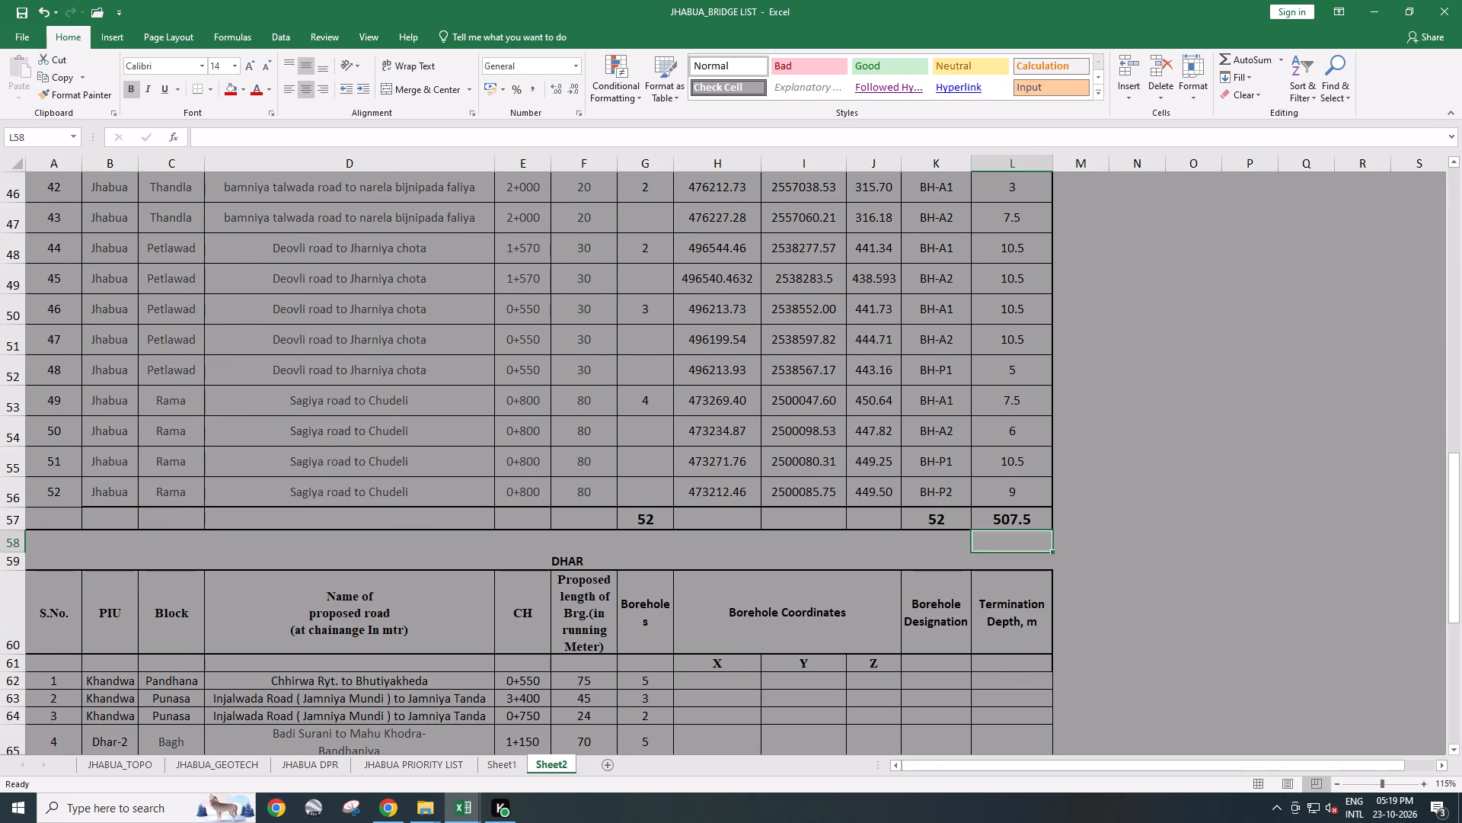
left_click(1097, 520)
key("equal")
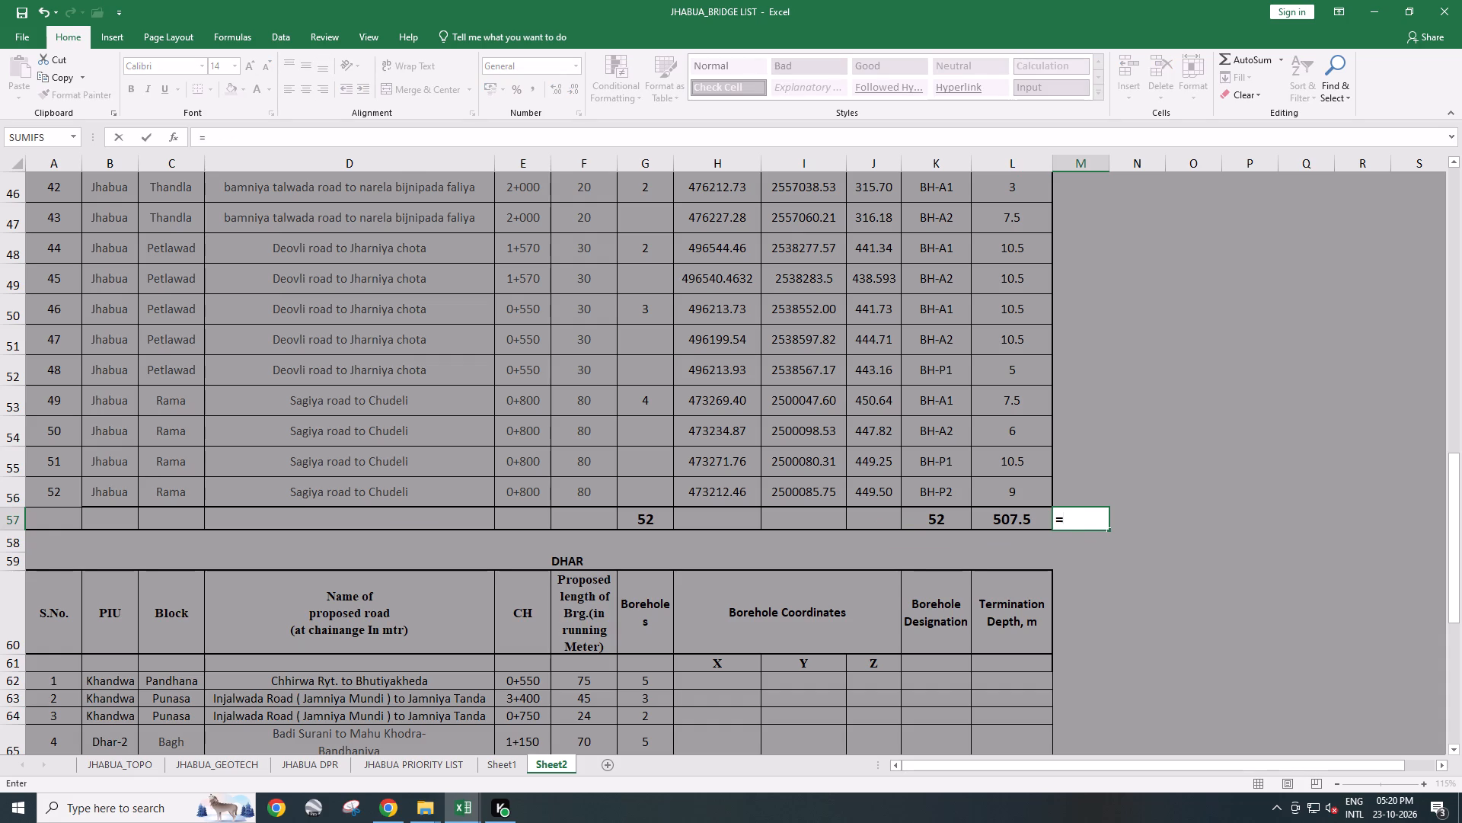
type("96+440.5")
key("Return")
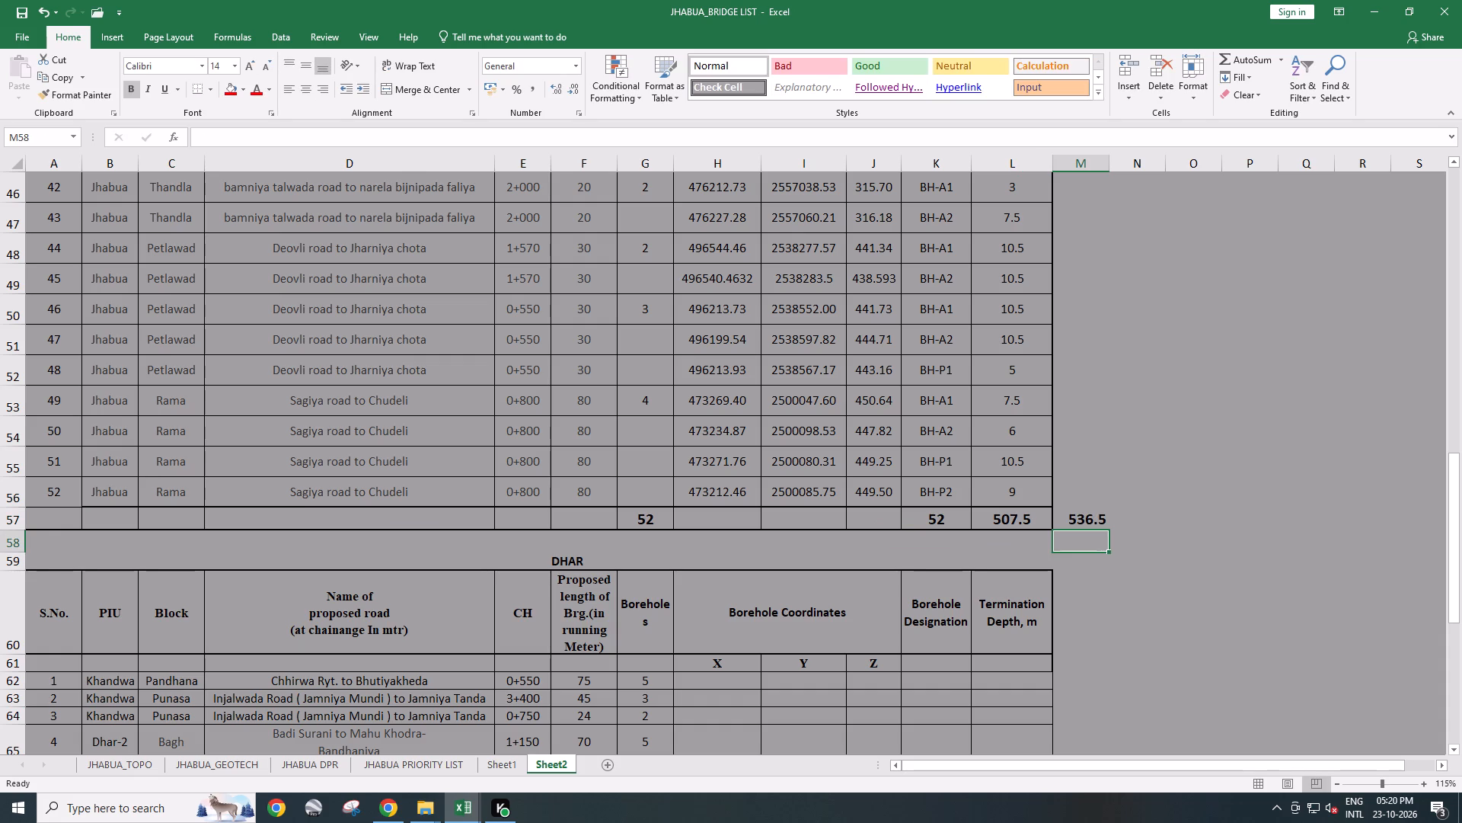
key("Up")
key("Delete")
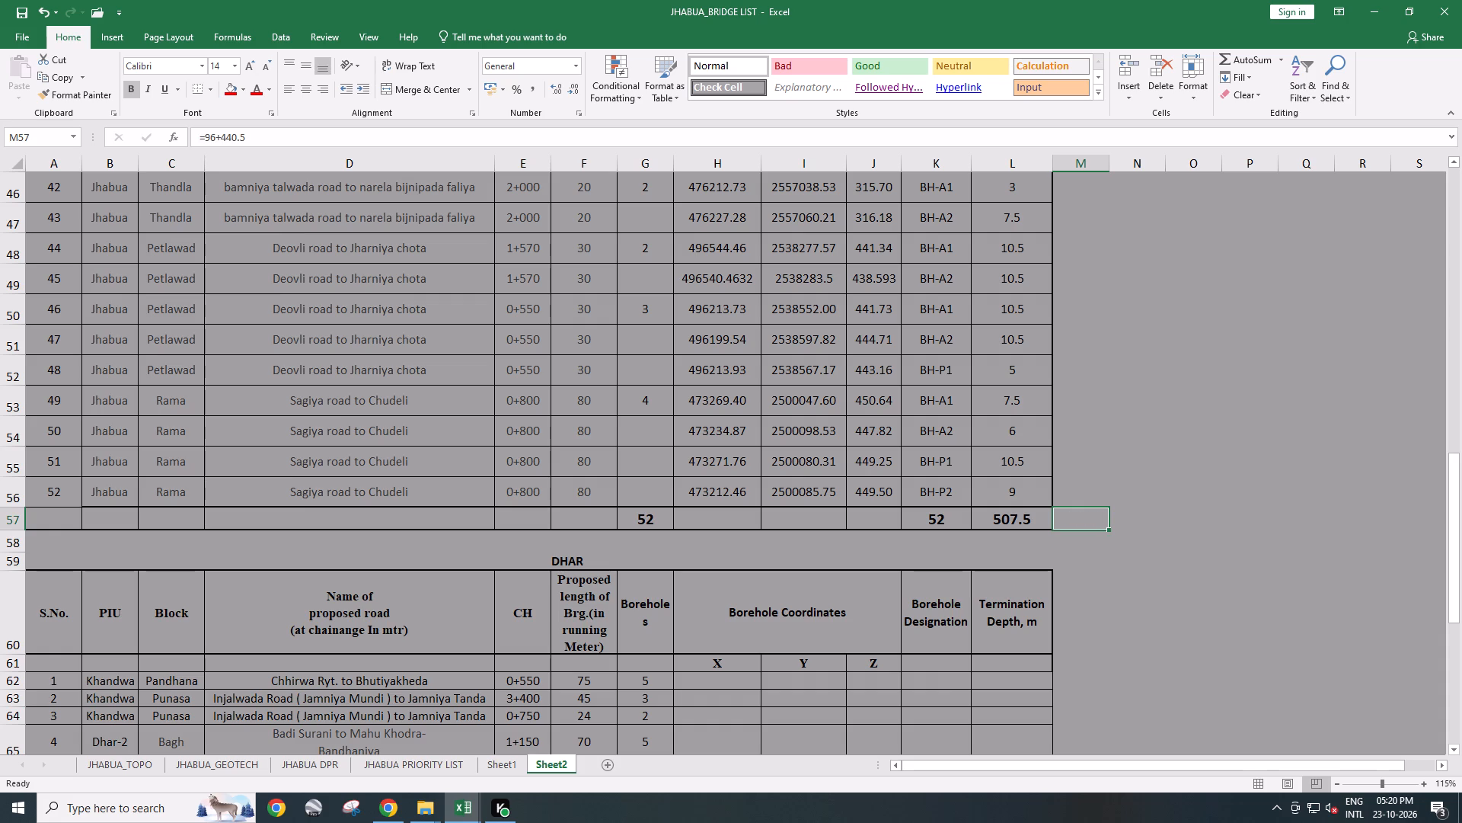
Review the termination depths listed for the Jhabua and Dhar boreholes on Sheet2.
scroll(655, 397, "up", 2)
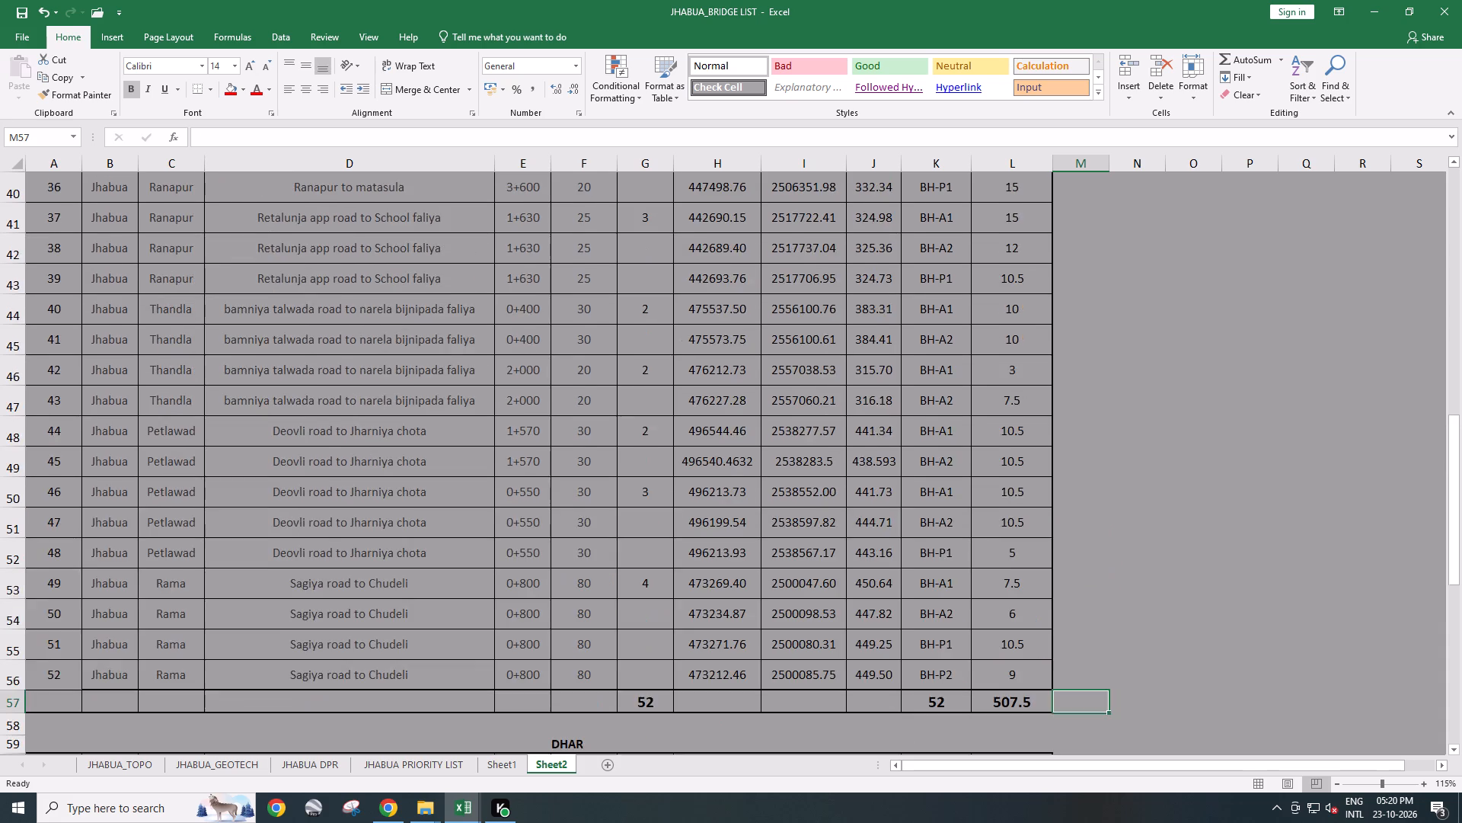
scroll(655, 393, "up", 12)
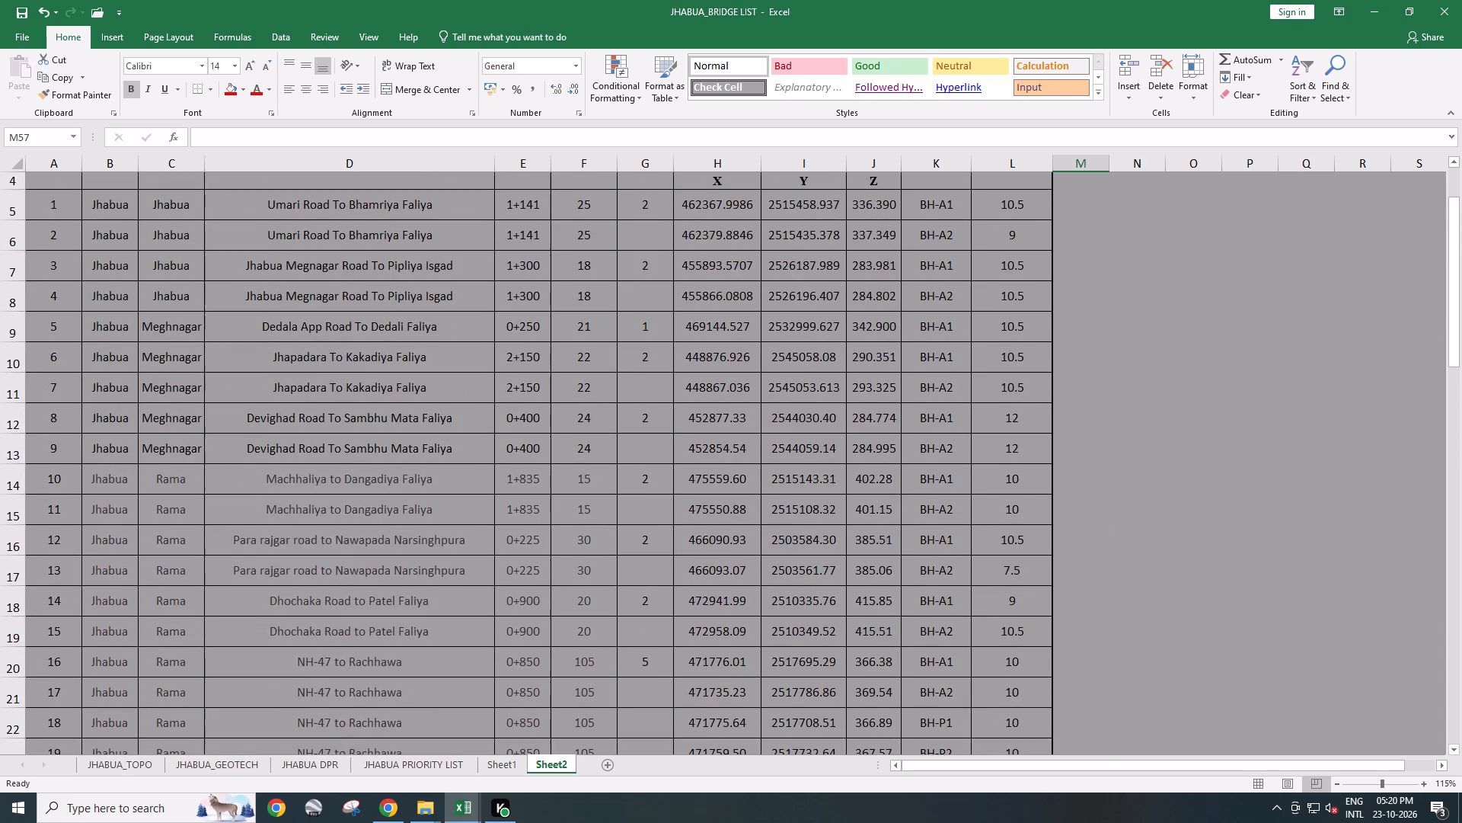
scroll(656, 385, "up", 4)
scroll(656, 385, "down", 12)
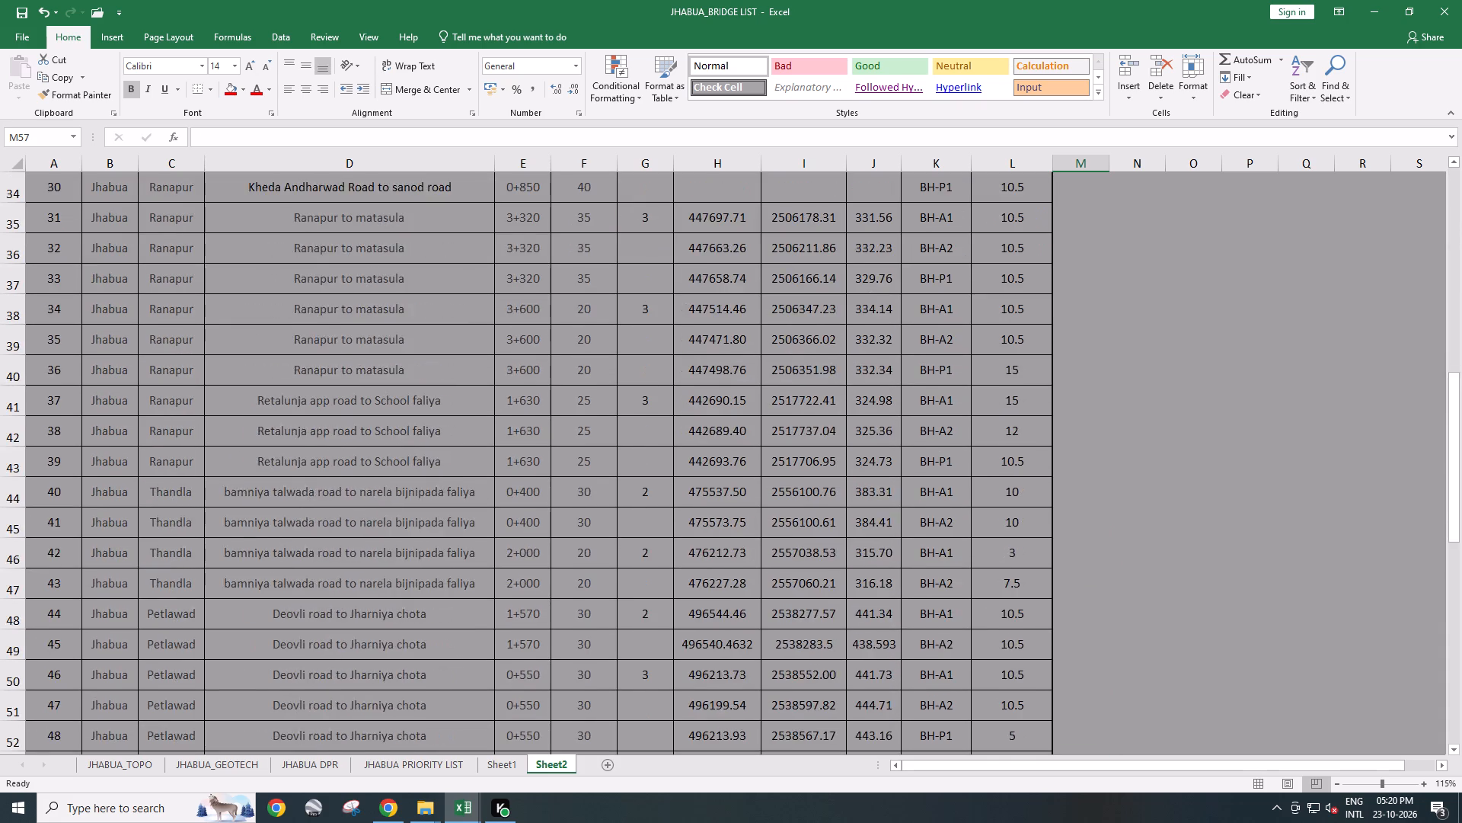
scroll(656, 385, "down", 6)
scroll(656, 385, "up", 1)
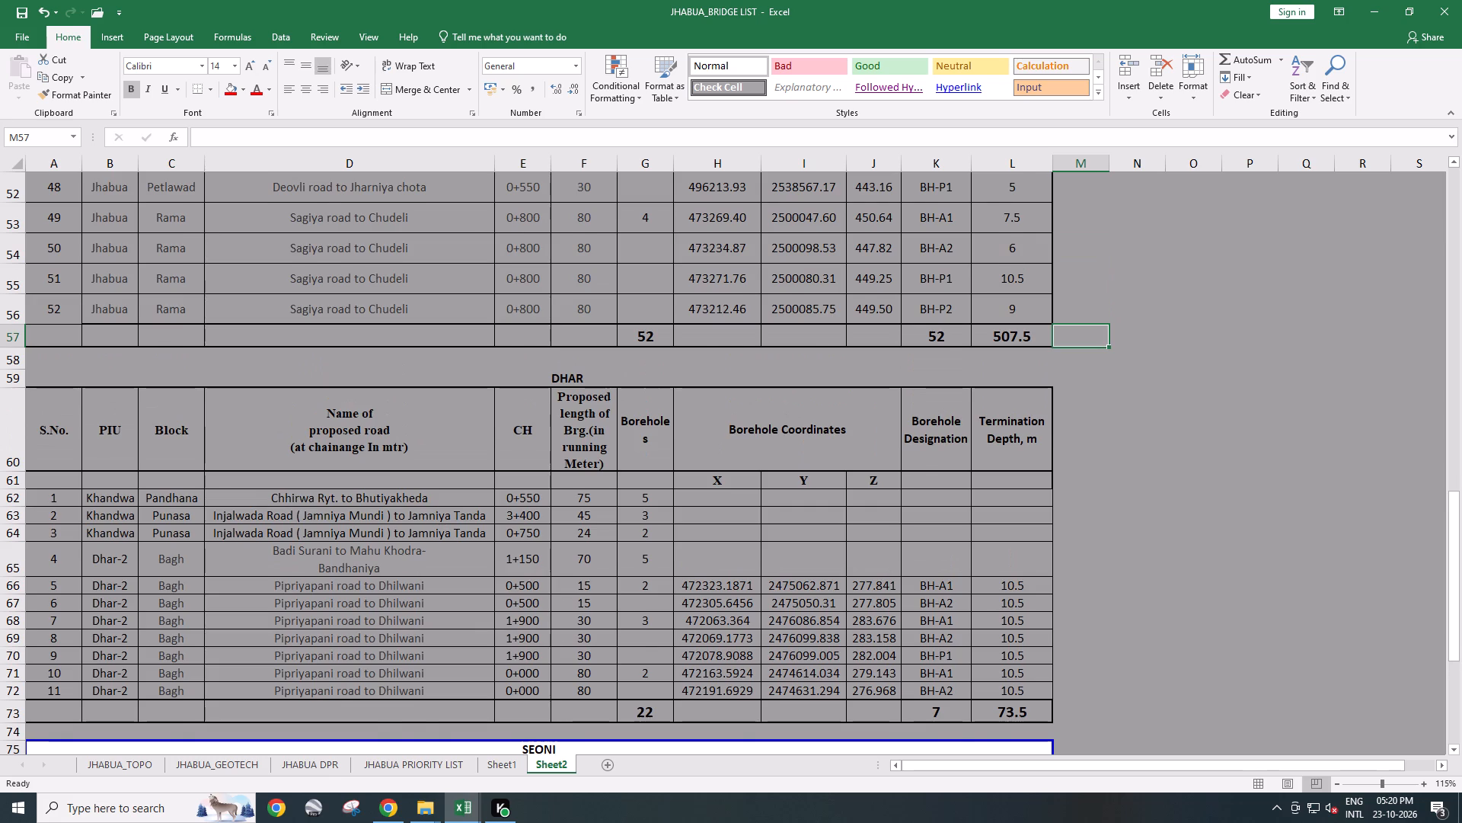
scroll(656, 385, "up", 1)
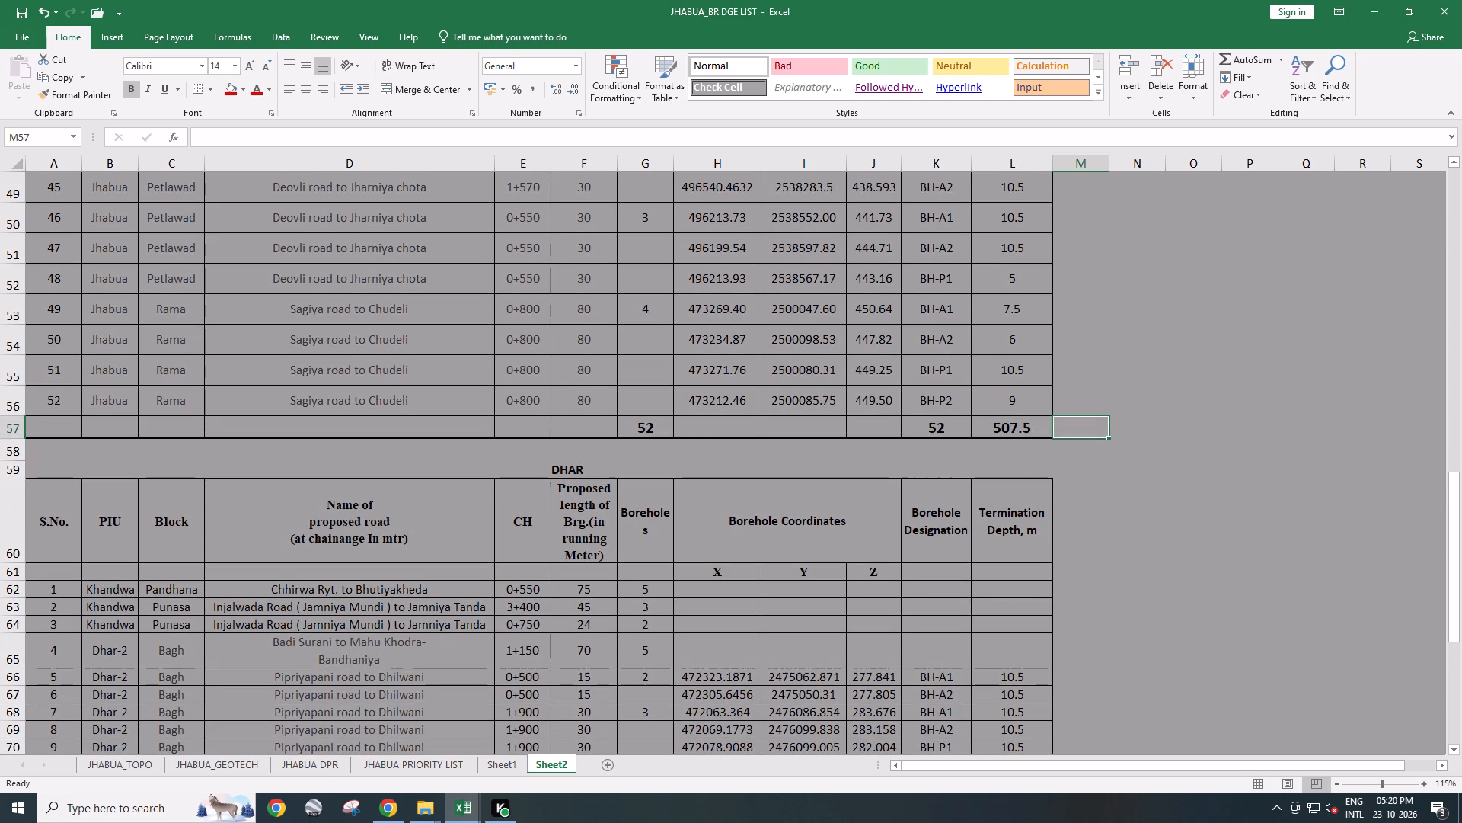
Check the range summed by the Jhabua termination depth total on Sheet2 and scan the borehole rows for missing depths.
double_click(1024, 428)
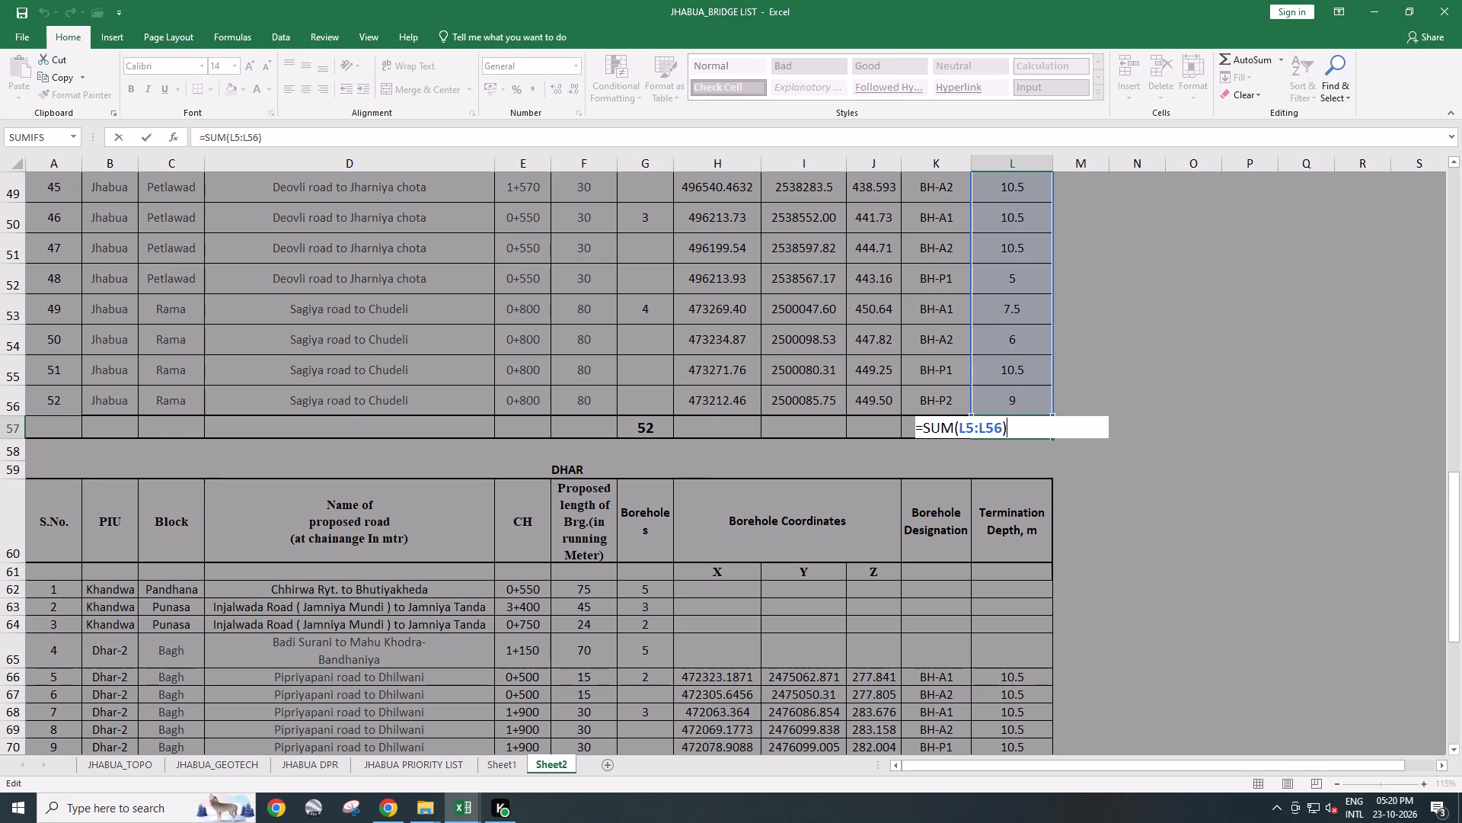
scroll(1109, 437, "up", 17)
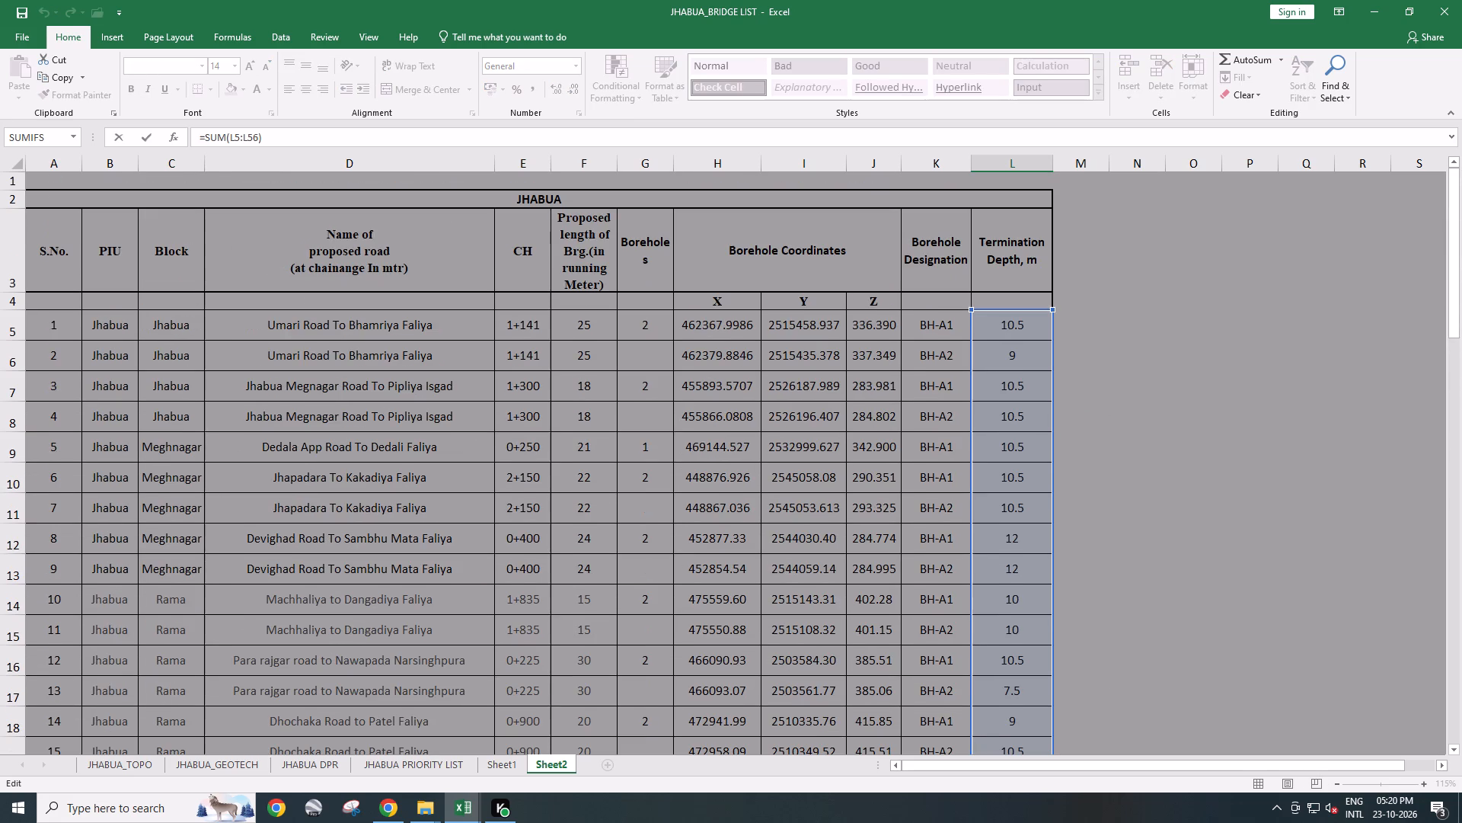
left_click(1109, 437)
scroll(1109, 437, "down", 2)
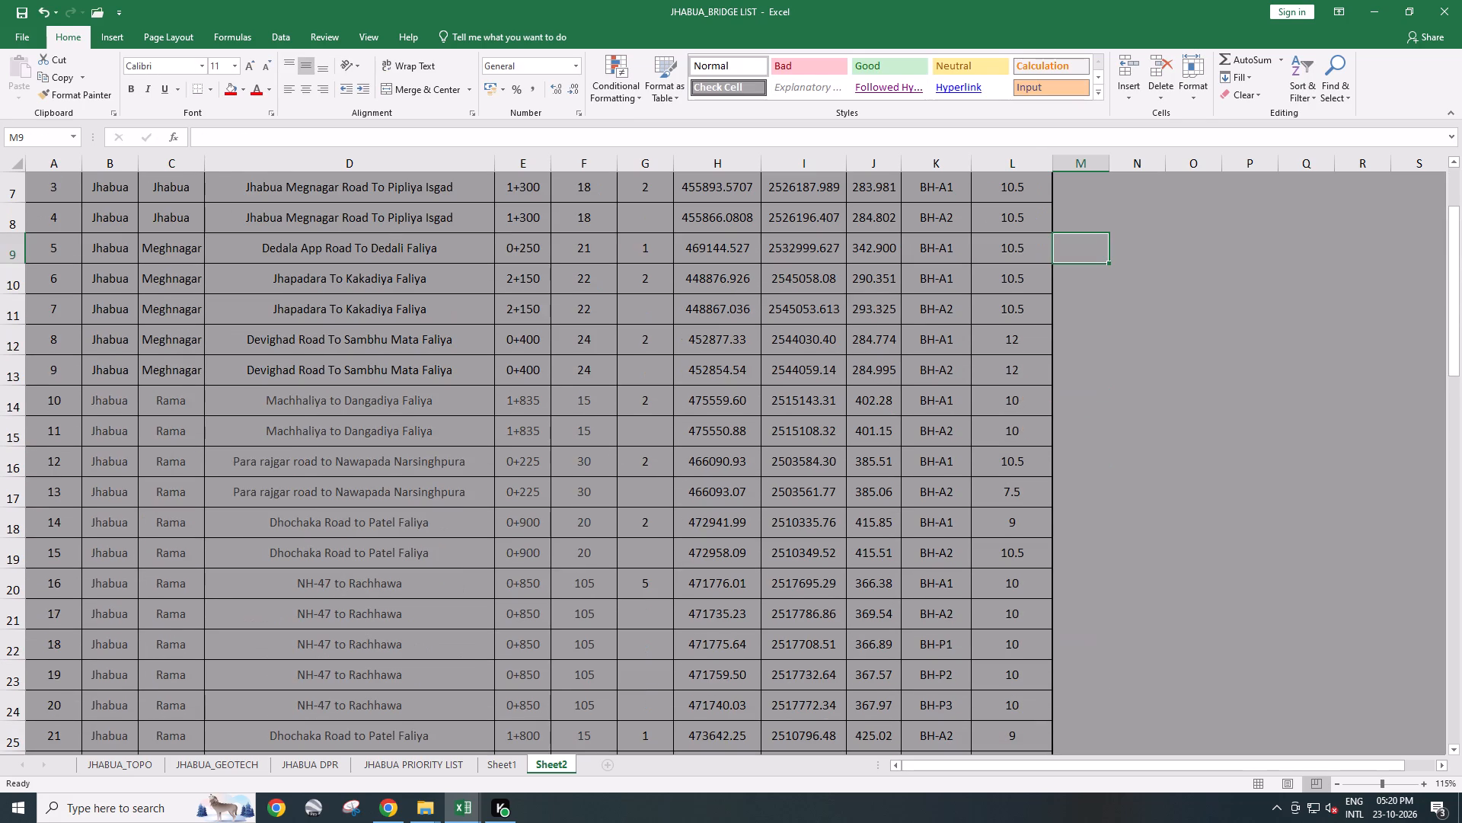
scroll(1109, 437, "down", 1)
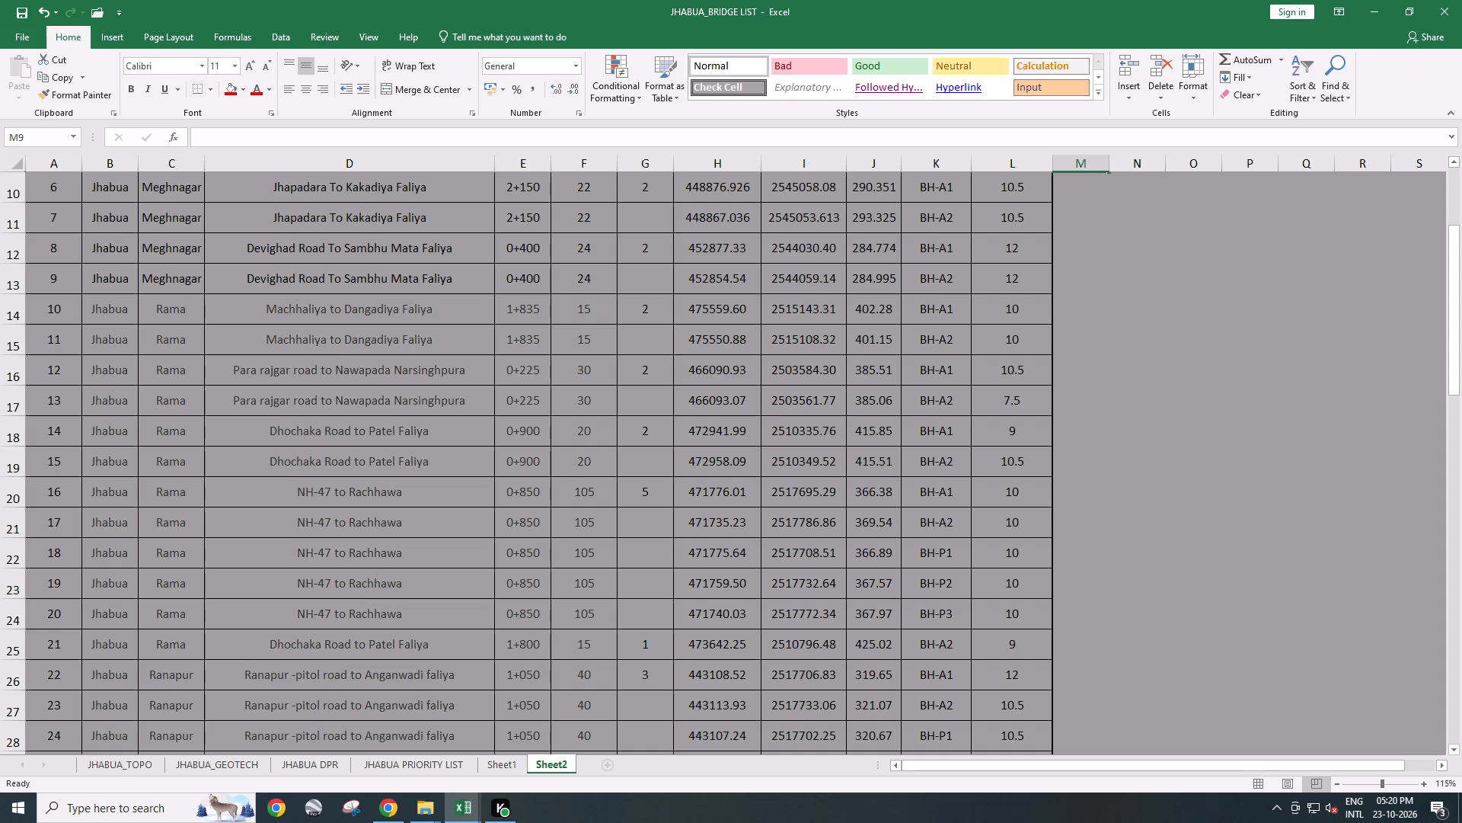
scroll(688, 501, "down", 3)
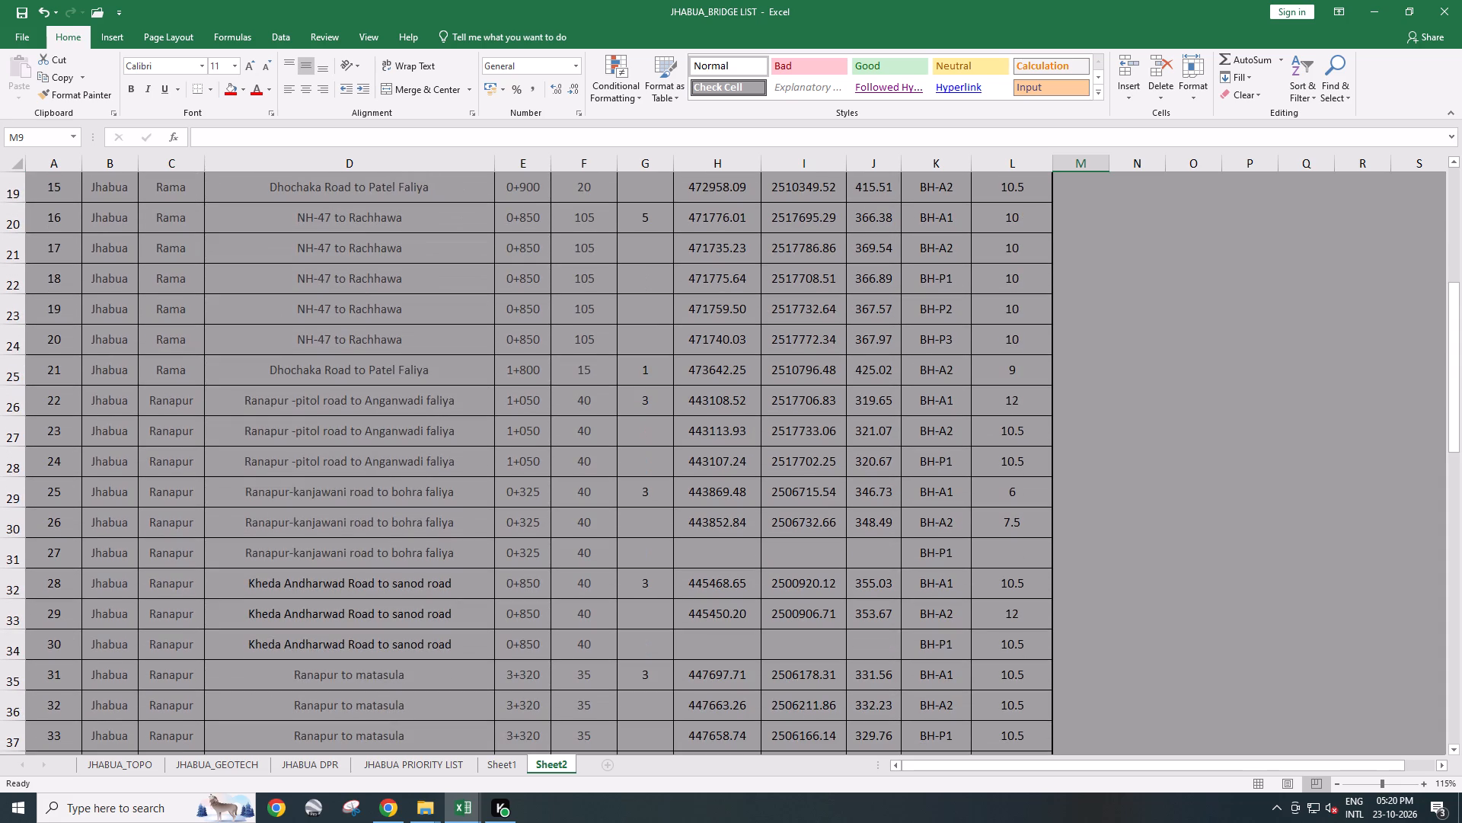
left_click(1045, 556)
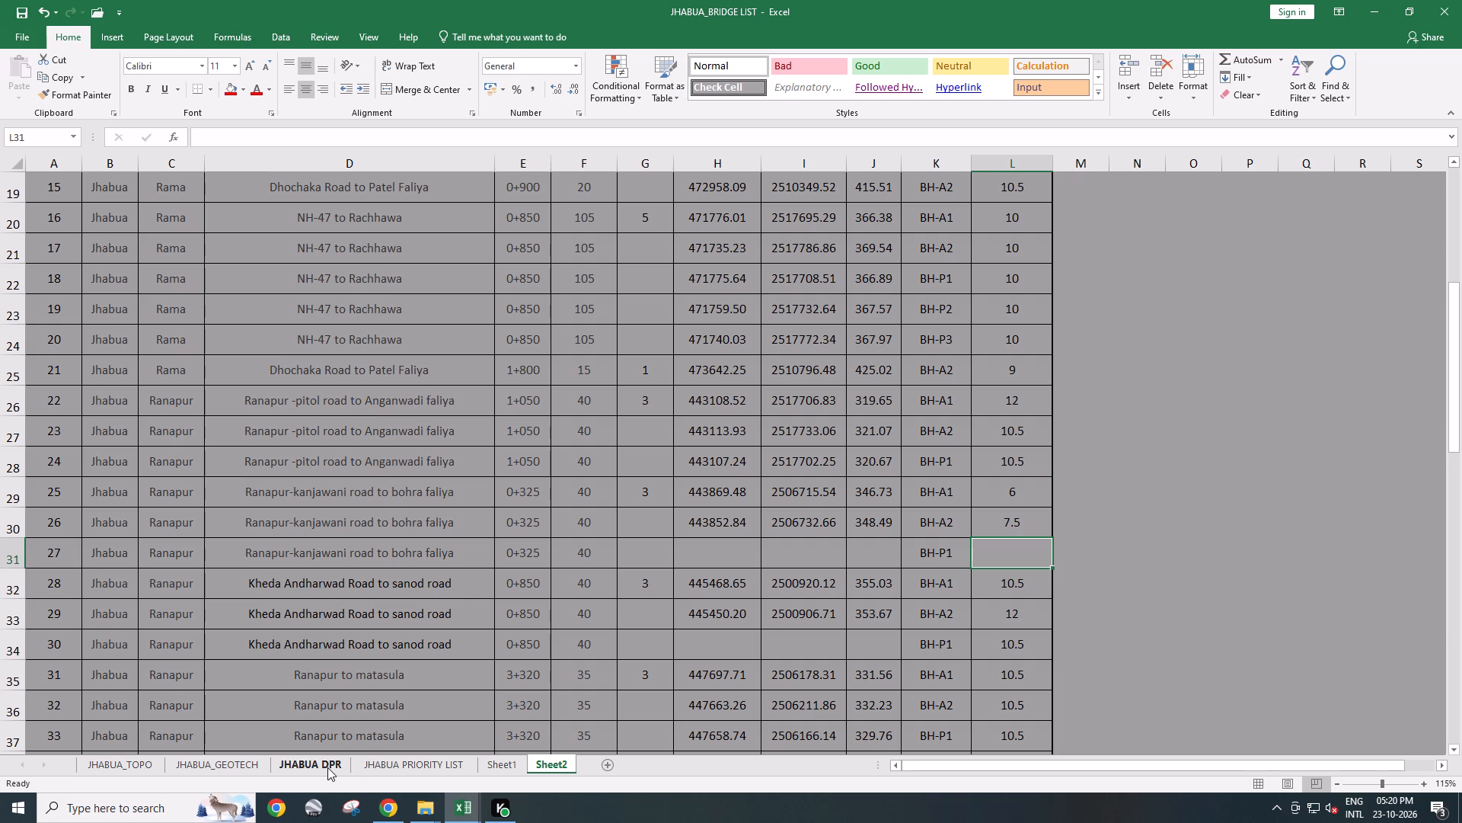
Using the JHABUA_GEOTECH depths, set Sheet2's Ranapur-kanjawani road 0+325 termination depths to 10.50 for BH-A1, 12 for BH-A2 and 10.50 for BH-P1.
left_click(241, 764)
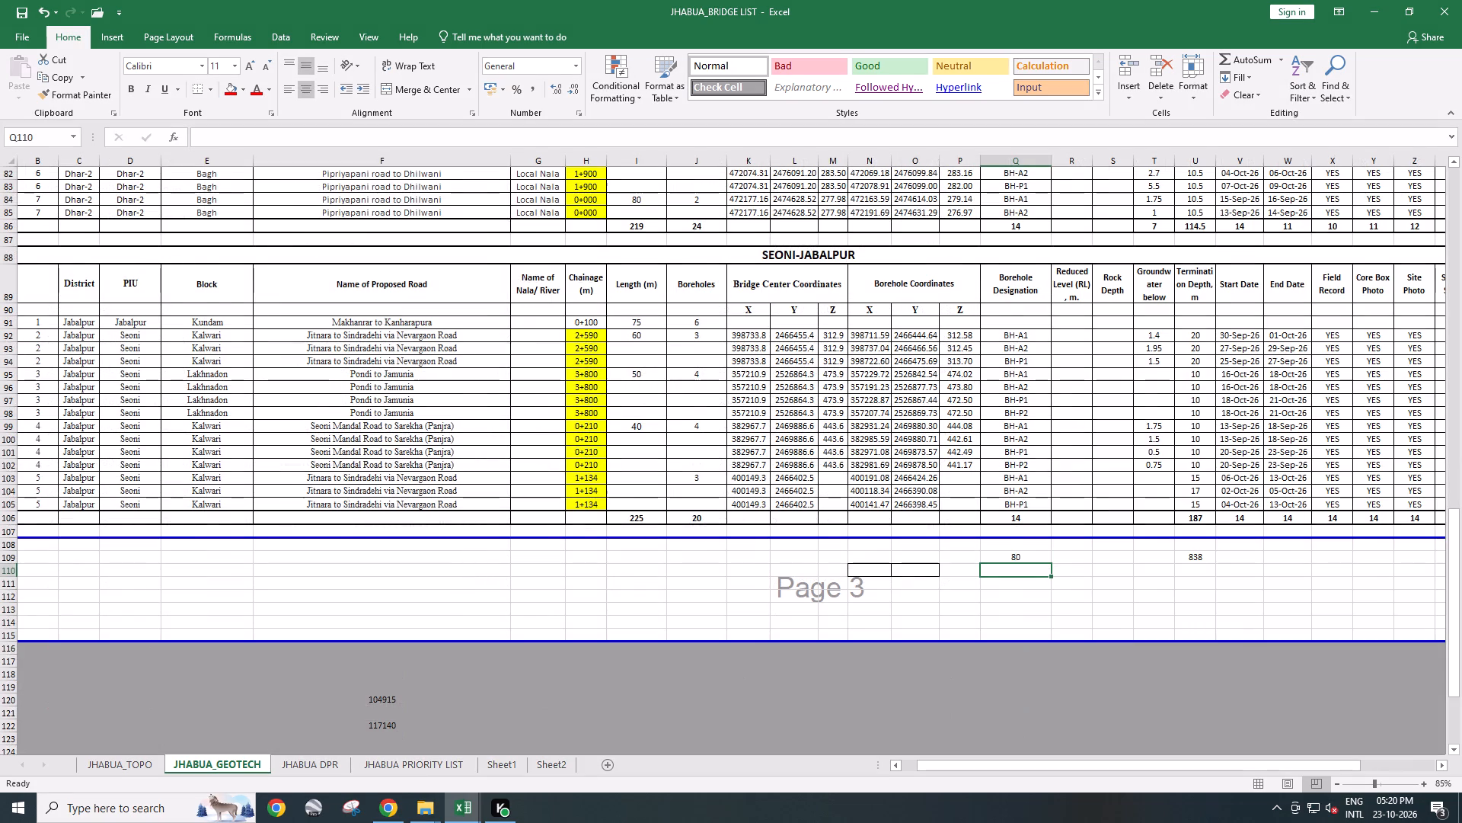
scroll(965, 536, "up", 16)
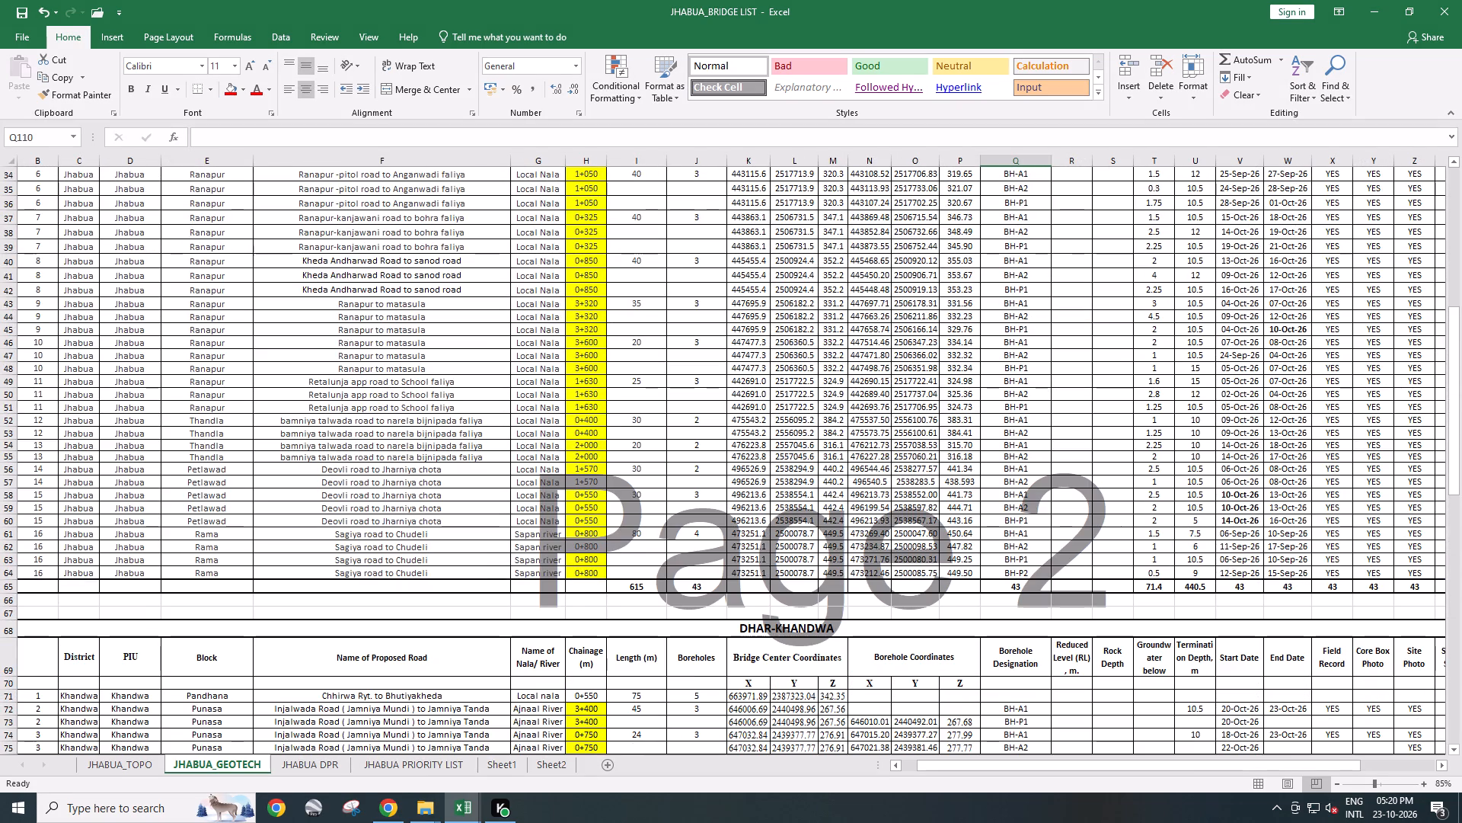
scroll(609, 332, "up", 1)
left_click_drag(597, 272, 595, 299)
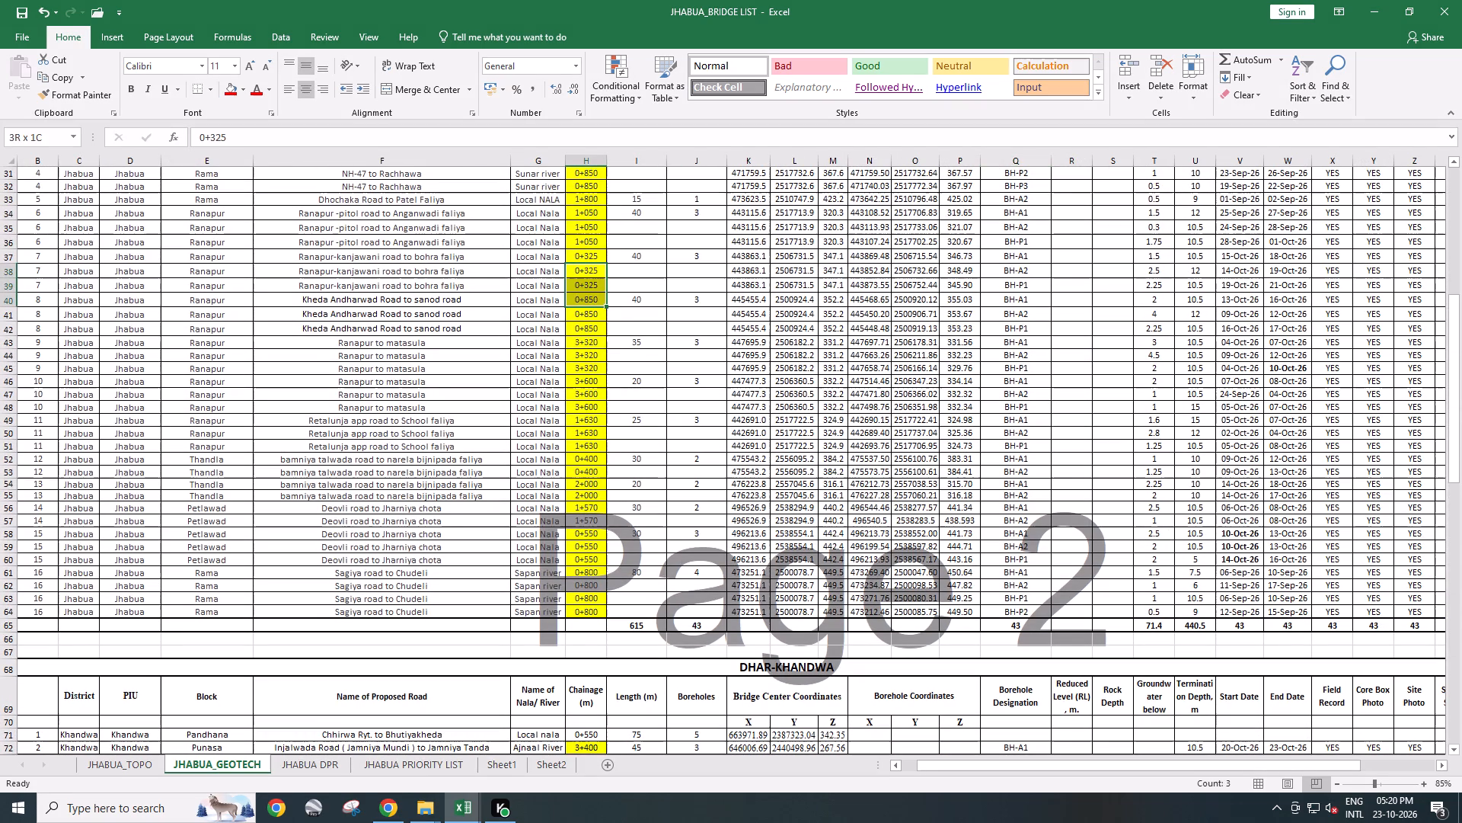
left_click_drag(595, 299, 605, 282)
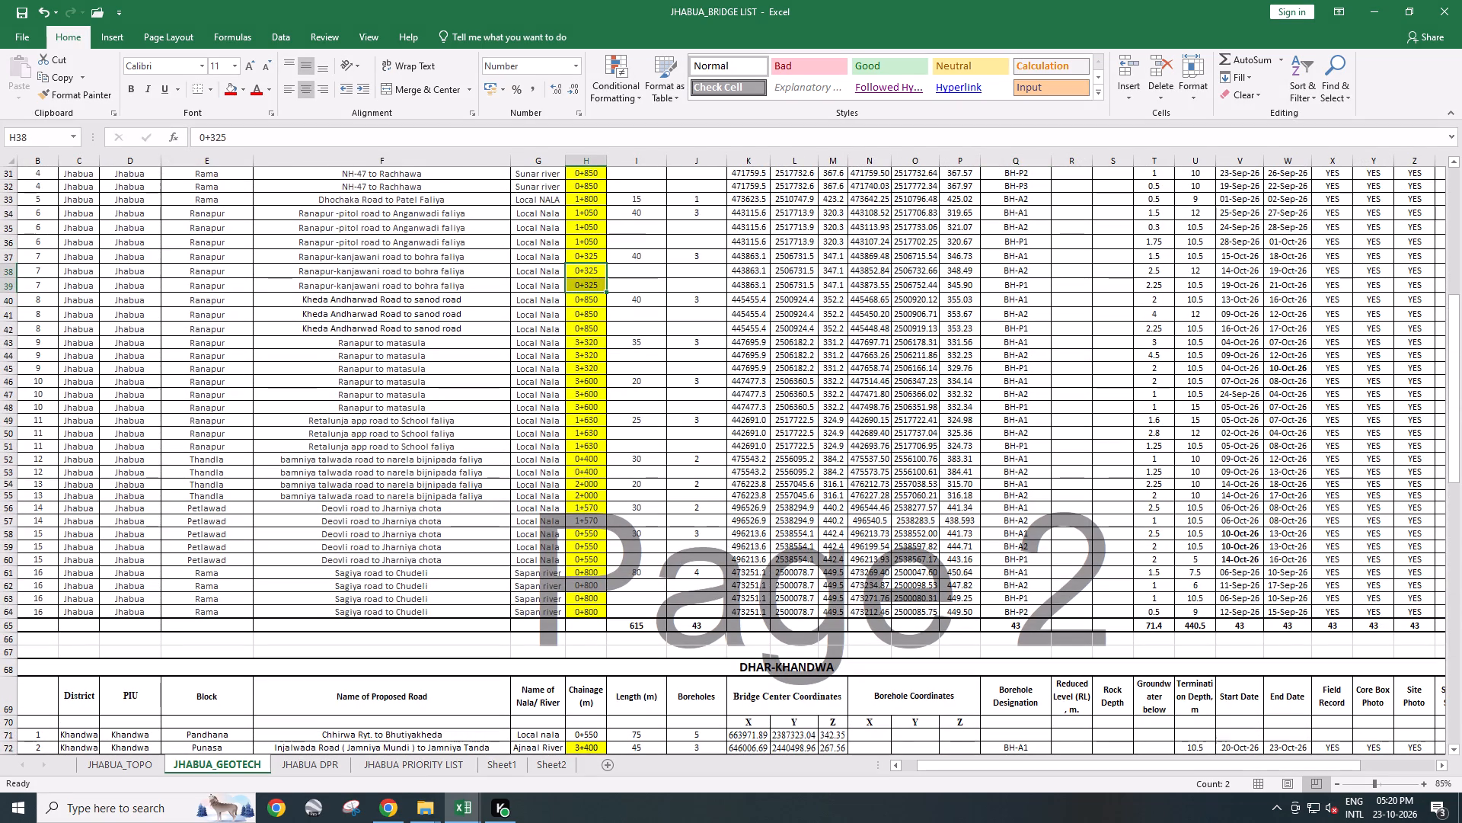
left_click_drag(592, 256, 591, 274)
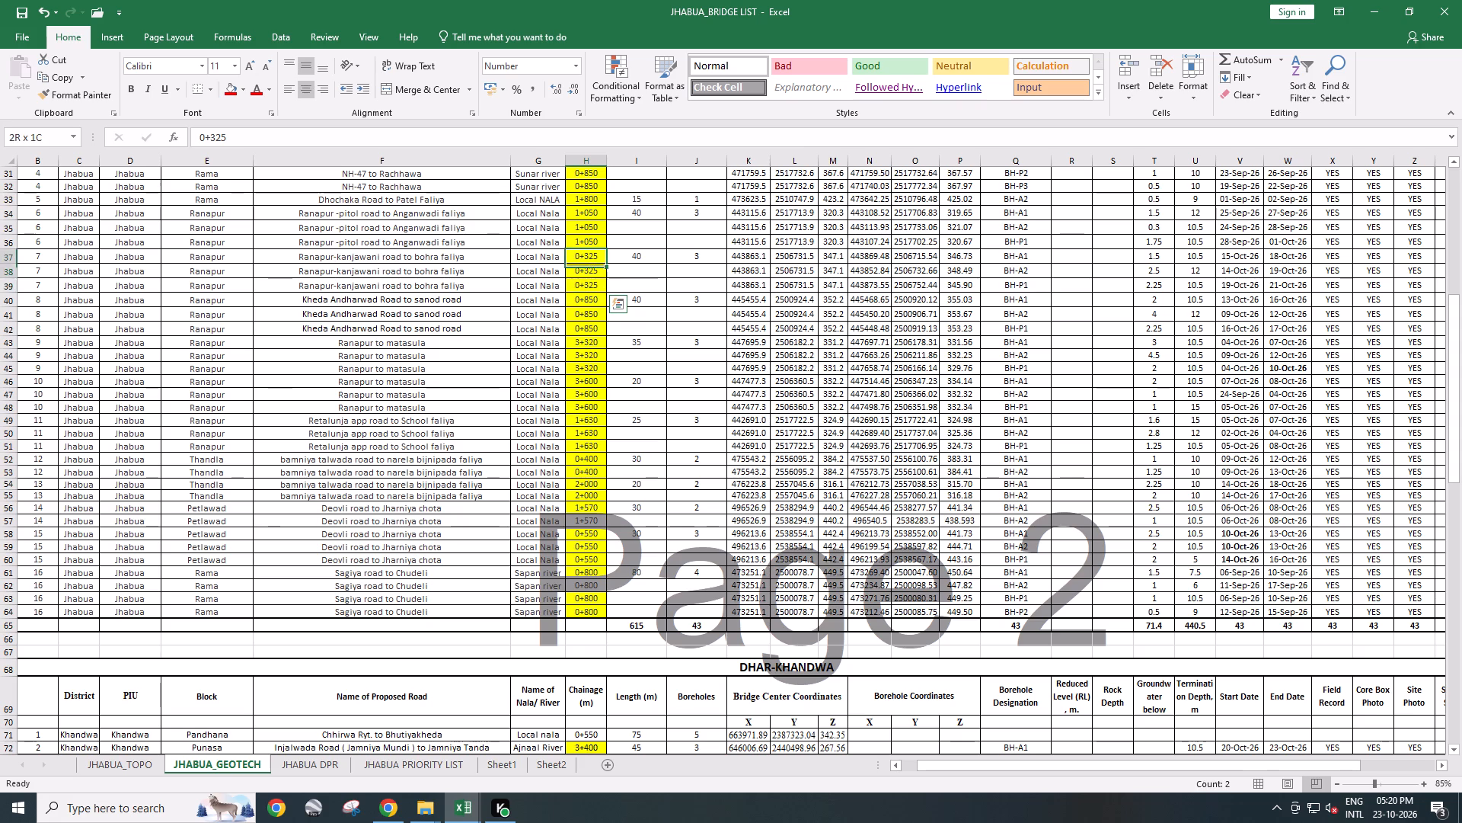
left_click_drag(591, 274, 1192, 283)
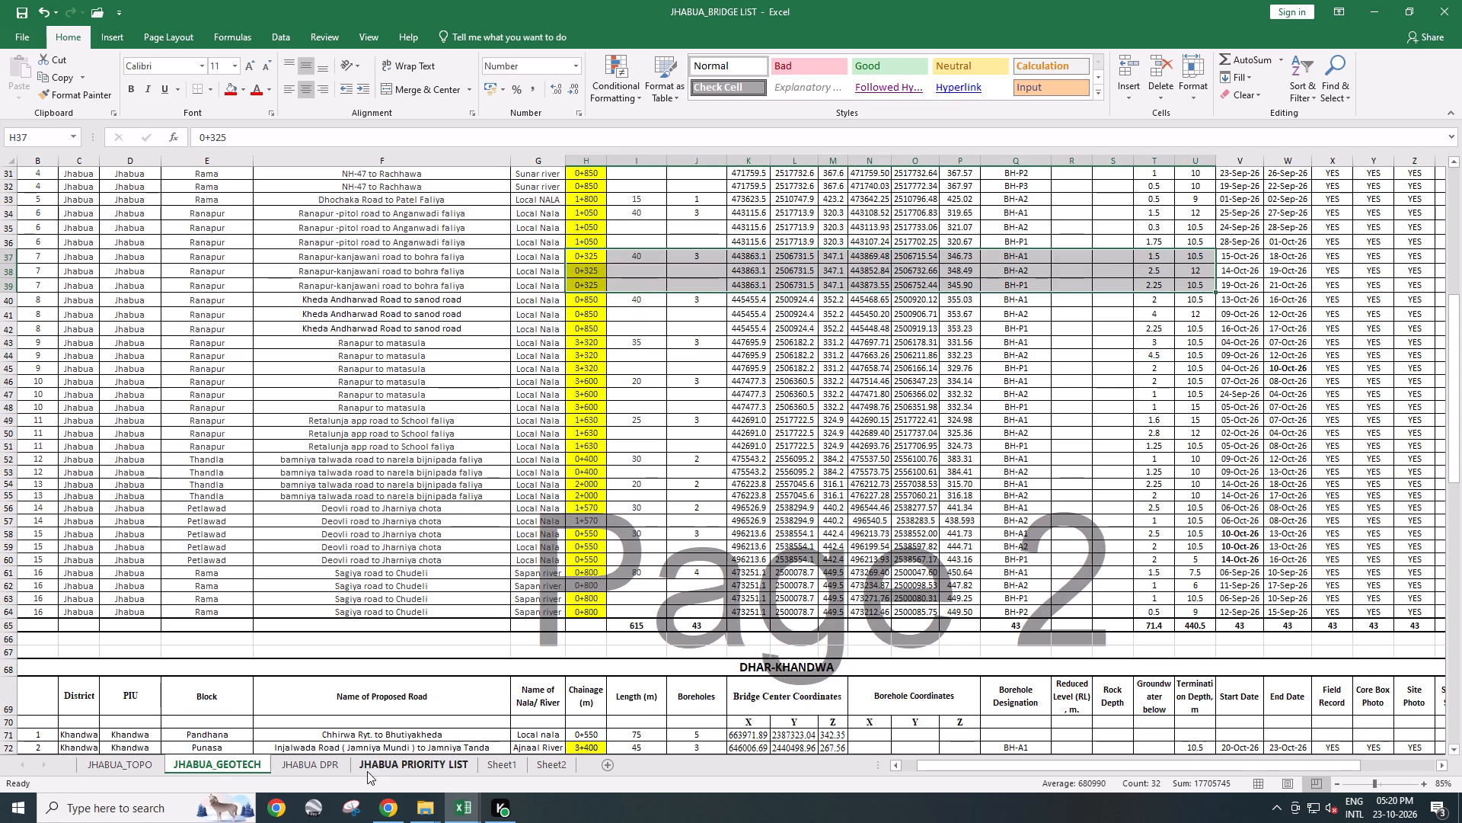
left_click(568, 765)
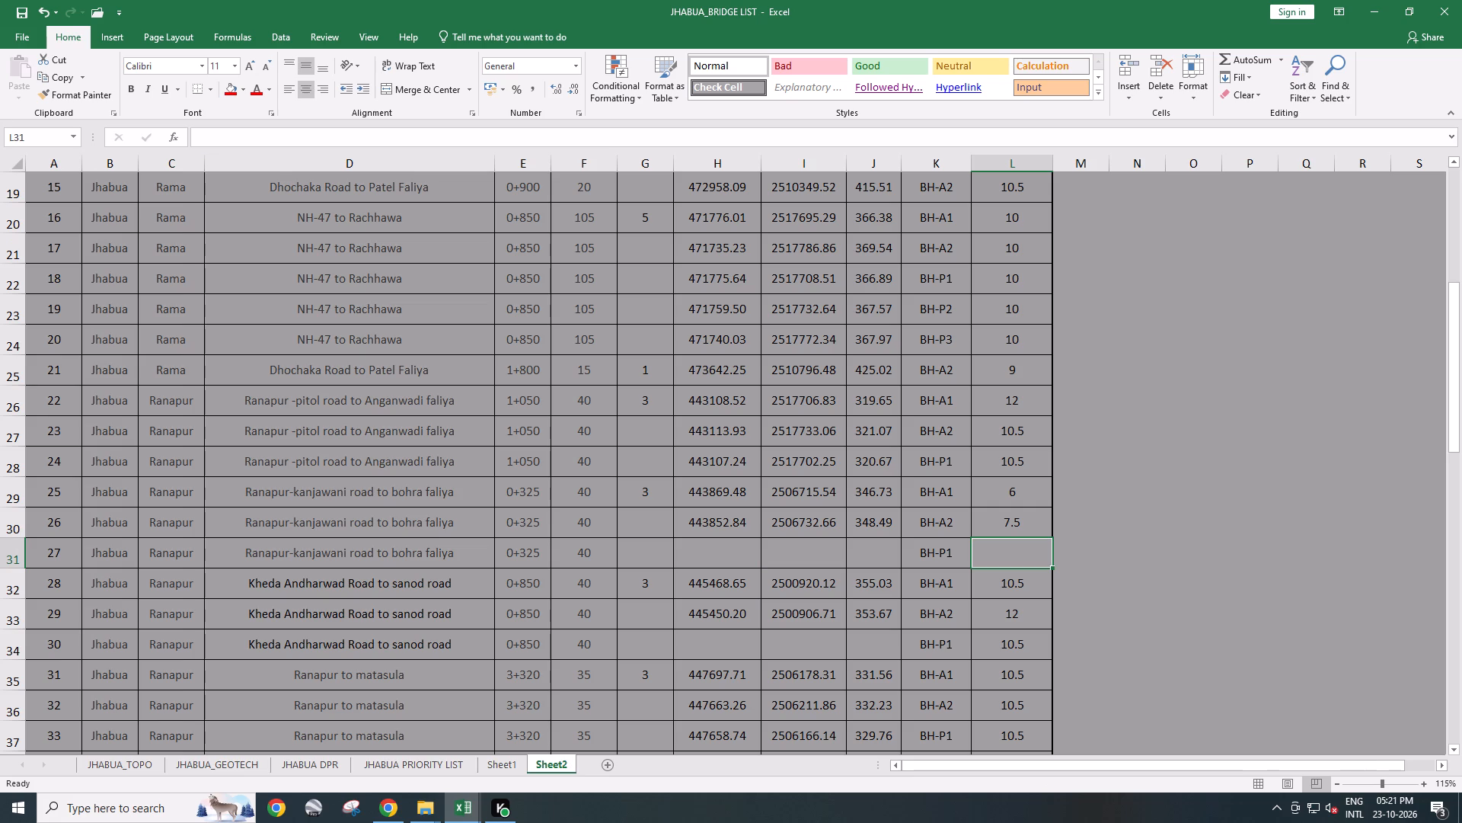
left_click(1017, 493)
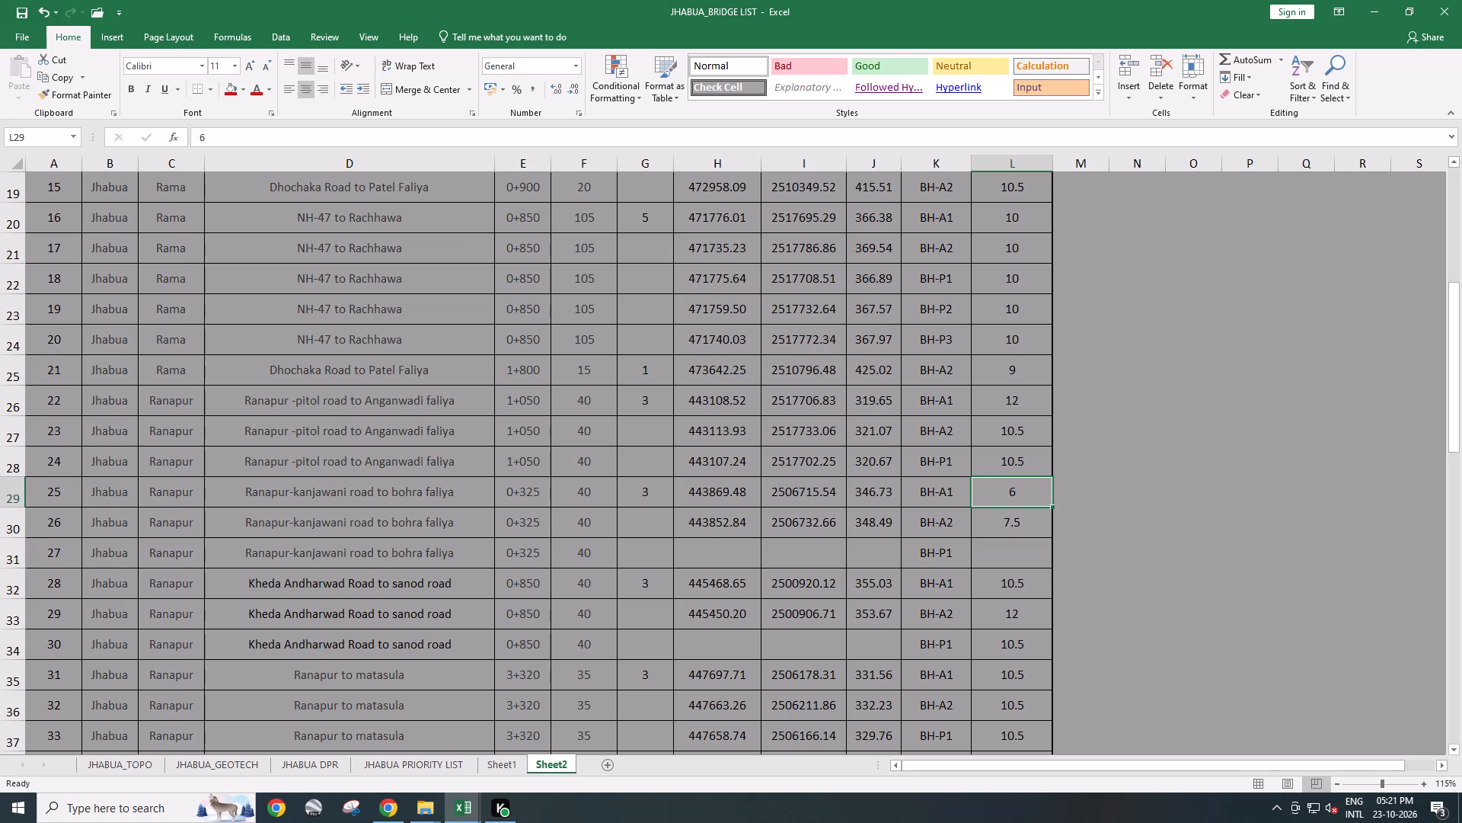
type("10.50")
key("Return")
type("12")
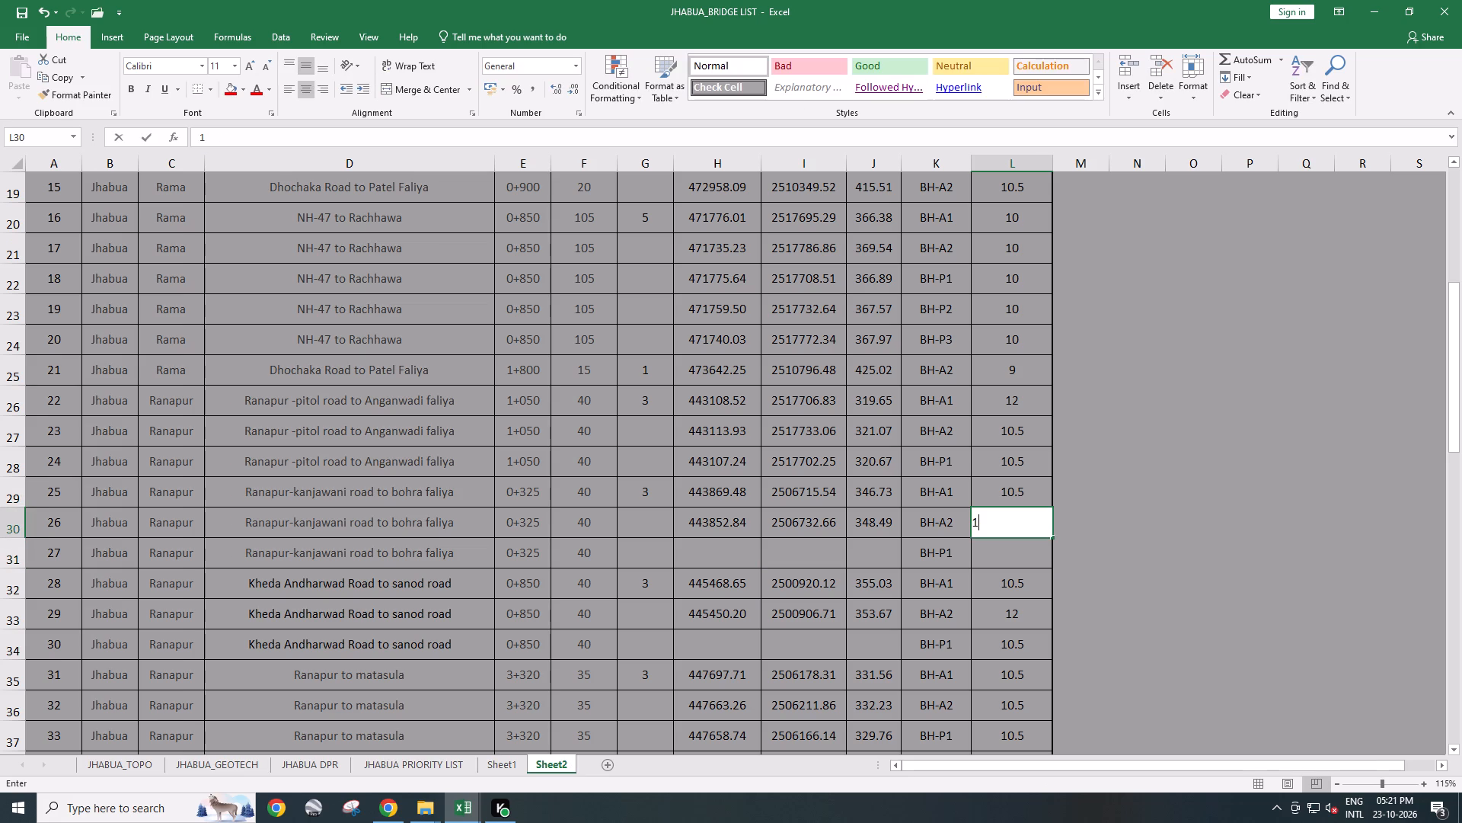
key("Return")
type("10.50")
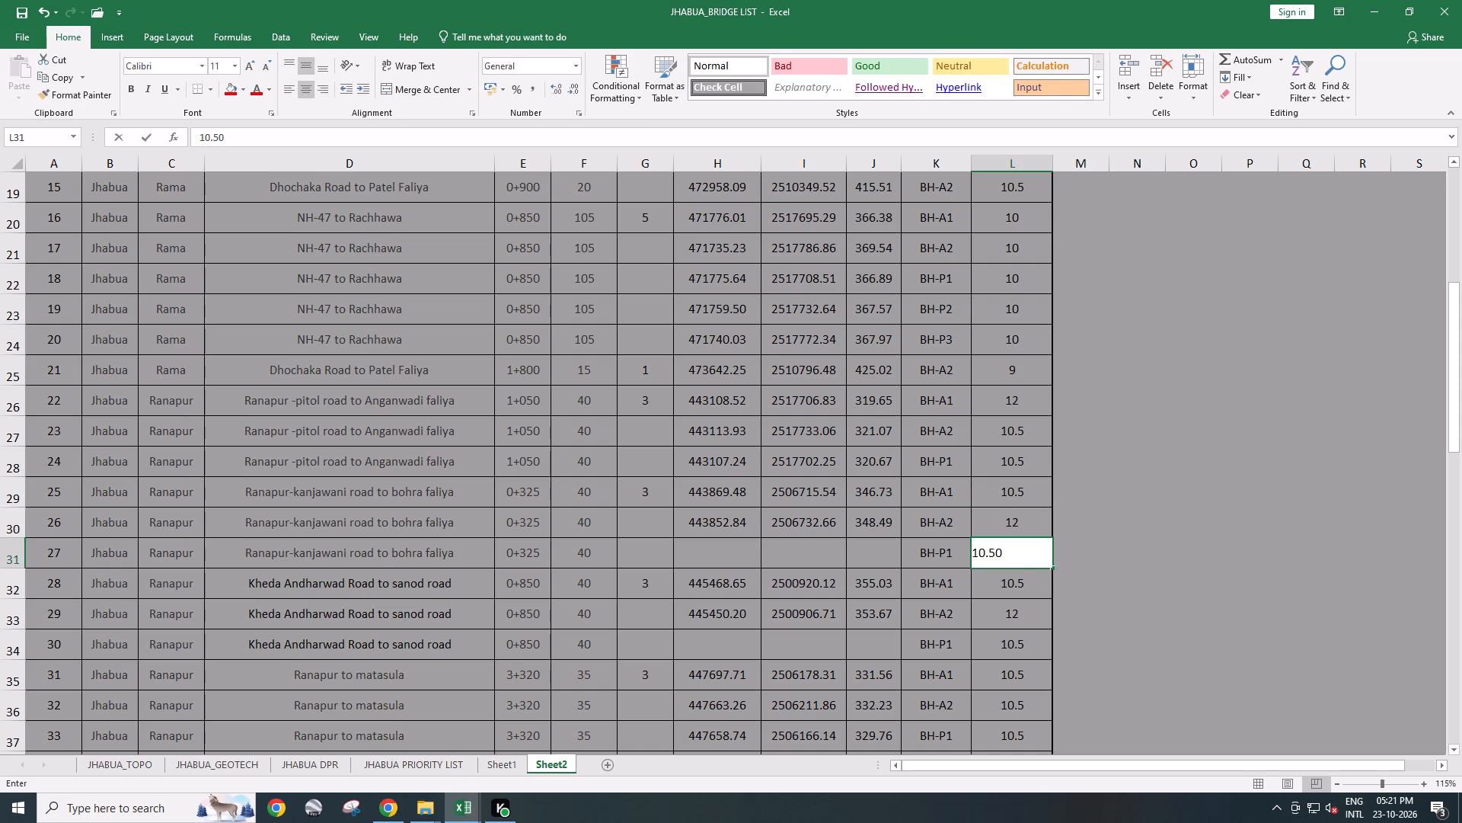
key("Return")
Calculate =96+440.5 in M57 beside the Jhabua termination depth total on Sheet2 to compare the two.
scroll(1012, 597, "down", 10)
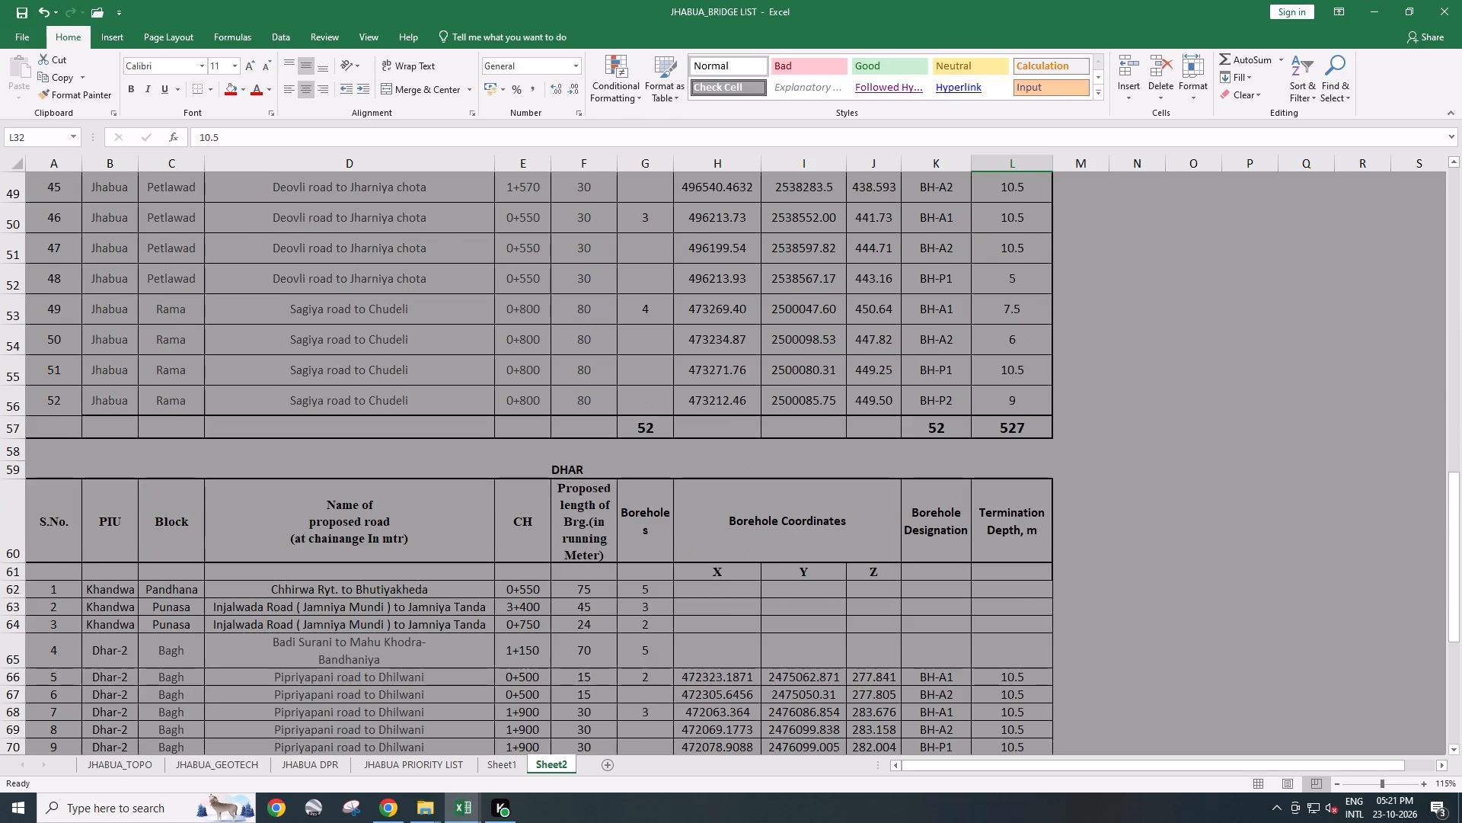
scroll(970, 629, "up", 1)
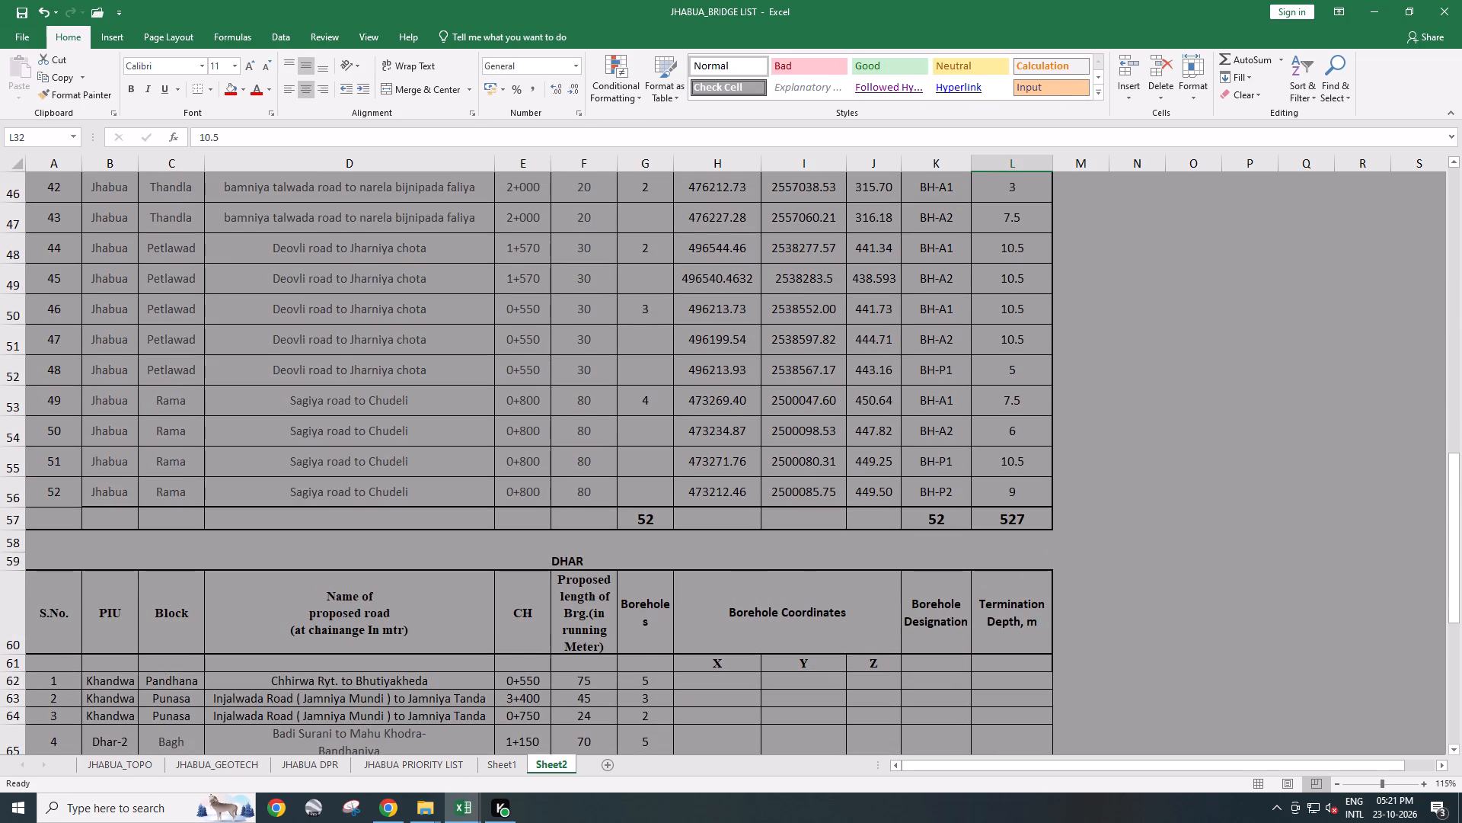
scroll(1092, 627, "down", 3)
scroll(1094, 628, "up", 1)
scroll(1090, 657, "down", 2)
scroll(1085, 642, "up", 4)
left_click(1074, 520)
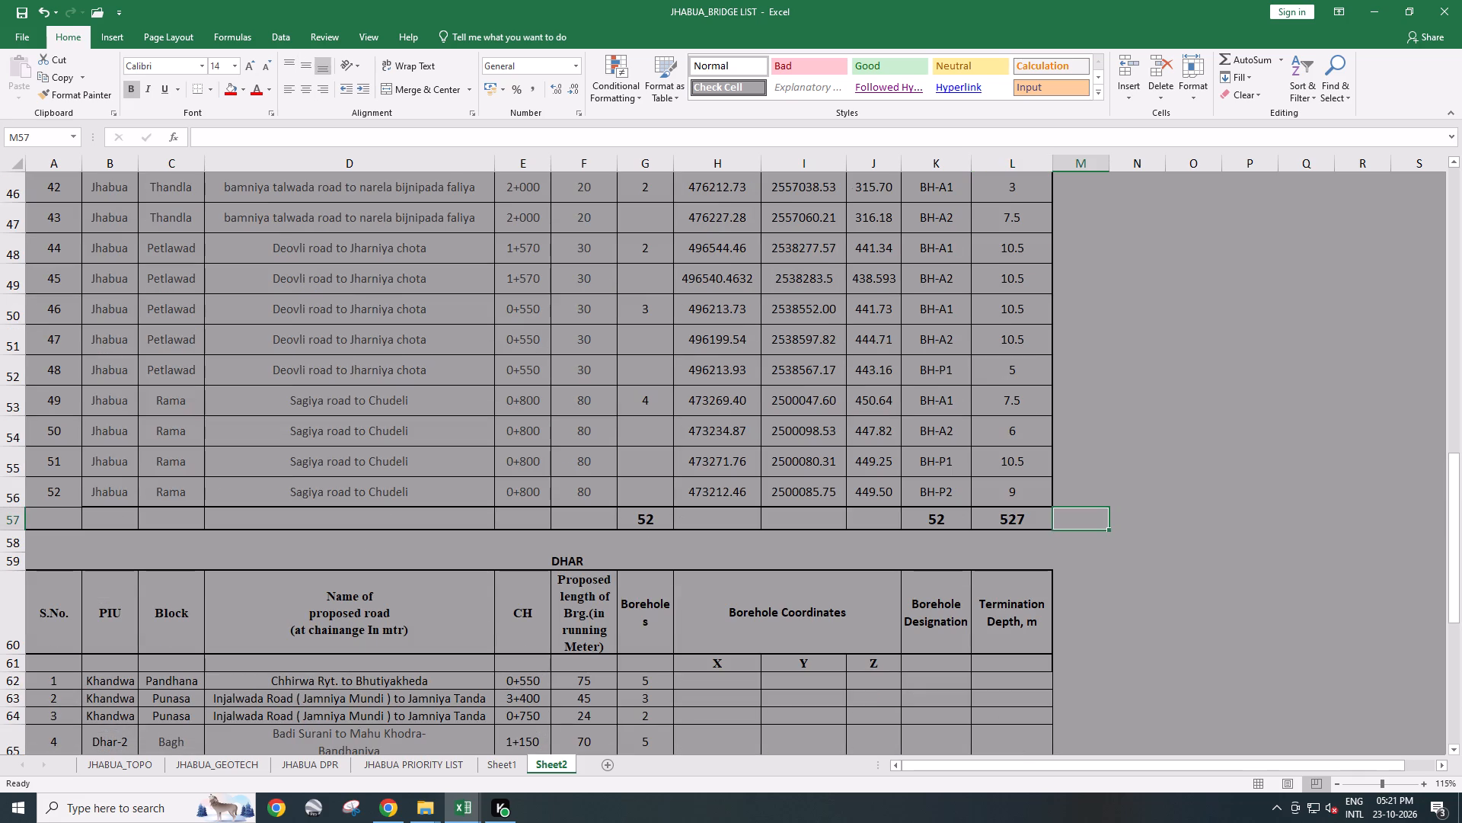
key("equal")
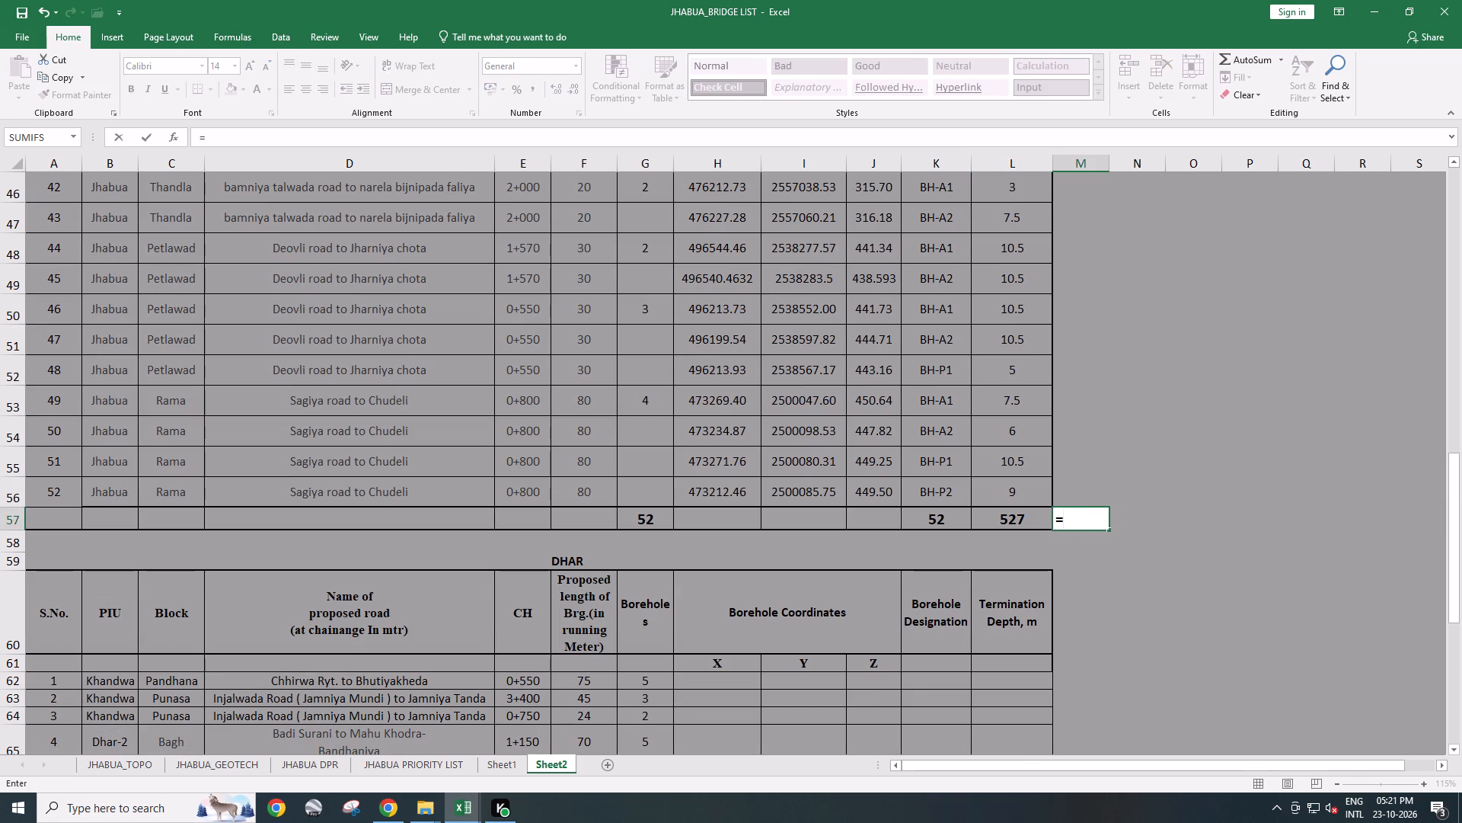
type("96+440.5")
key("Return")
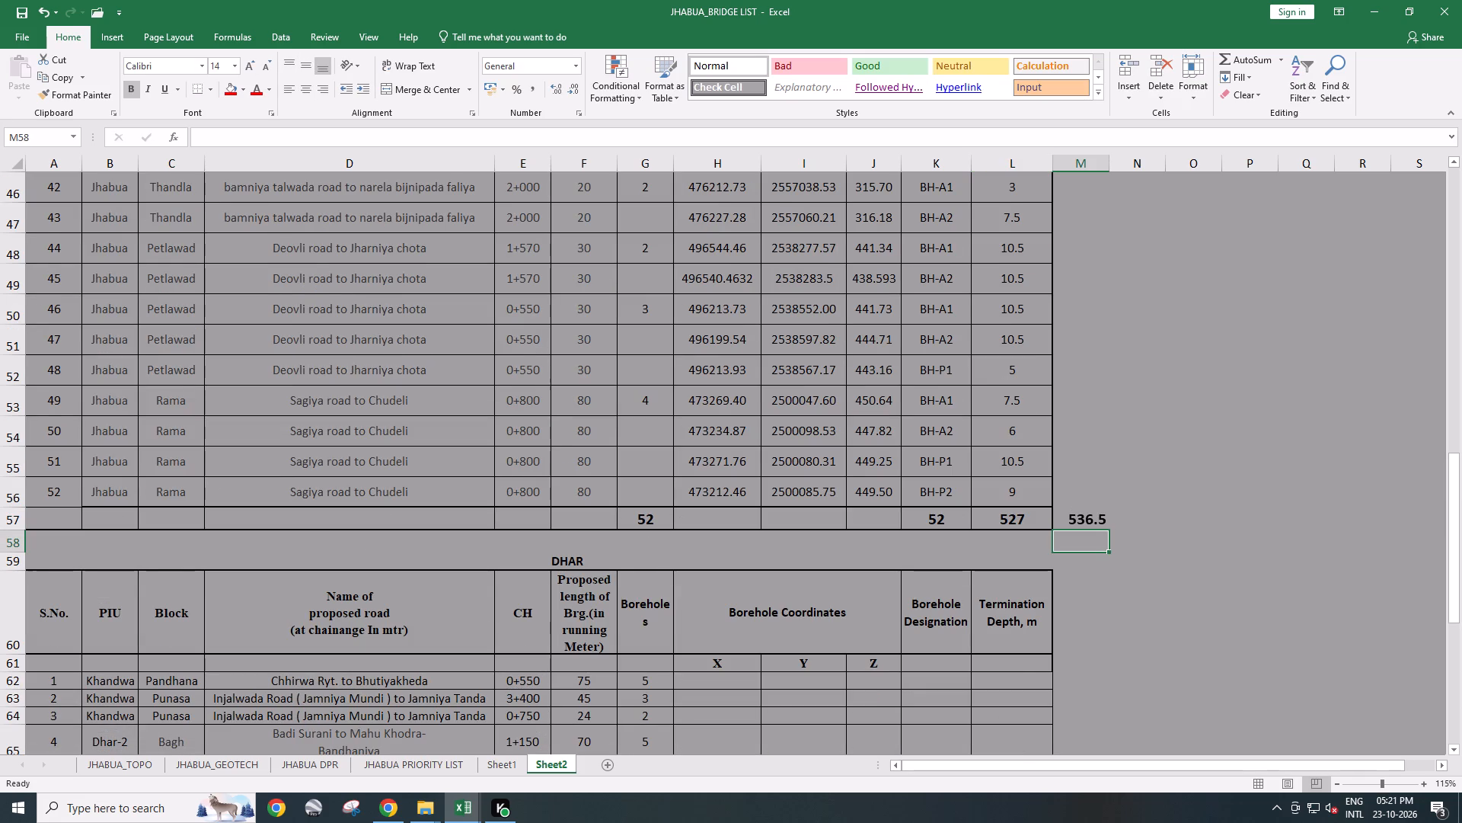
Locate the termination depth of BH-P1 at 0+550 on Deovli road to Jharniya chota in JHABUA_GEOTECH.
scroll(1021, 540, "up", 1)
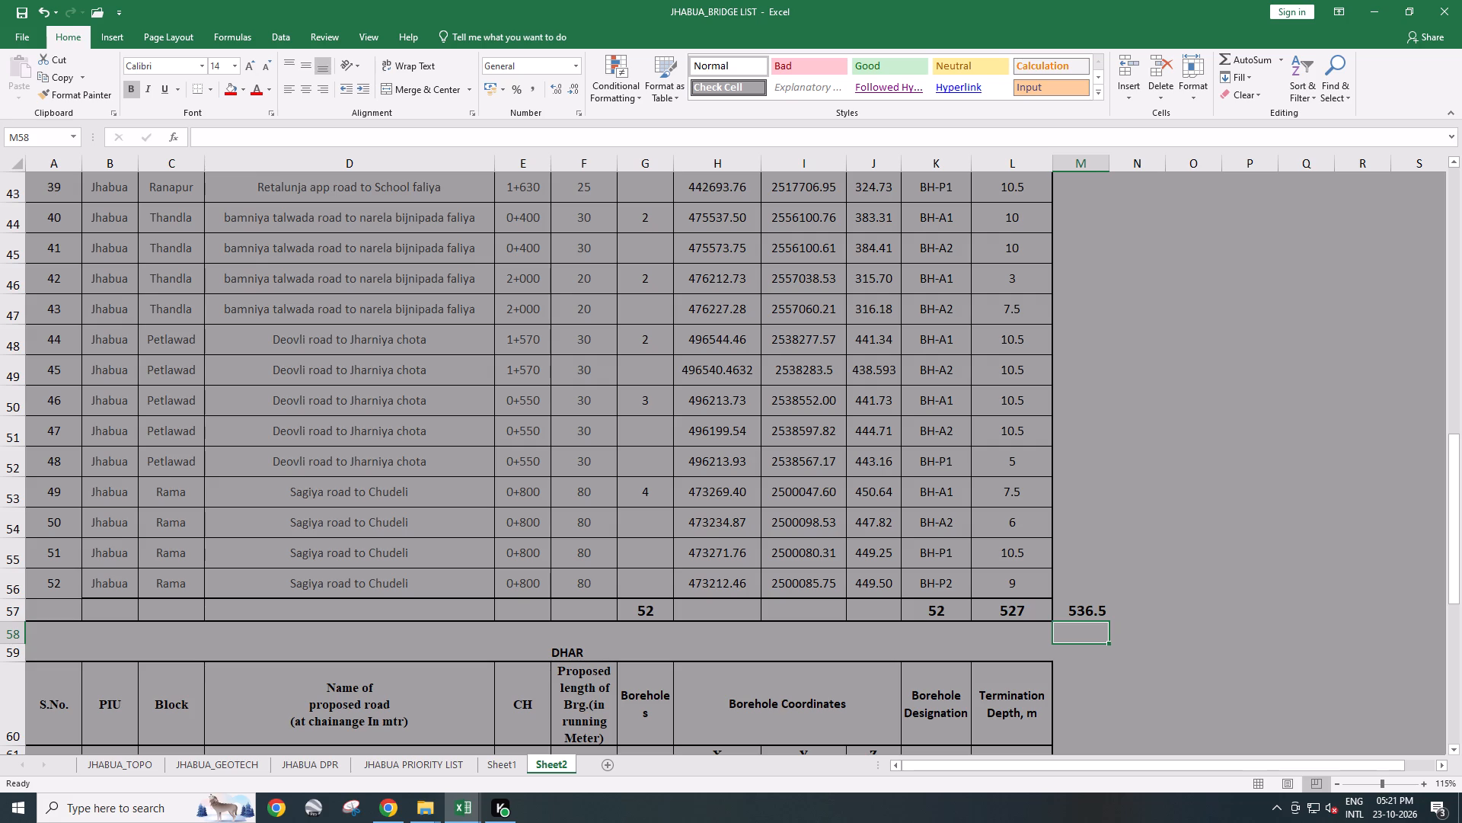
key("alt+Tab")
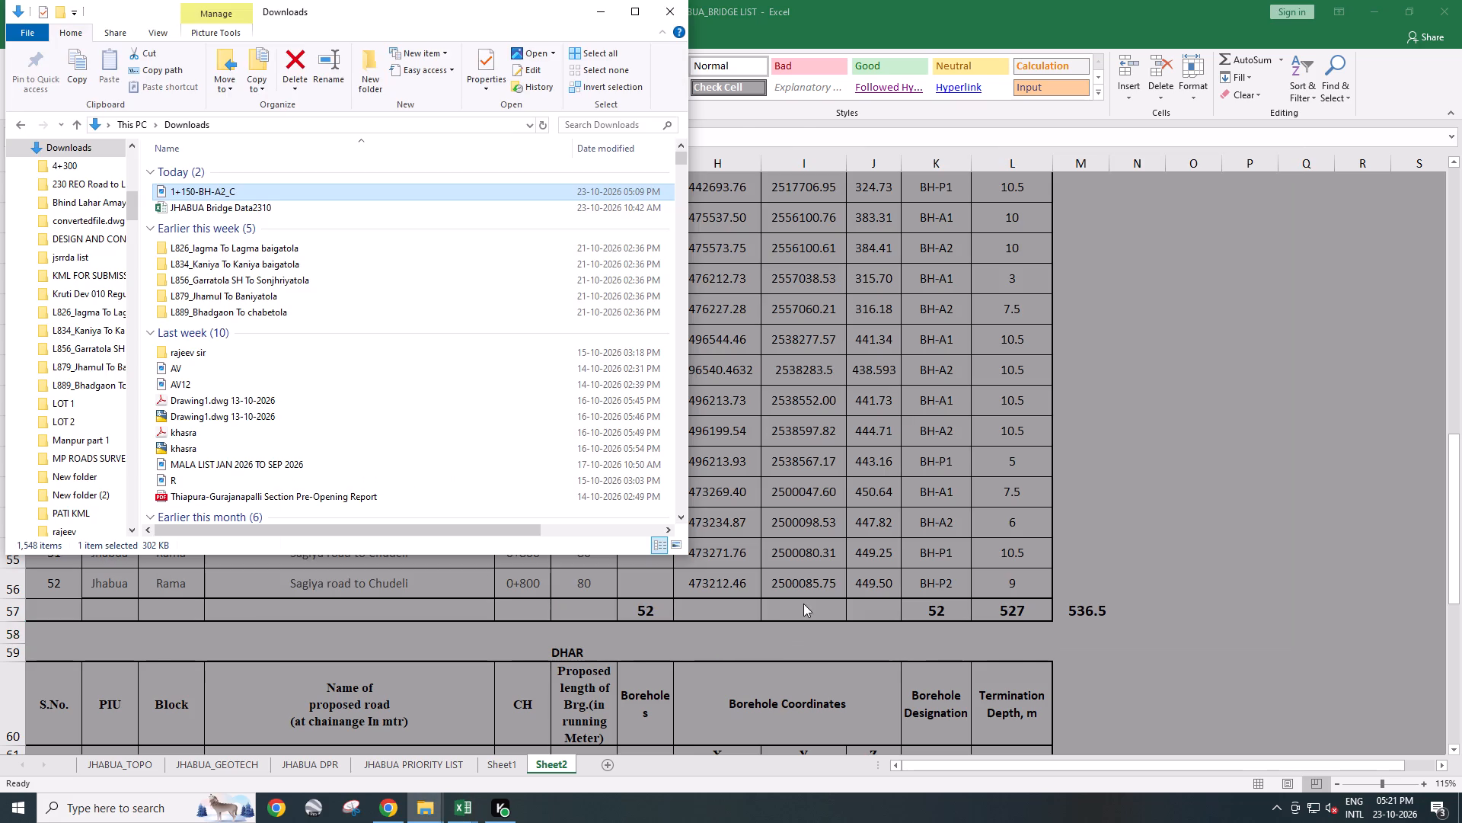
key("alt+Tab")
left_click(238, 765)
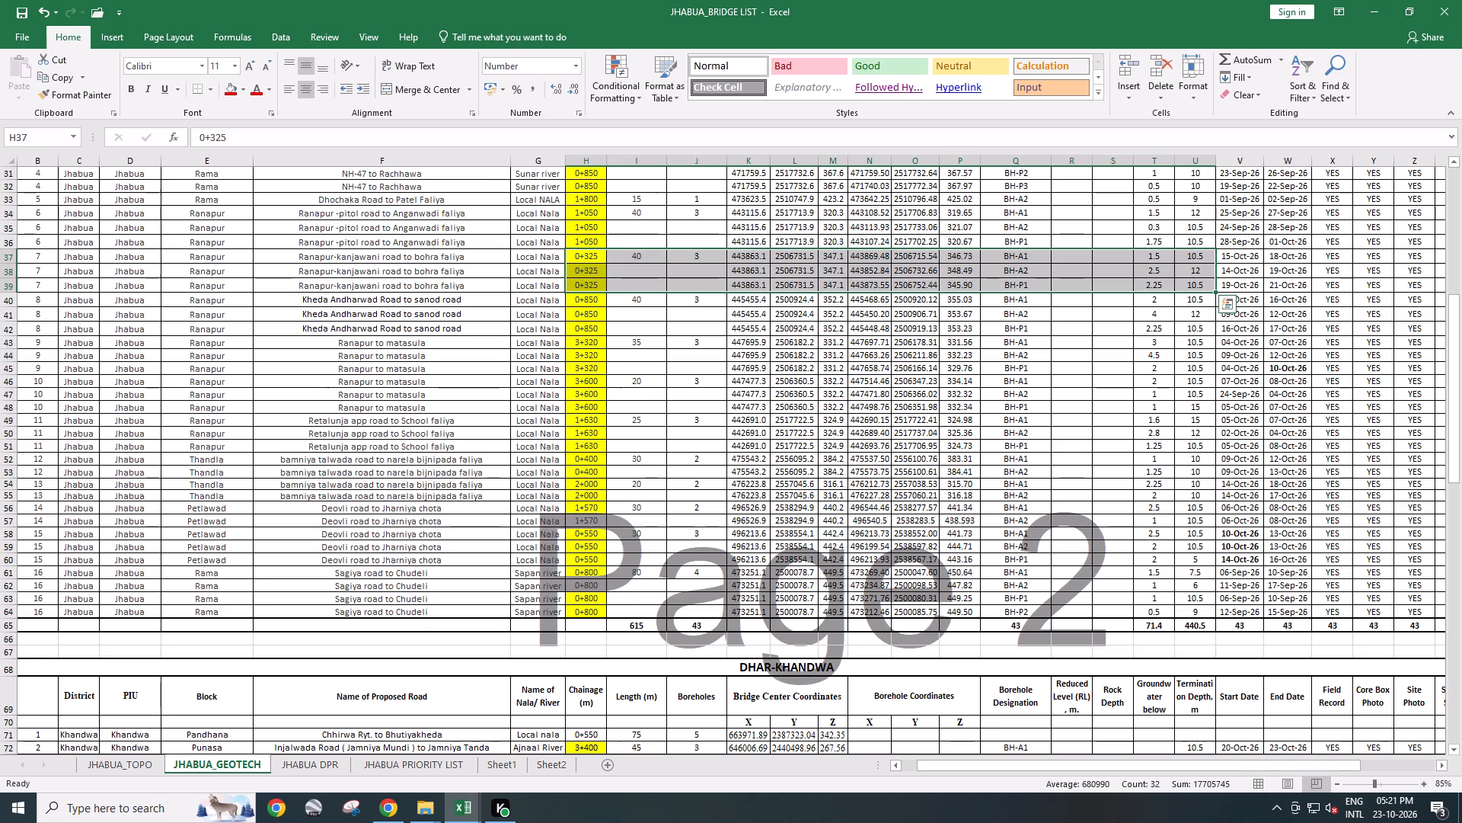
key("alt+Tab")
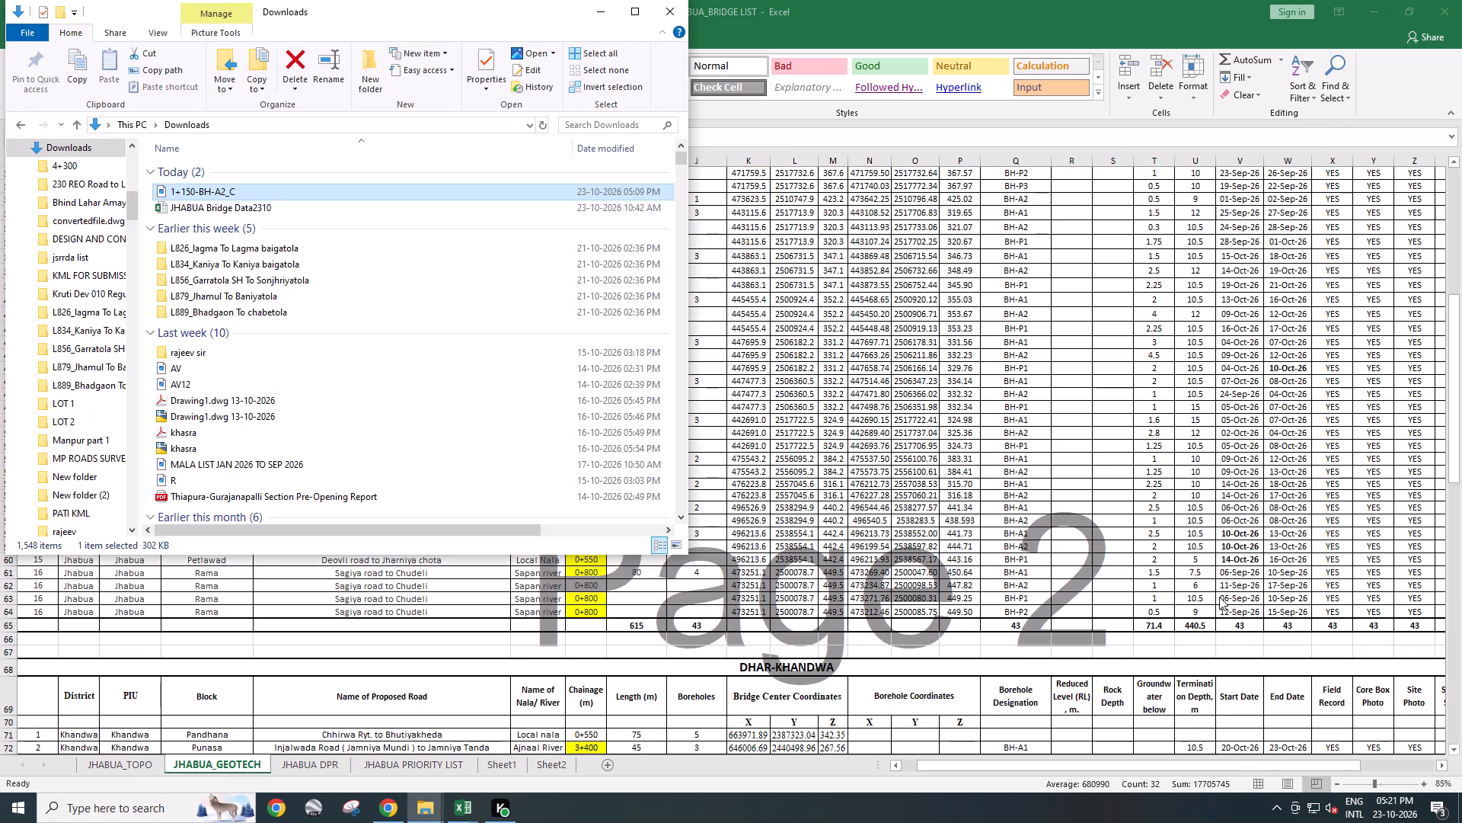
key("alt+Tab")
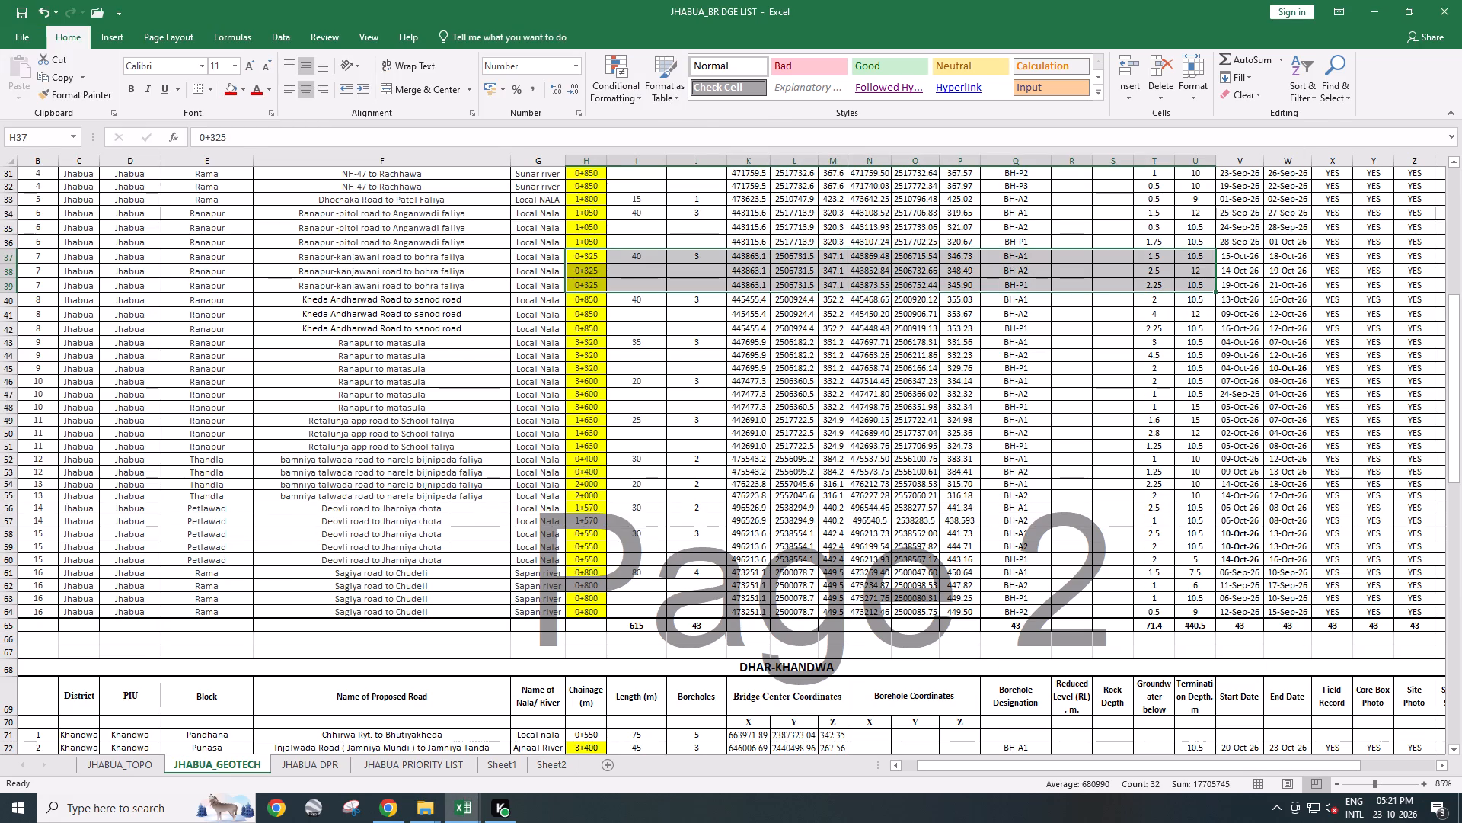
left_click(1186, 559)
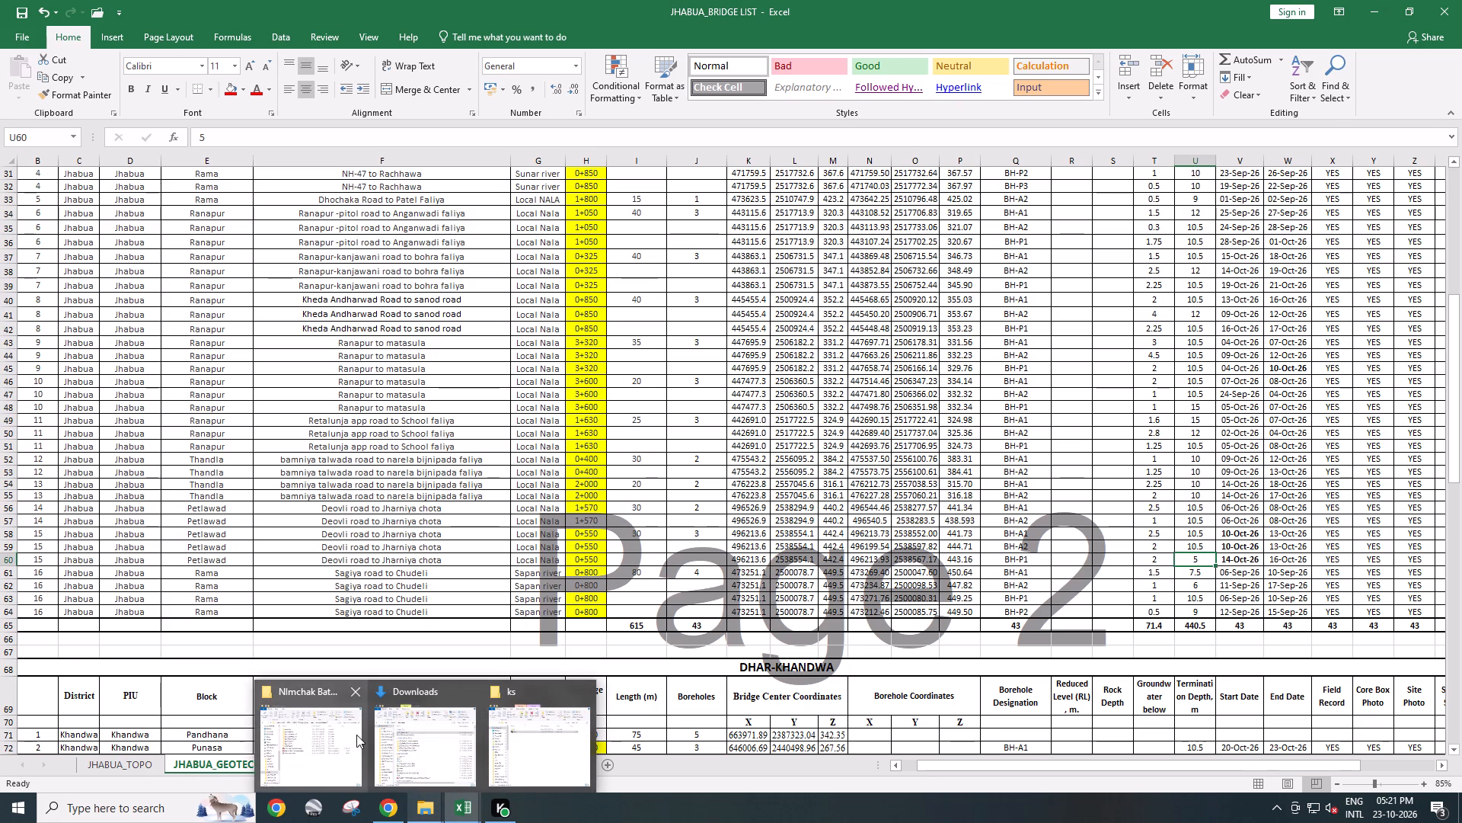
In File Explorer, open the field log image 0+550-BH-P1_B from JHABUA_BRIDGE_24-07-2026's JHABUA 2 PRIORITY GEOTECH folder on drive D to check the borehole depth.
left_click(518, 739)
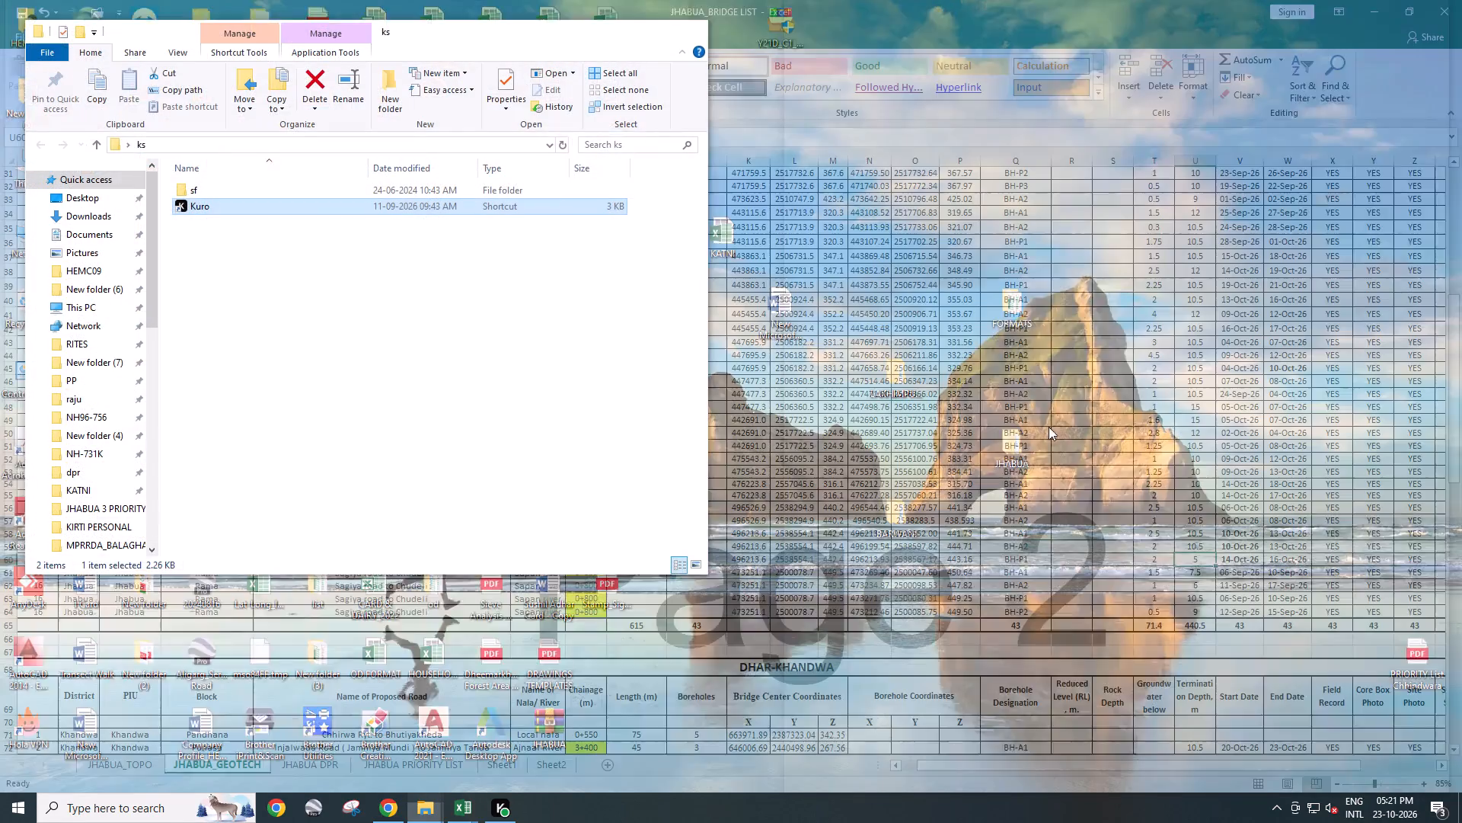
scroll(117, 546, "down", 6)
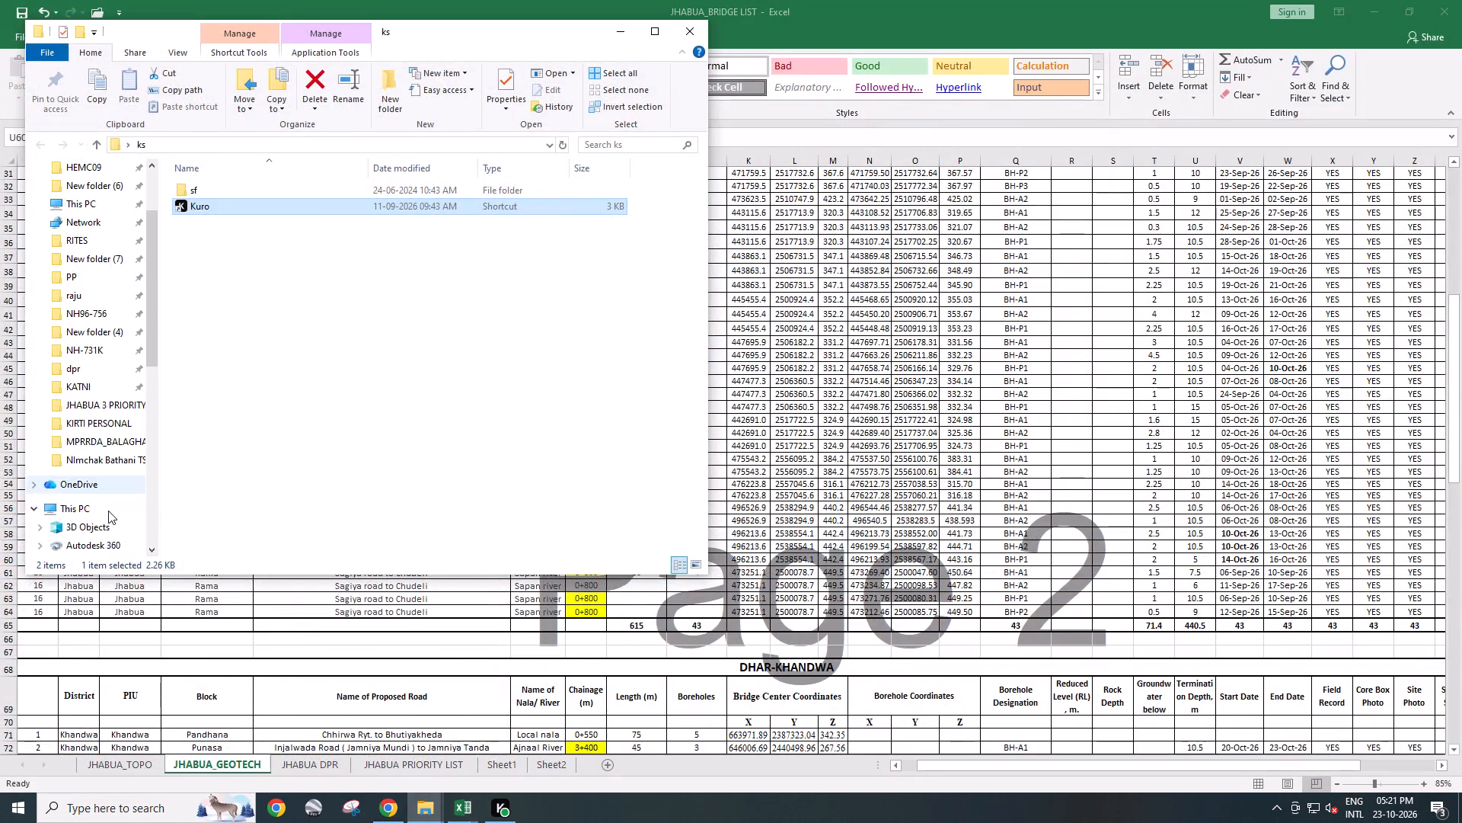
scroll(108, 511, "down", 9)
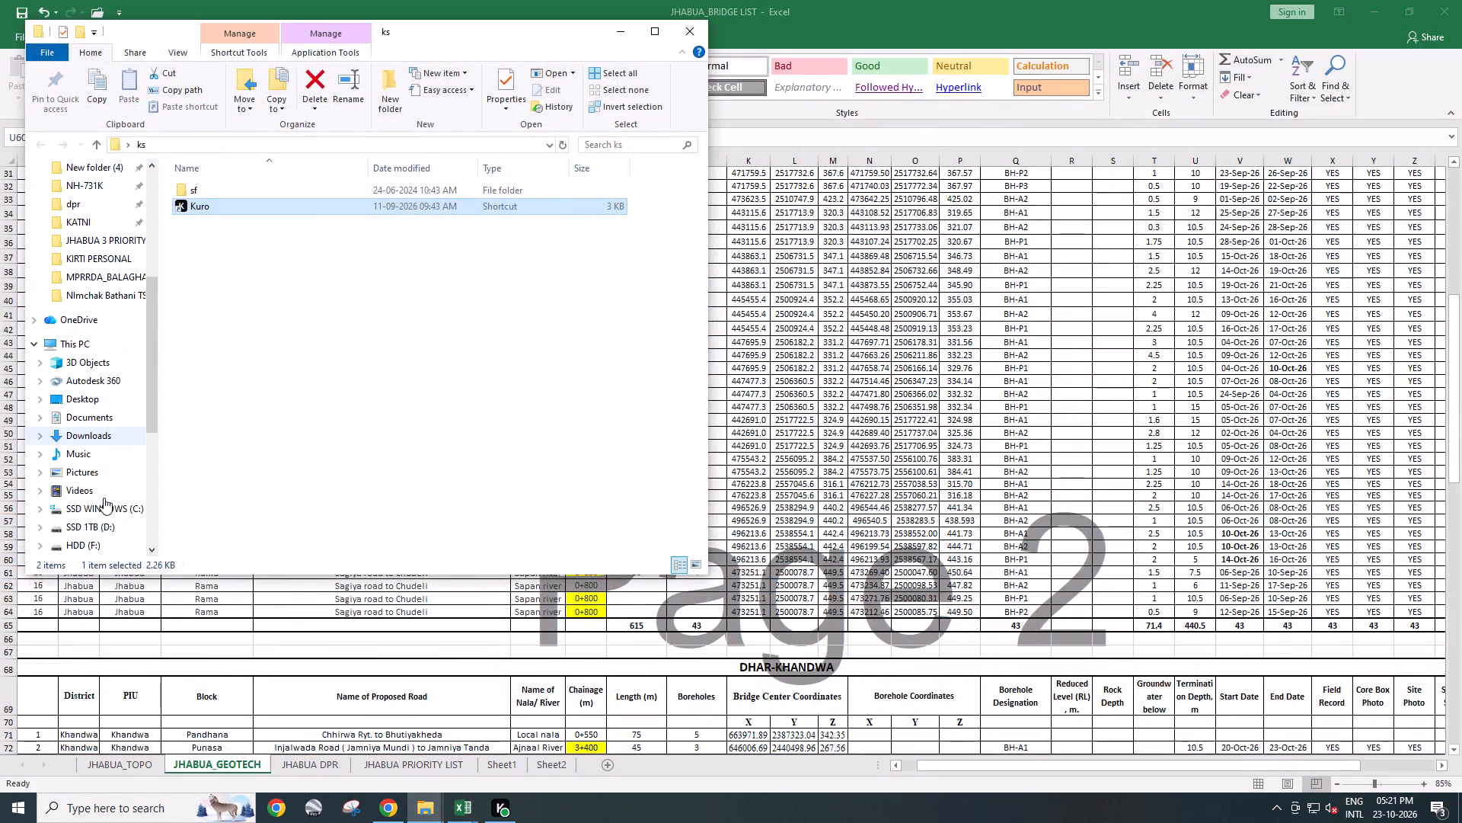
double_click(104, 504)
double_click(214, 229)
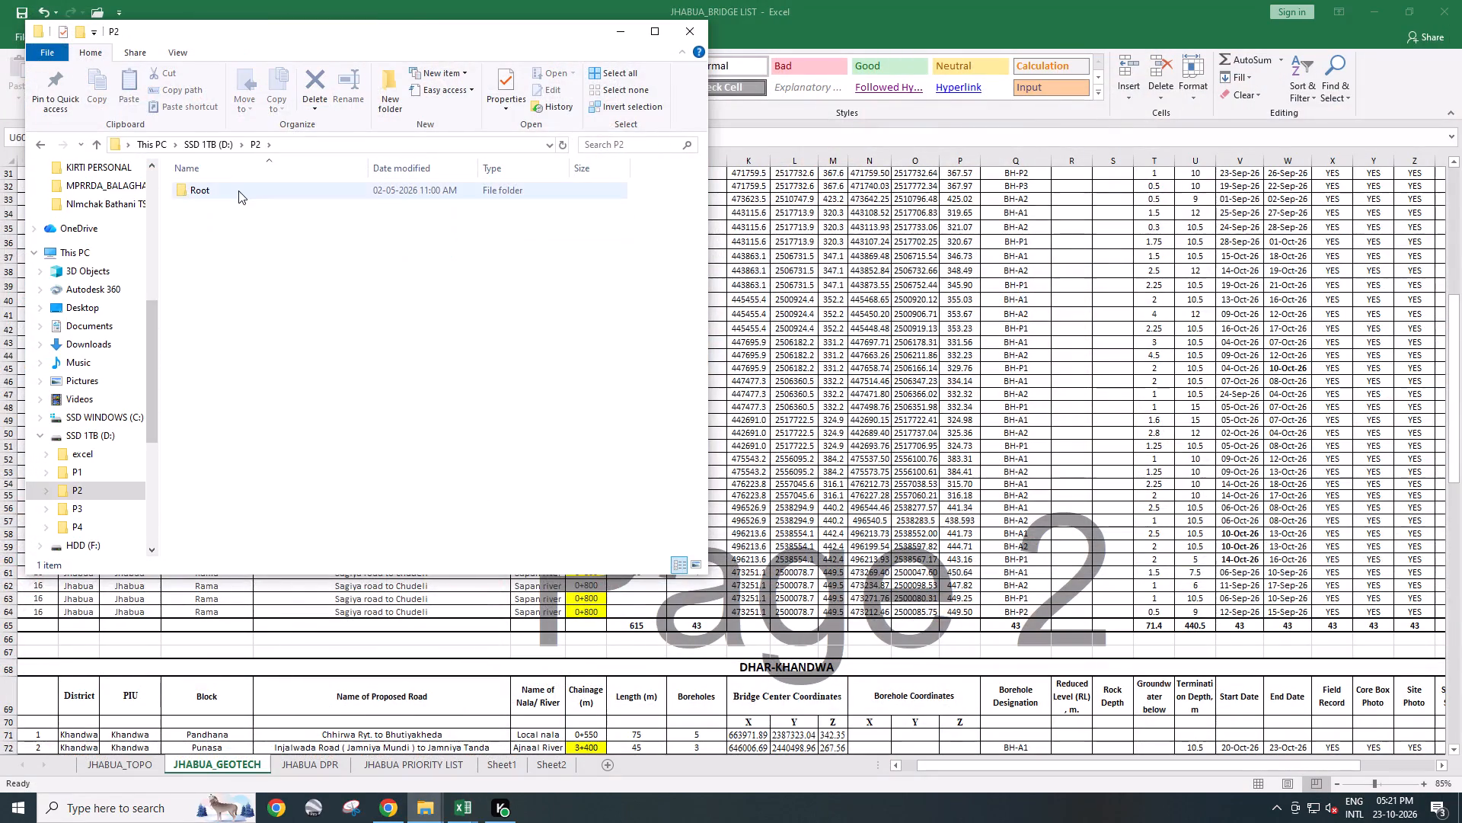
triple_click(238, 191)
left_click(237, 193)
double_click(209, 282)
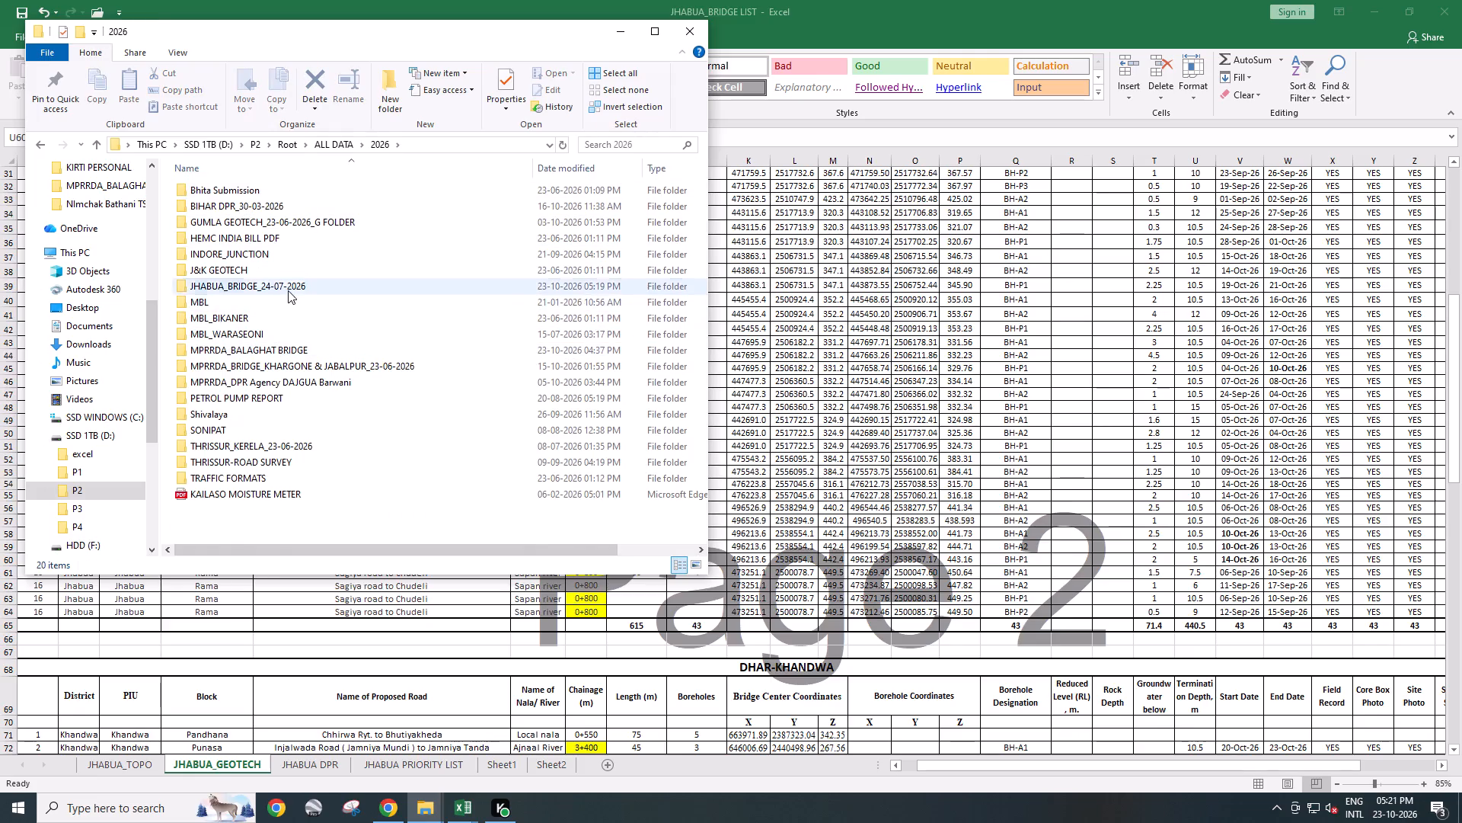
double_click(288, 290)
double_click(295, 193)
double_click(292, 210)
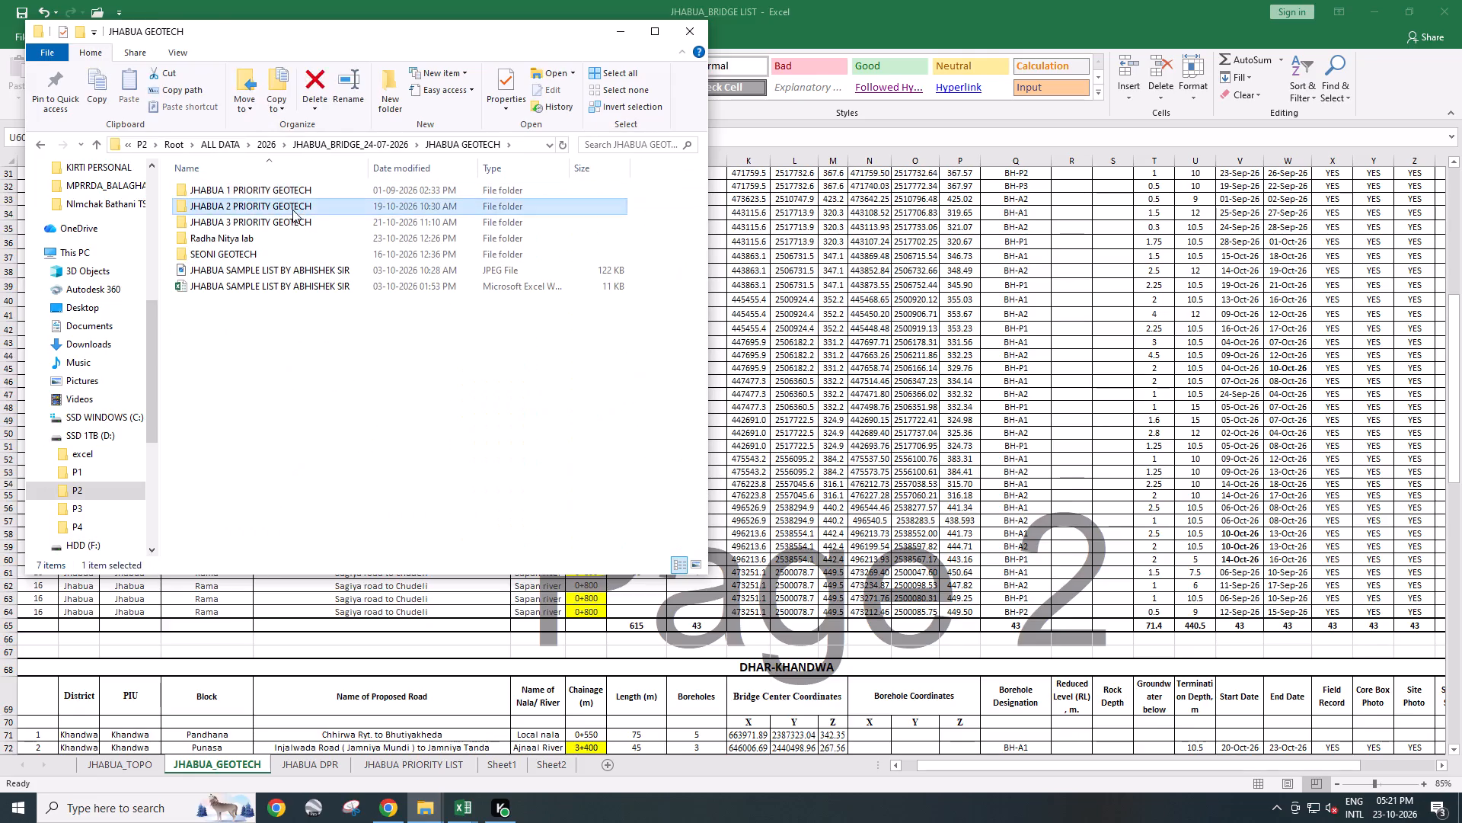
double_click(251, 236)
double_click(271, 223)
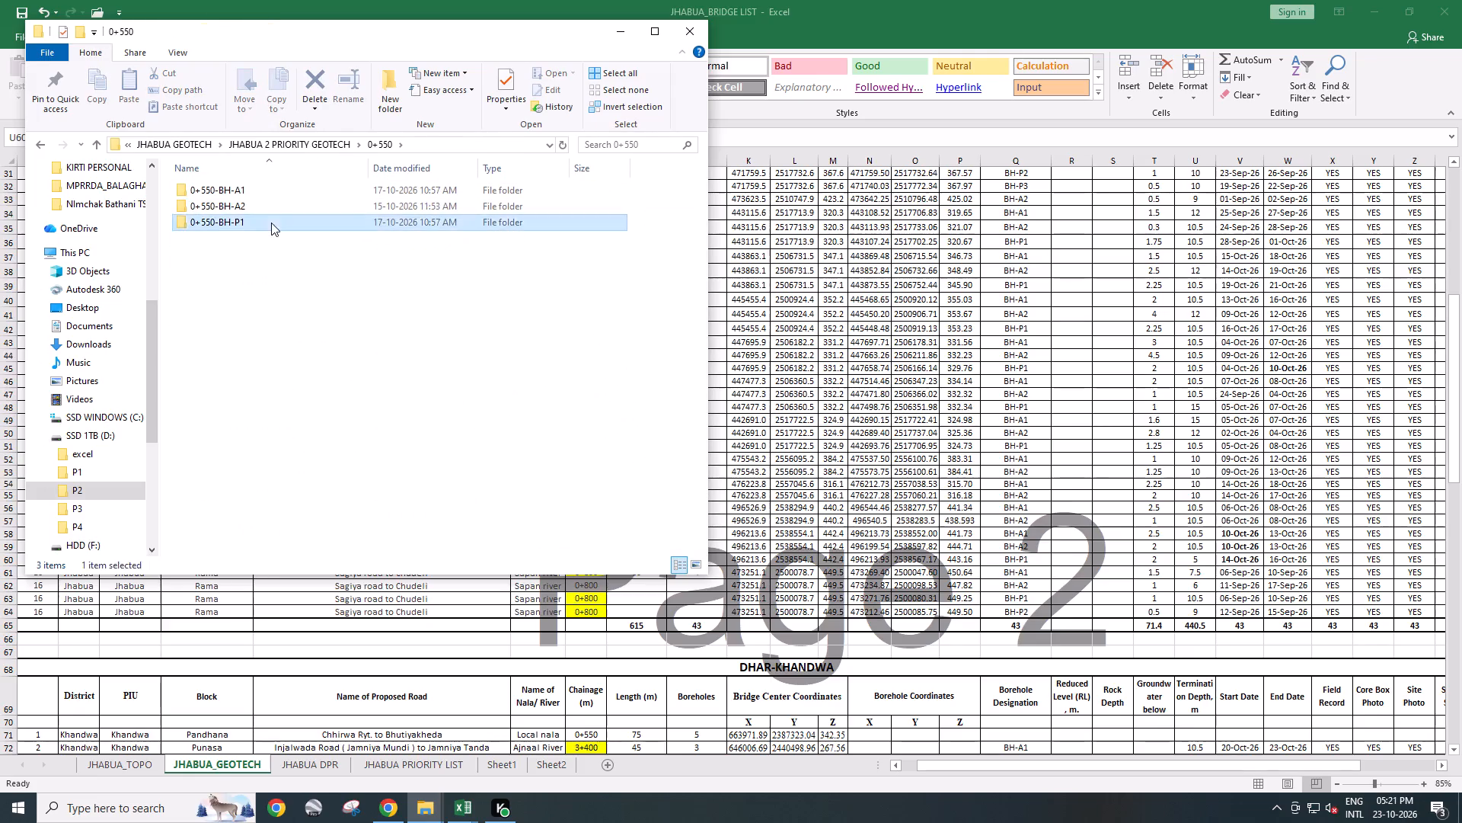
double_click(218, 226)
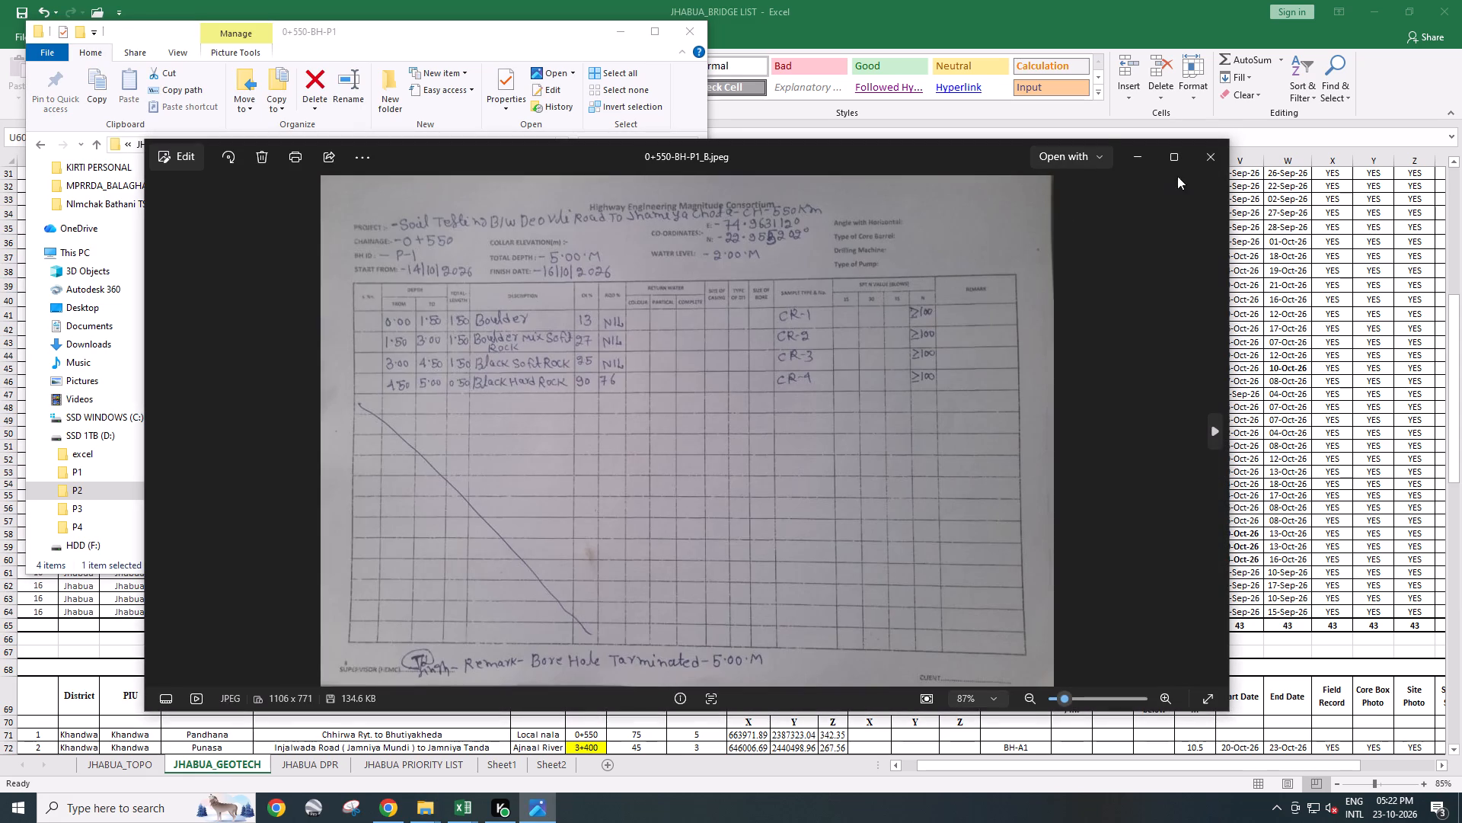
Close the BH-P1 field log image and review the Jhabua borehole entries and their termination depths in JHABUA_GEOTECH.
left_click(1212, 162)
left_click(1160, 535)
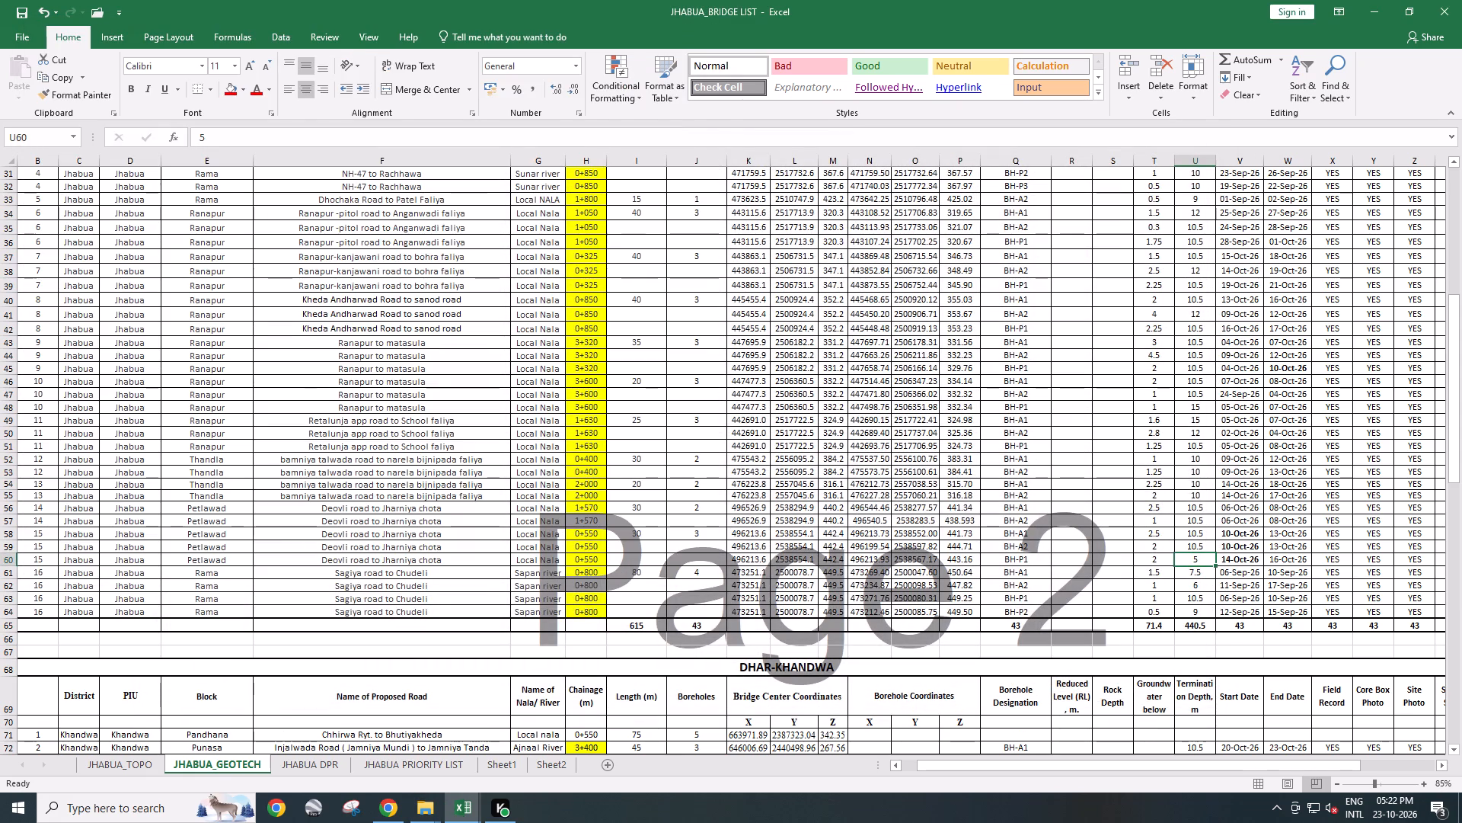
scroll(1212, 484, "up", 1)
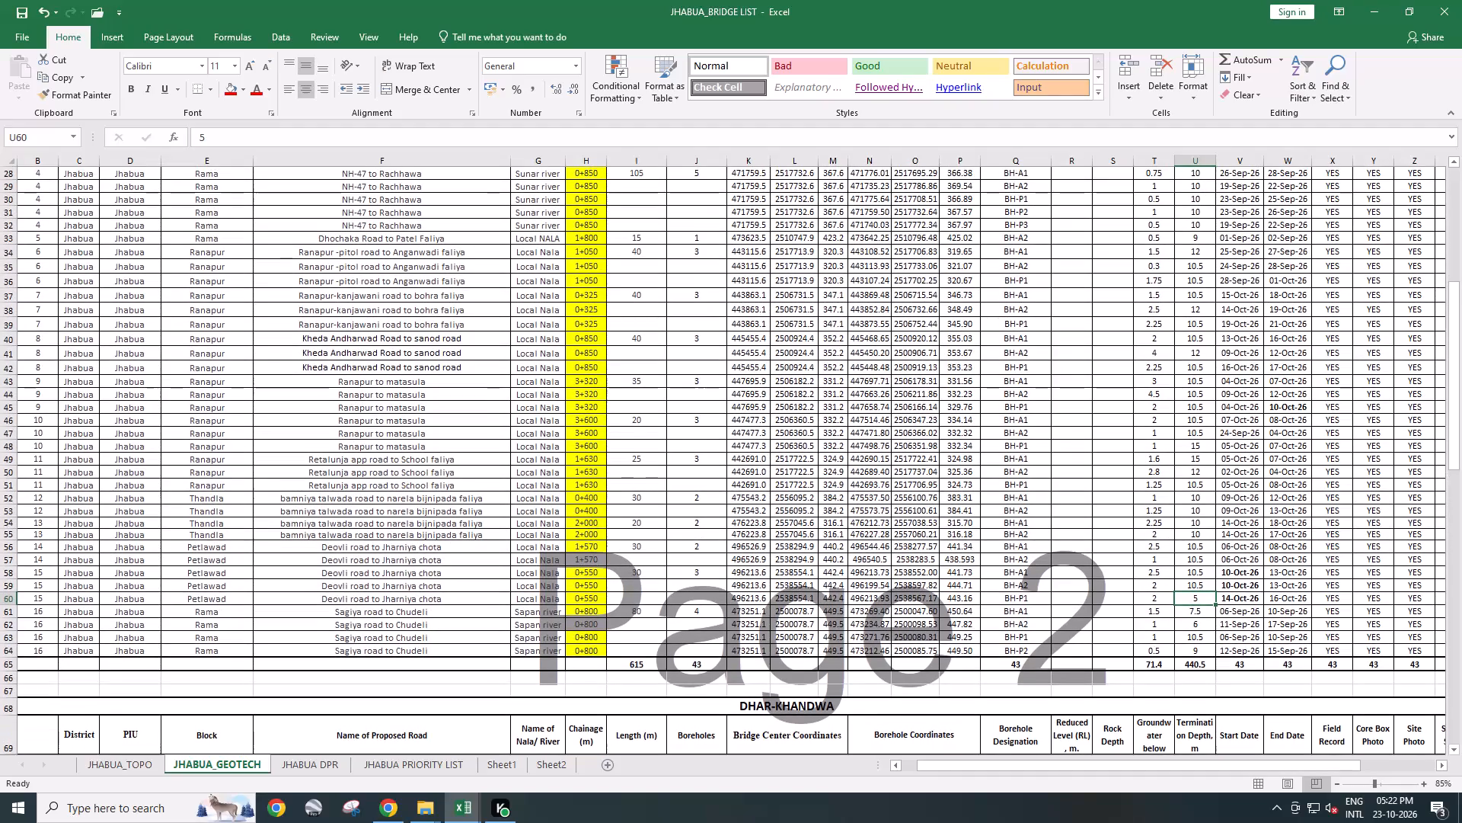
scroll(1212, 482, "up", 4)
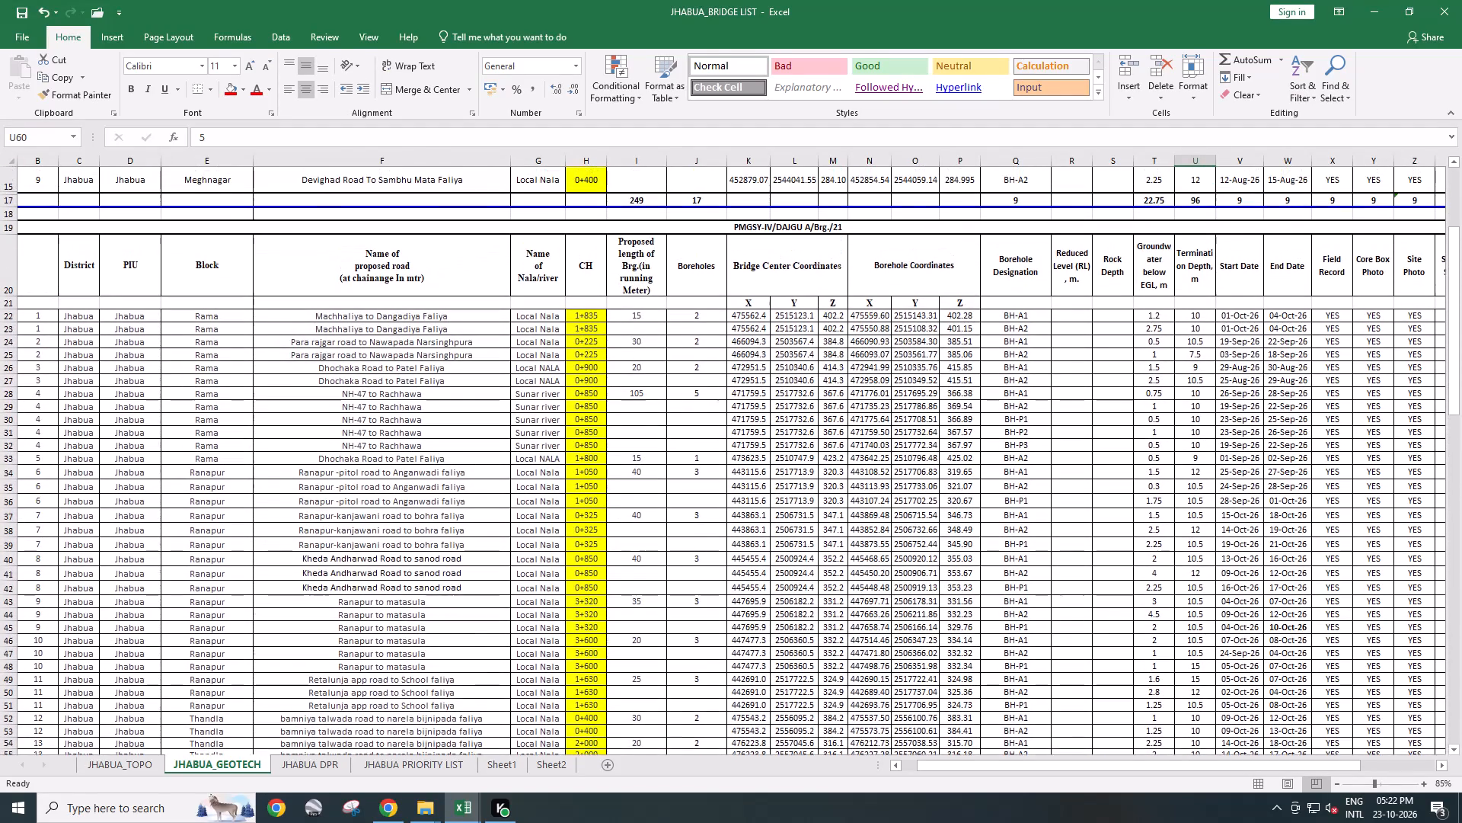
scroll(1212, 482, "down", 1)
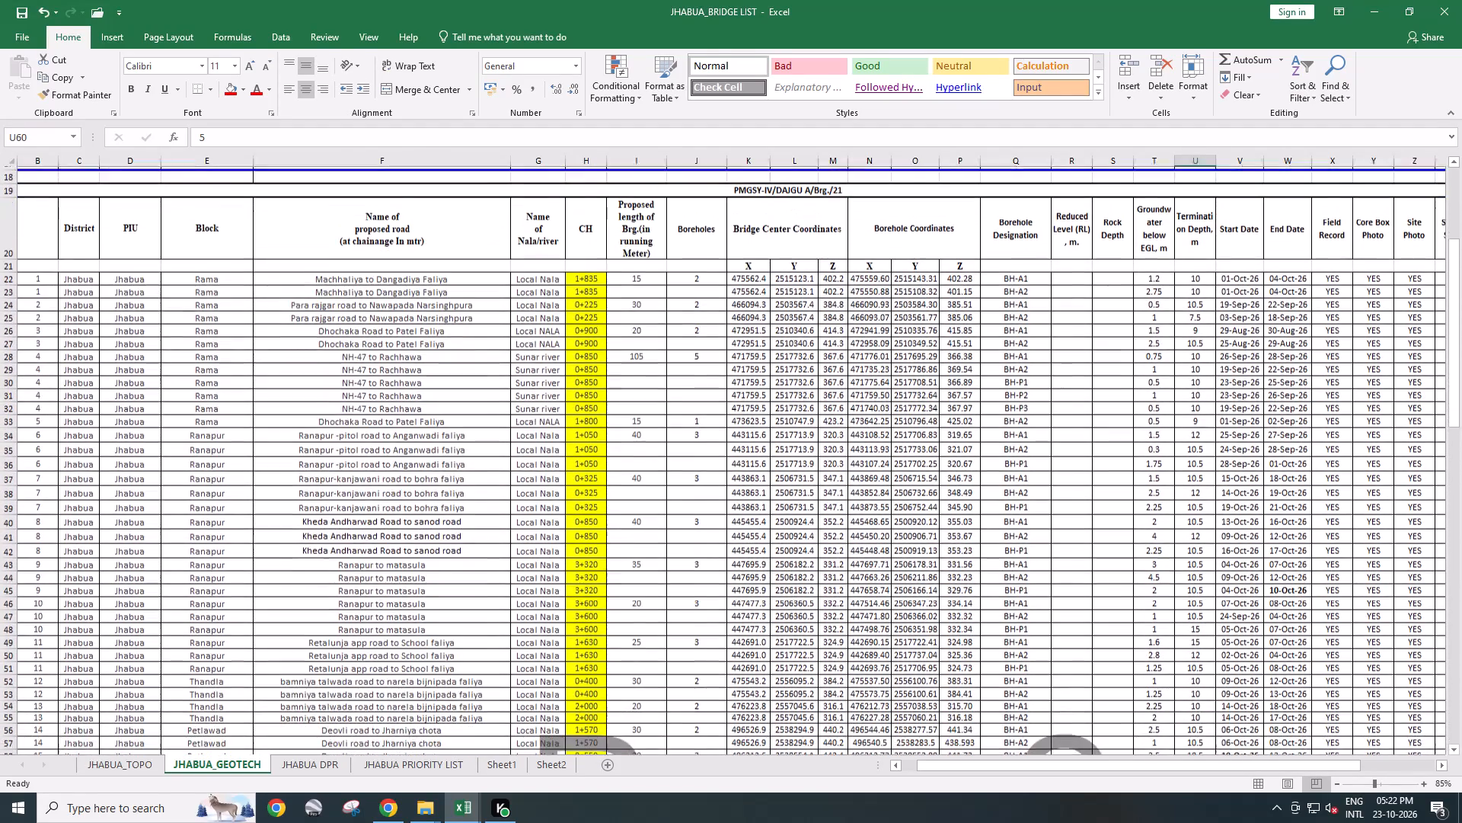
scroll(1212, 482, "down", 2)
scroll(496, 411, "up", 3)
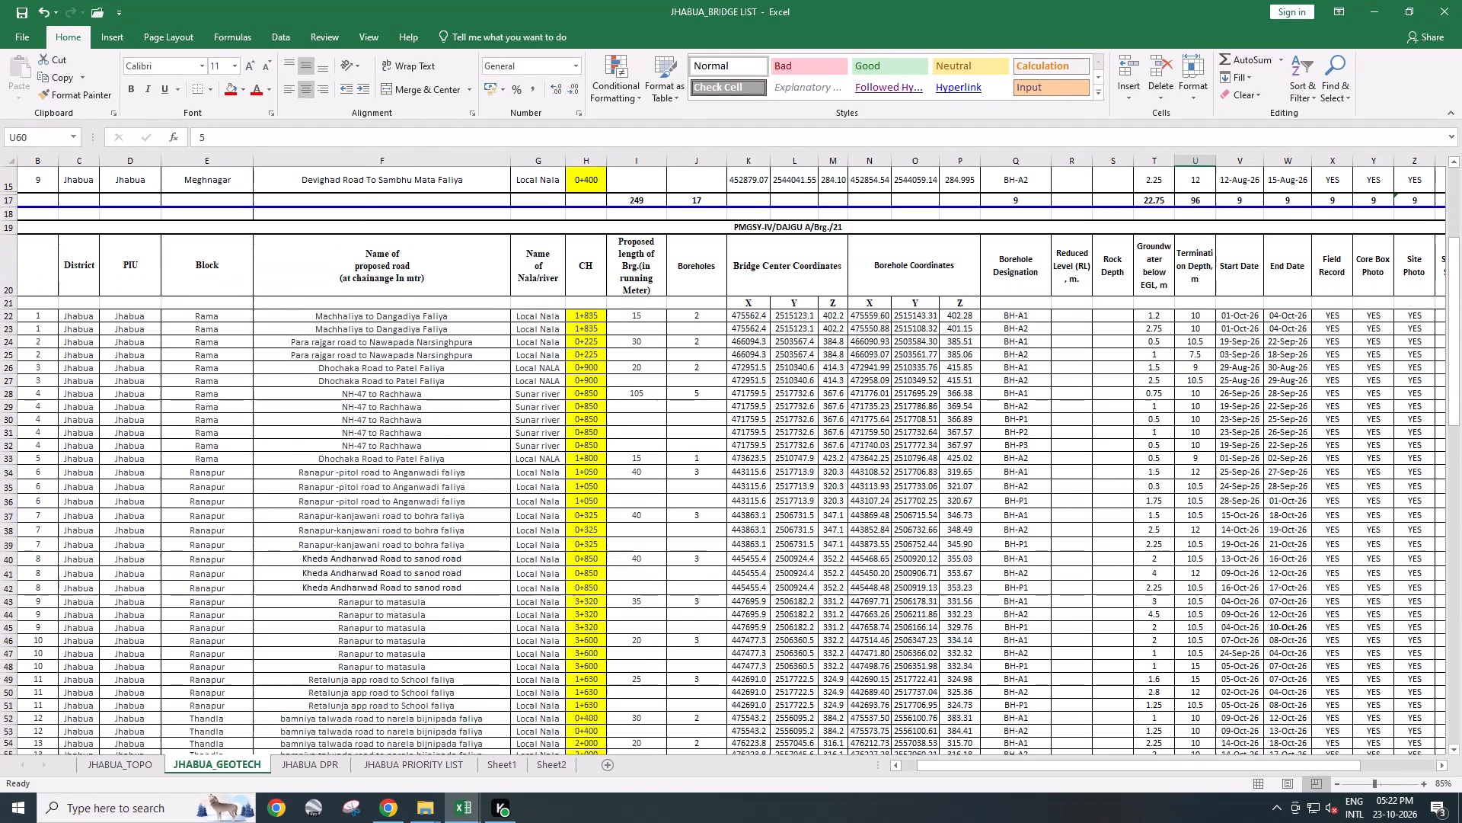
left_click_drag(576, 311, 564, 821)
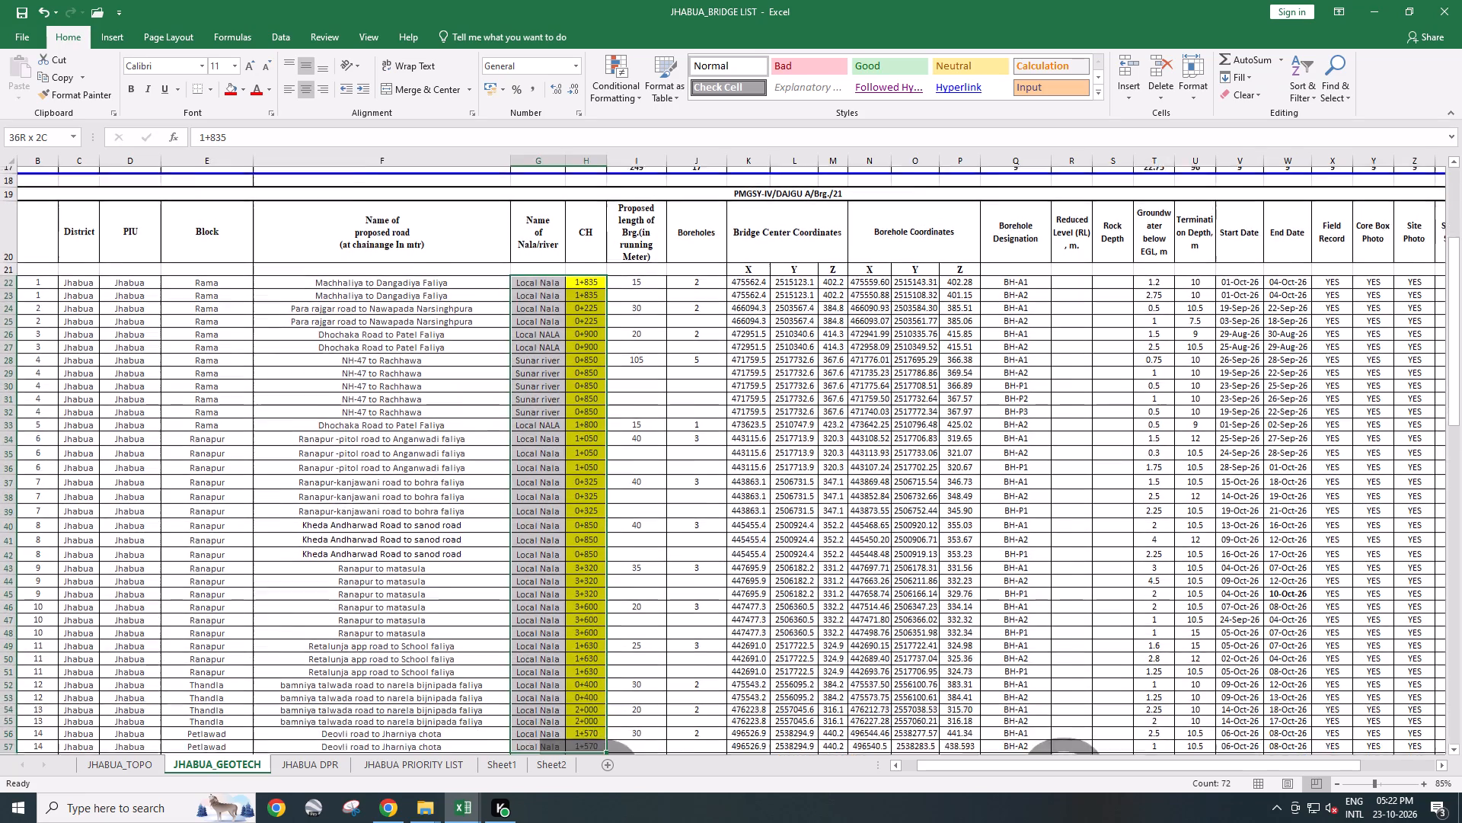
left_click_drag(564, 821, 584, 739)
left_click(678, 699)
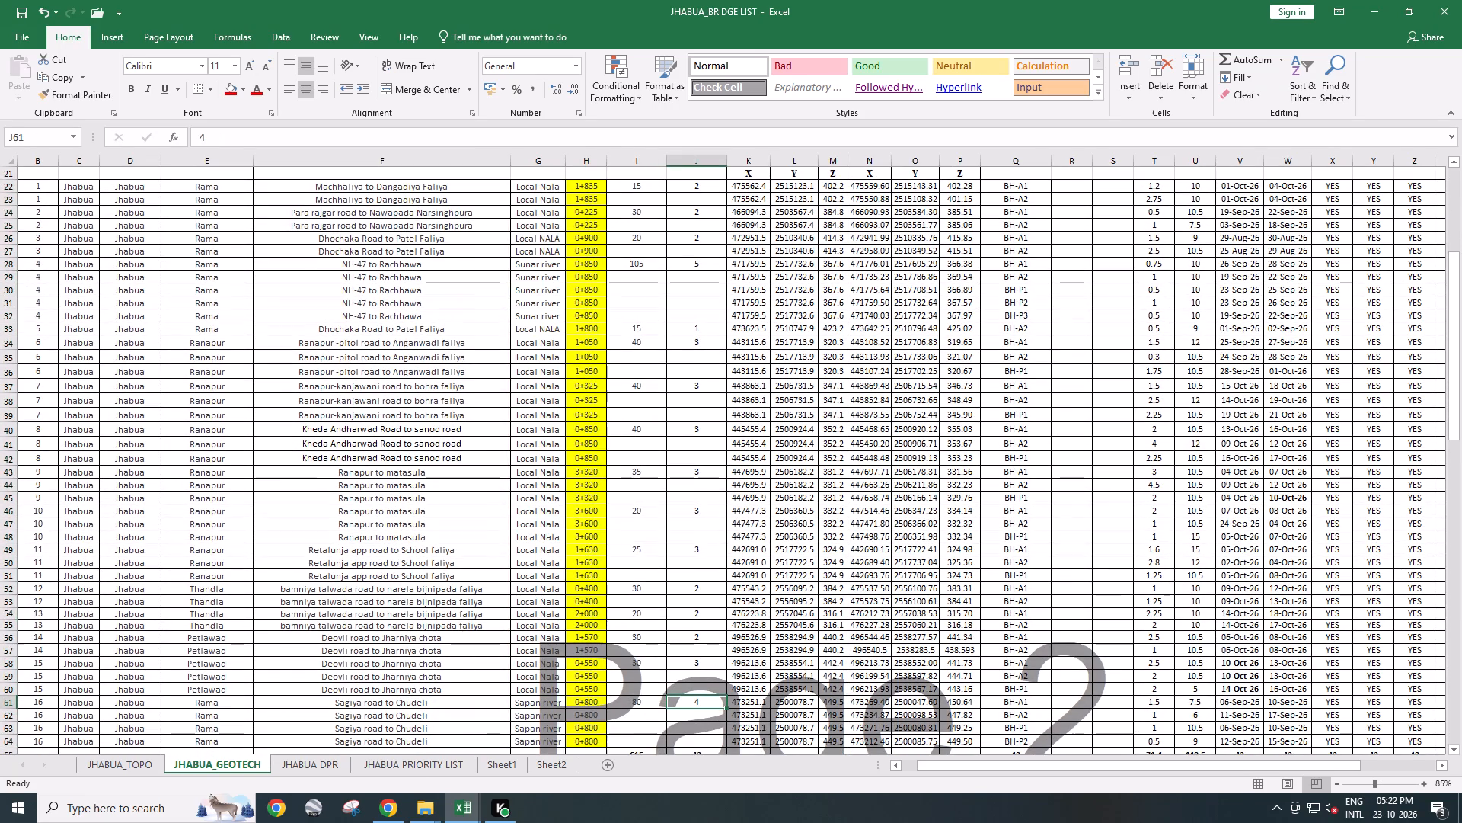
Using the JHABUA_GEOTECH depths, set Sheet2's bamniya talwada road 2+000 termination depths to 10 for both BH-A1 and BH-A2.
left_click(539, 764)
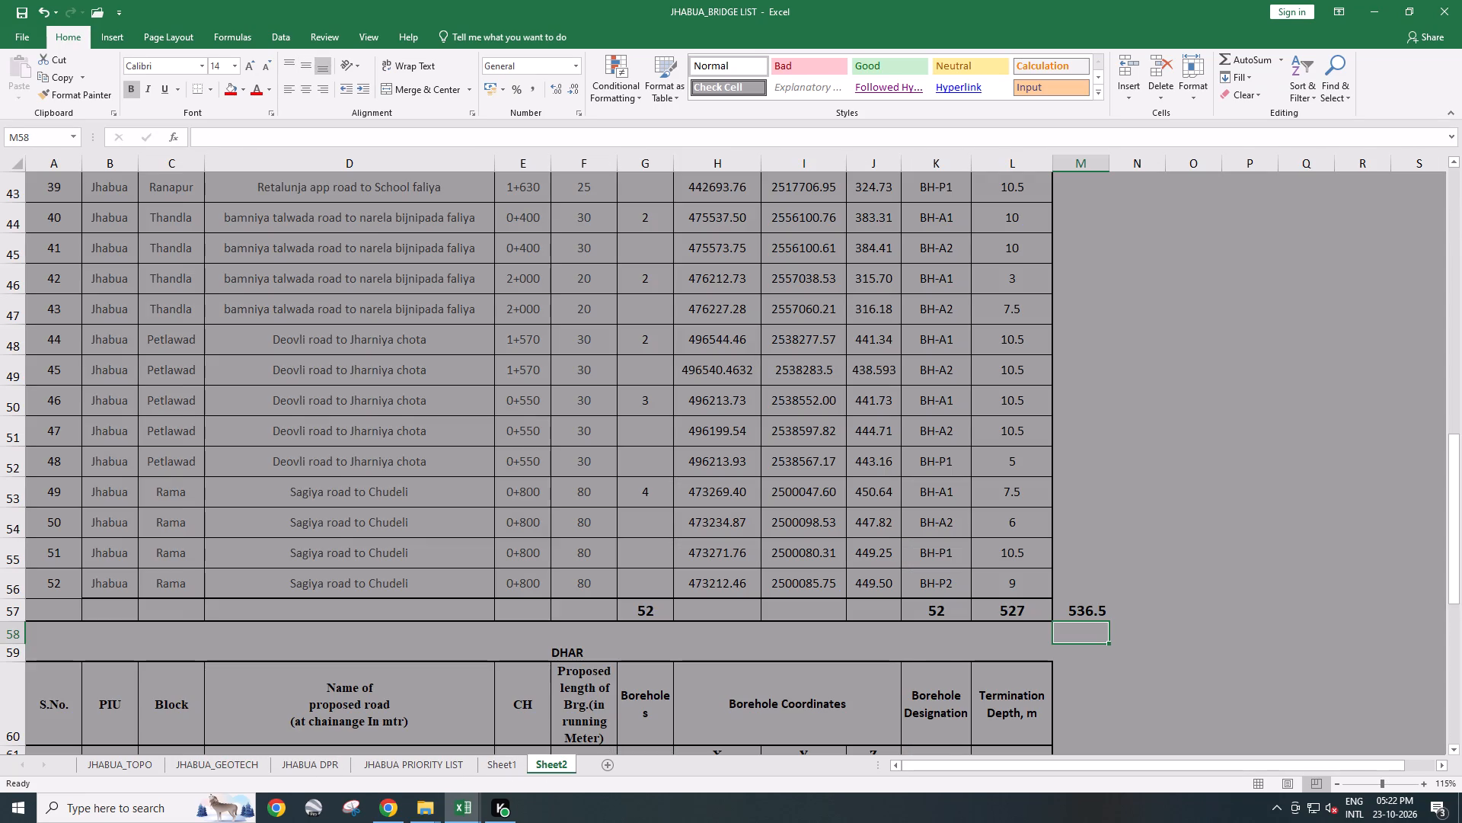
scroll(986, 607, "up", 3)
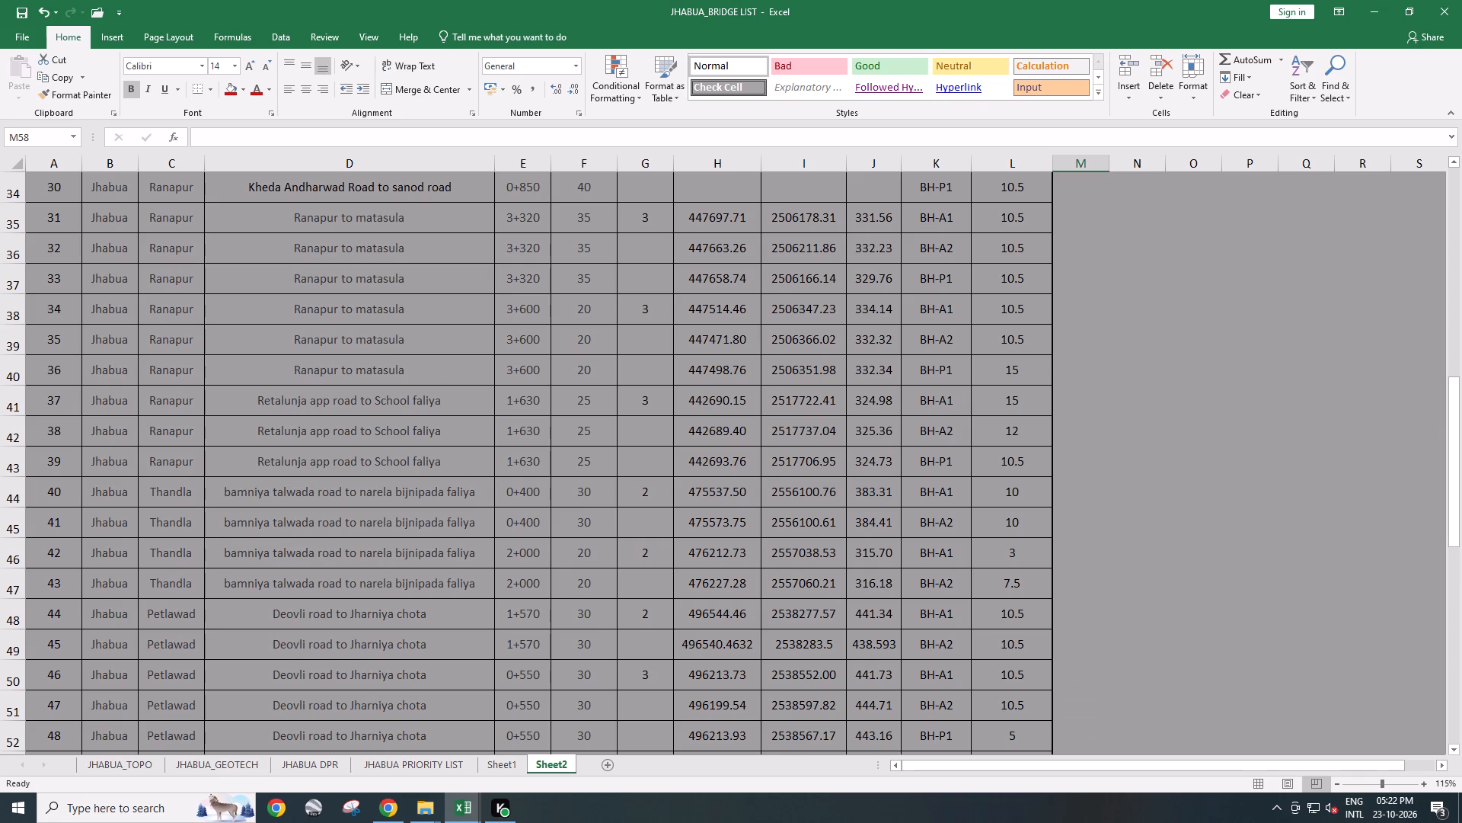
left_click_drag(506, 551, 1002, 582)
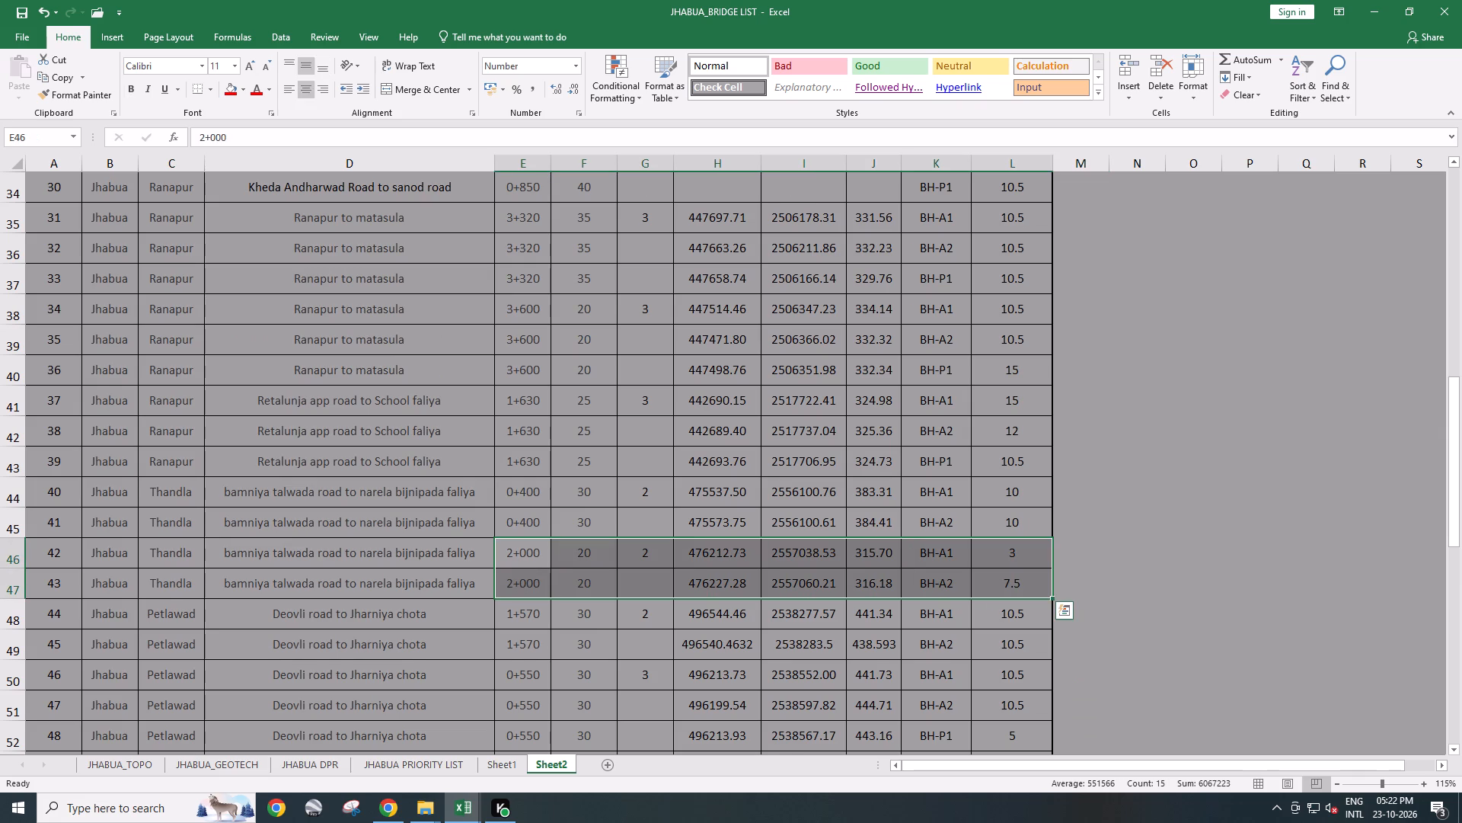
key("alt+Tab")
key("alt+Tab")
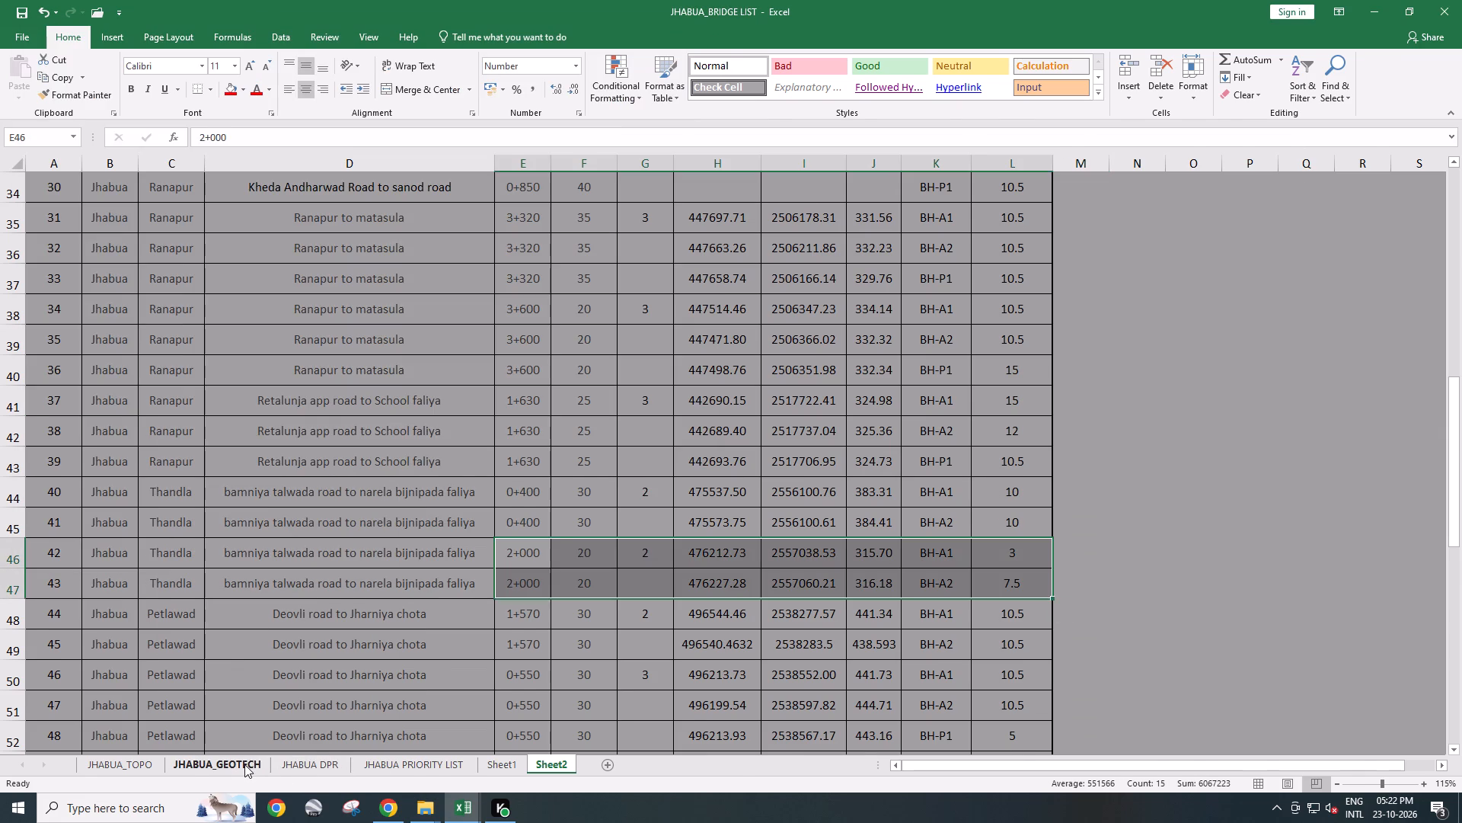
left_click(244, 764)
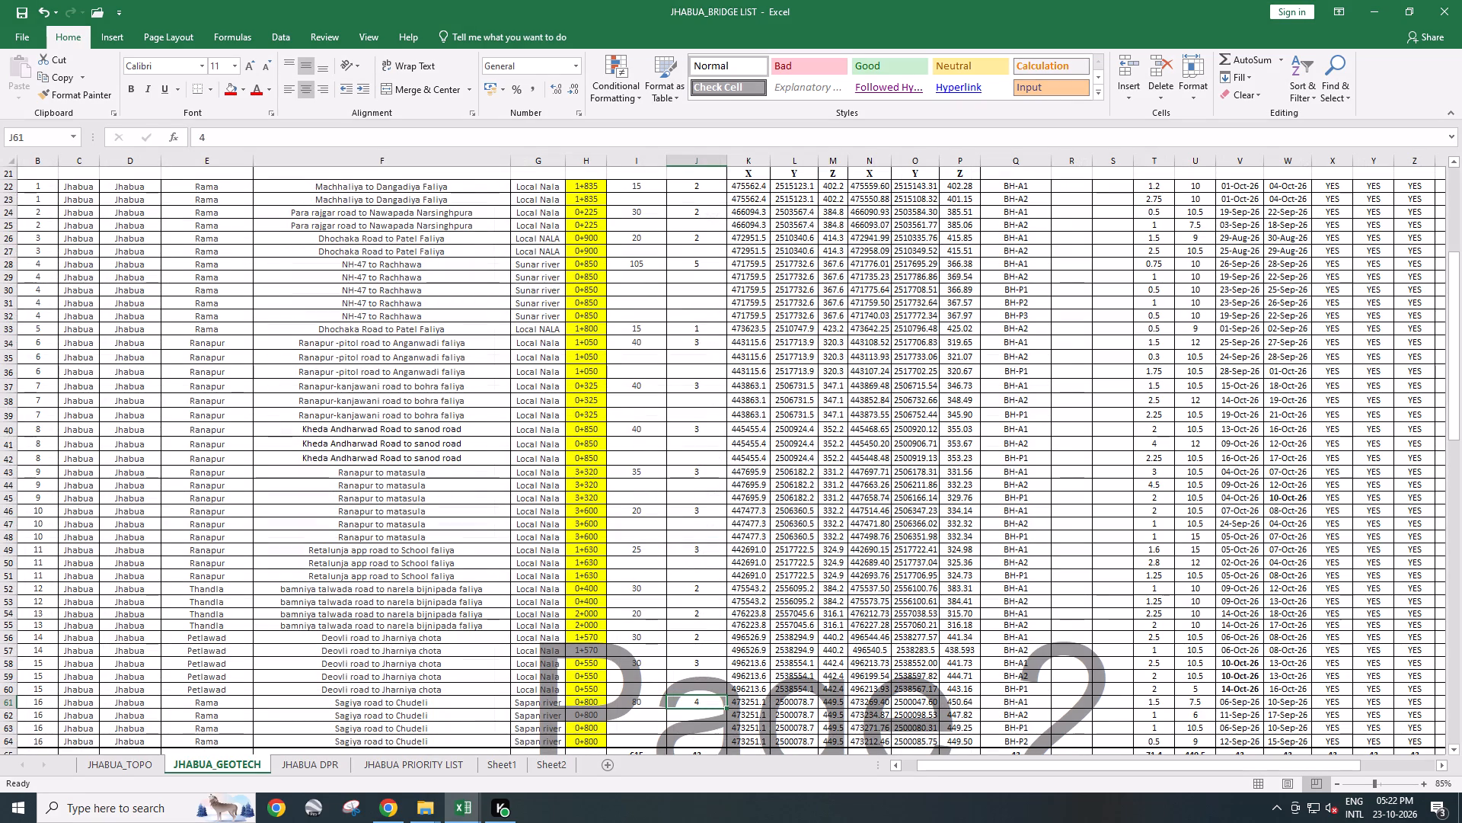
left_click_drag(592, 610, 1160, 620)
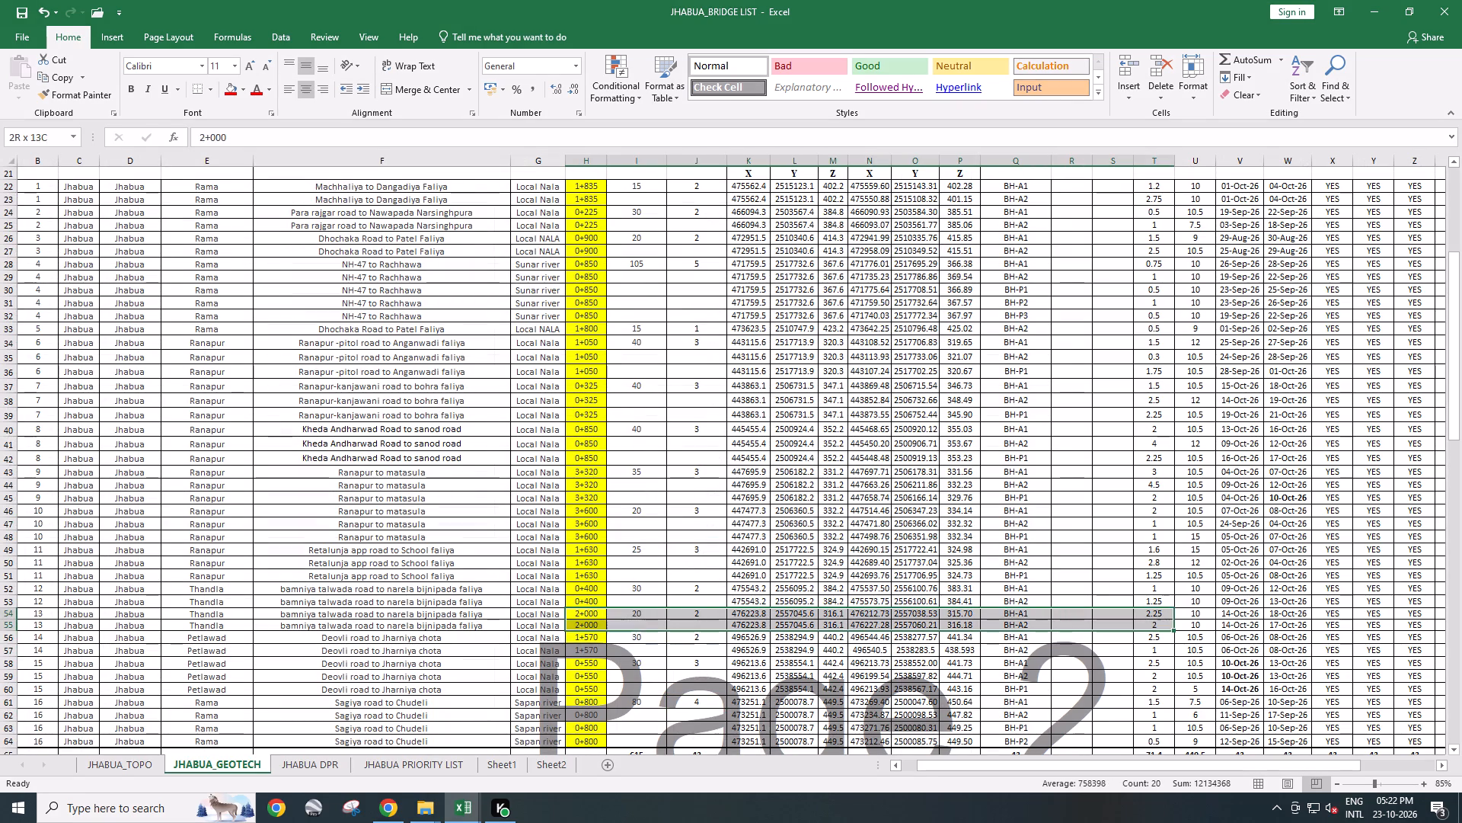
left_click_drag(1160, 620, 1208, 620)
key("alt+Tab")
key("alt+Tab")
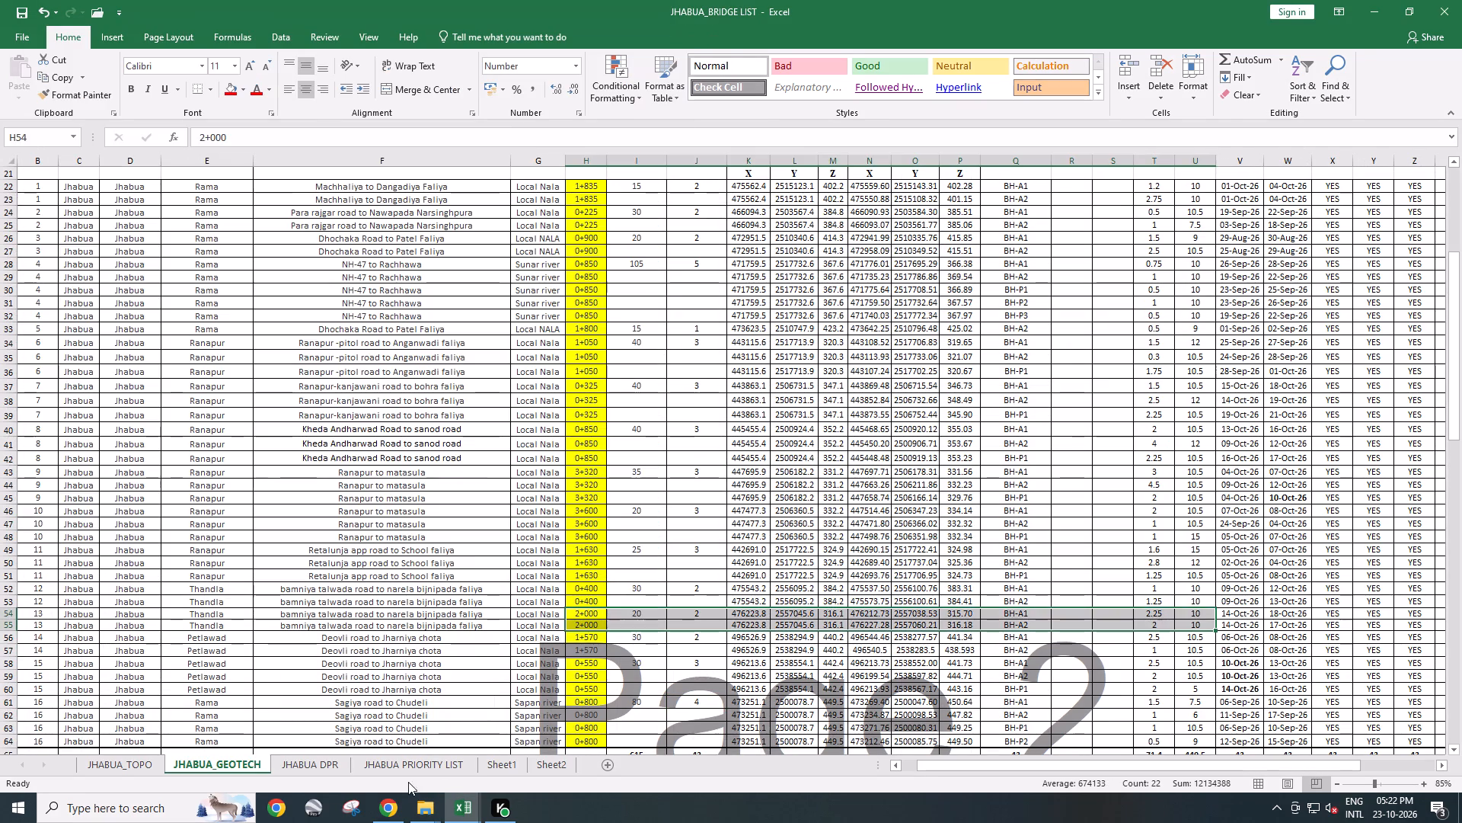
left_click(555, 769)
left_click(1018, 557)
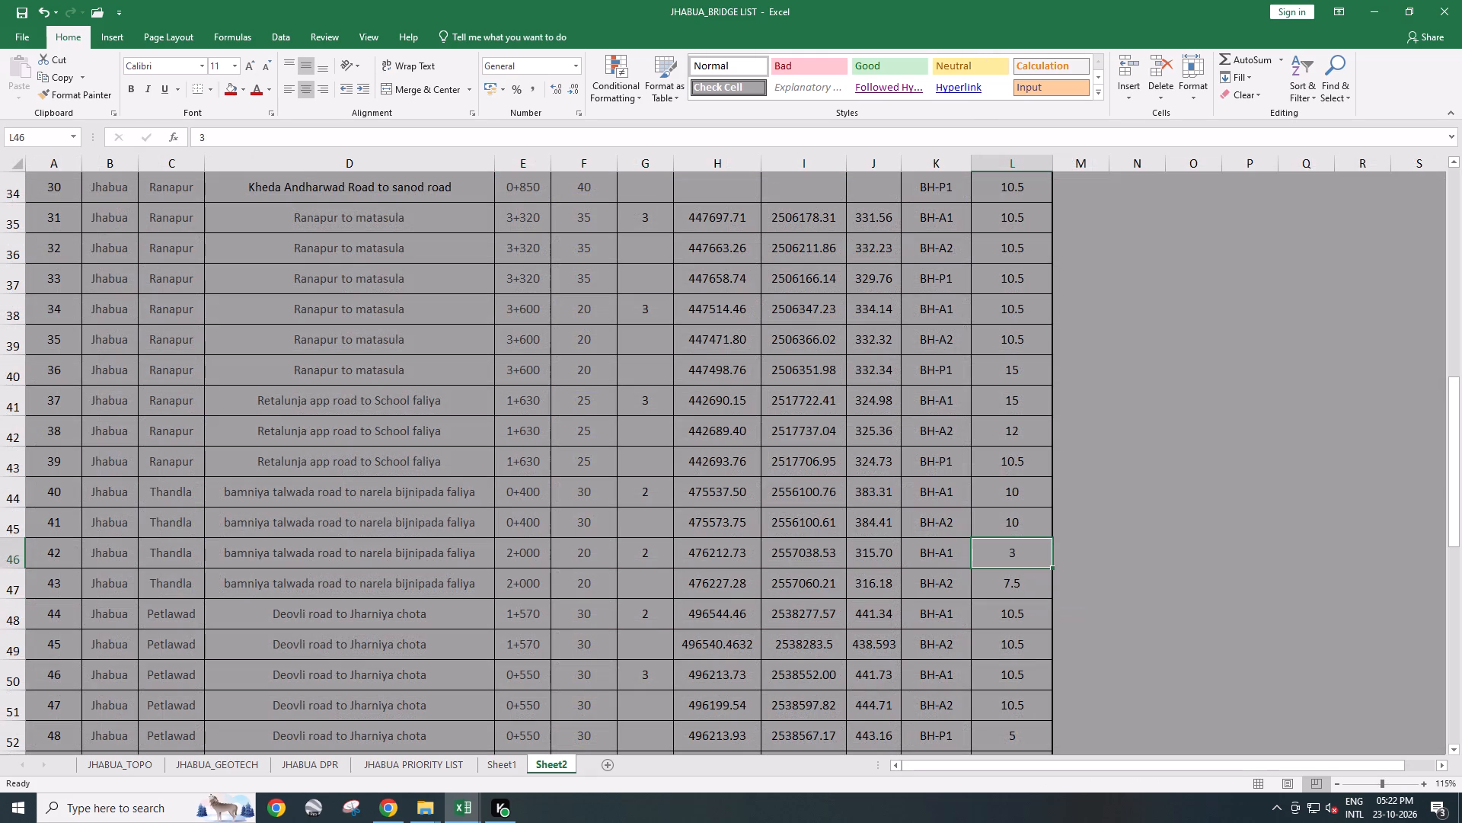
type("10")
key("Return")
type("10")
key("Return")
Compare Sheet2's Jhabua termination depth total with the check figure beside it, and save the workbook.
scroll(1020, 556, "down", 5)
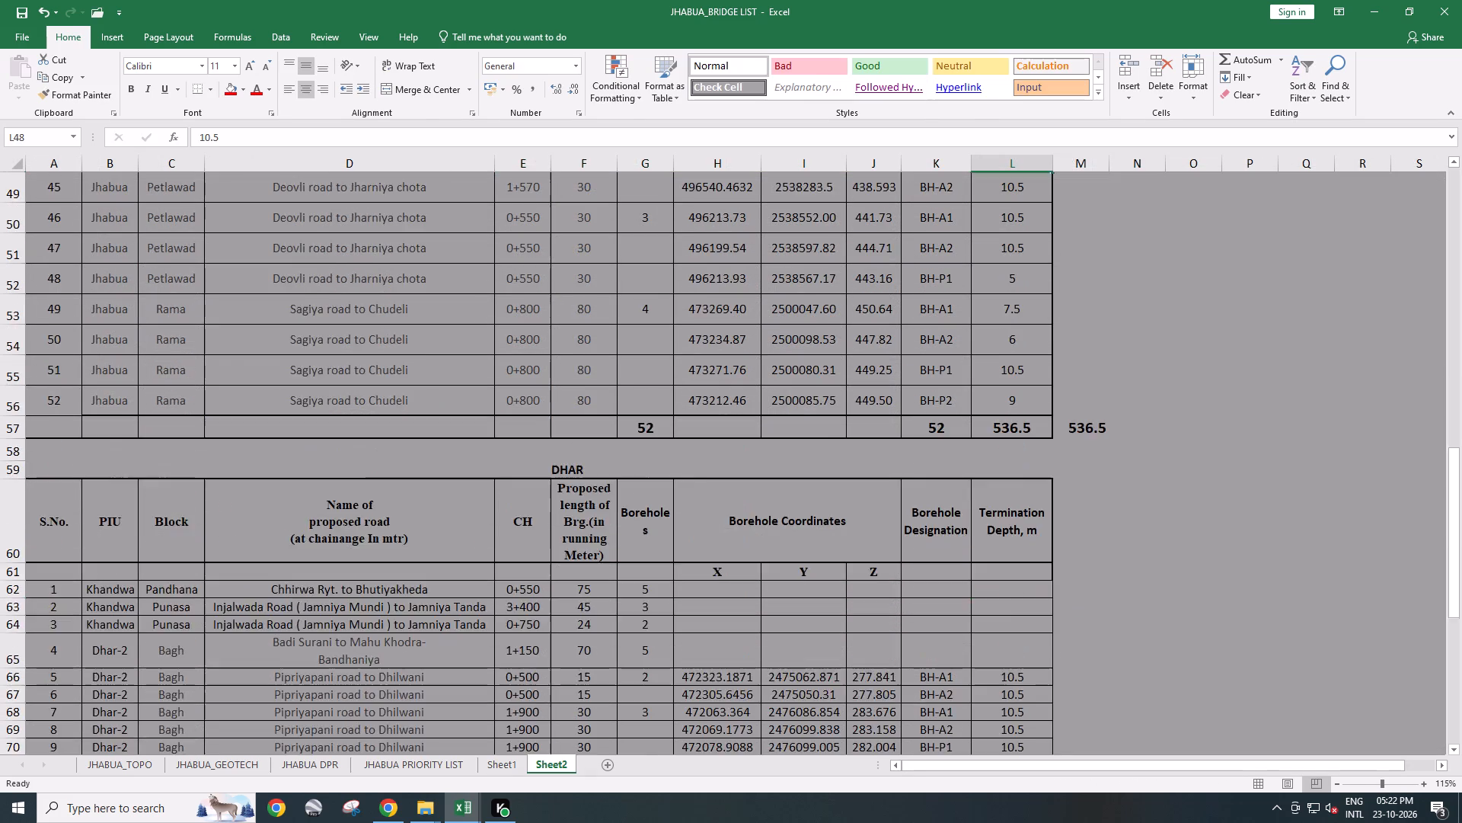
scroll(1020, 557, "down", 4)
scroll(1020, 557, "up", 3)
scroll(973, 490, "up", 2)
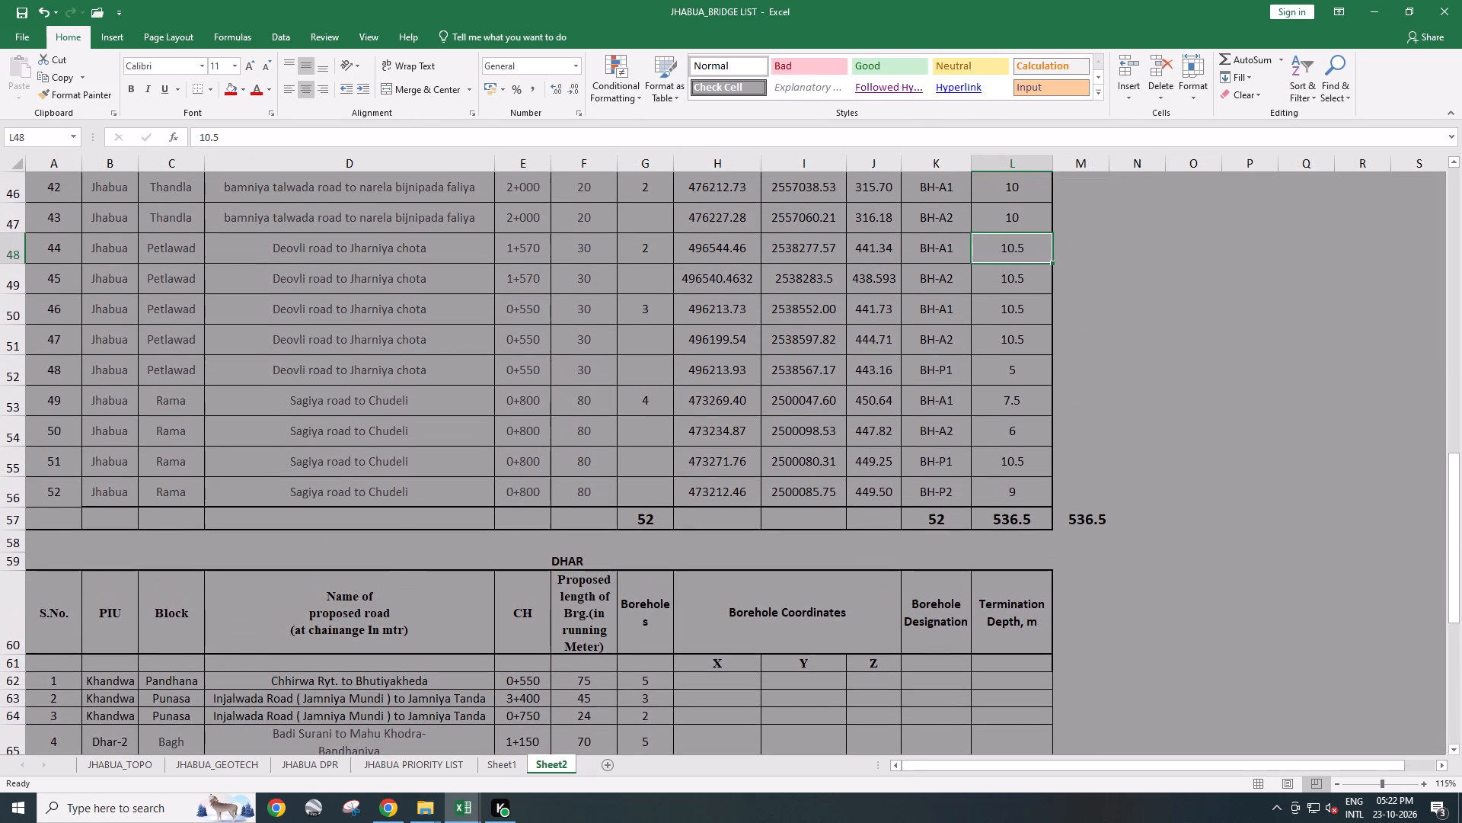
key("ctrl+s")
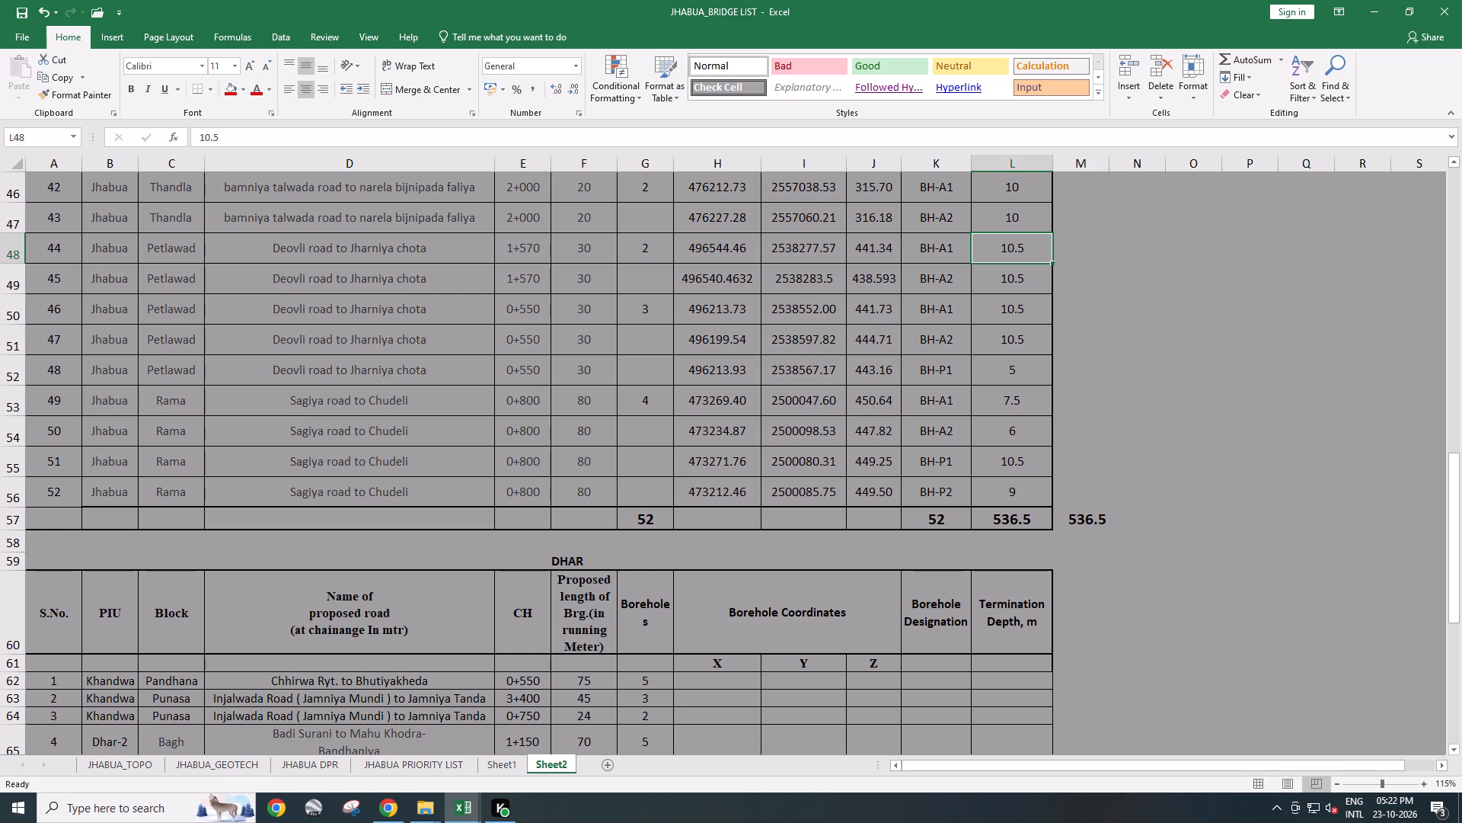
left_click(1150, 626)
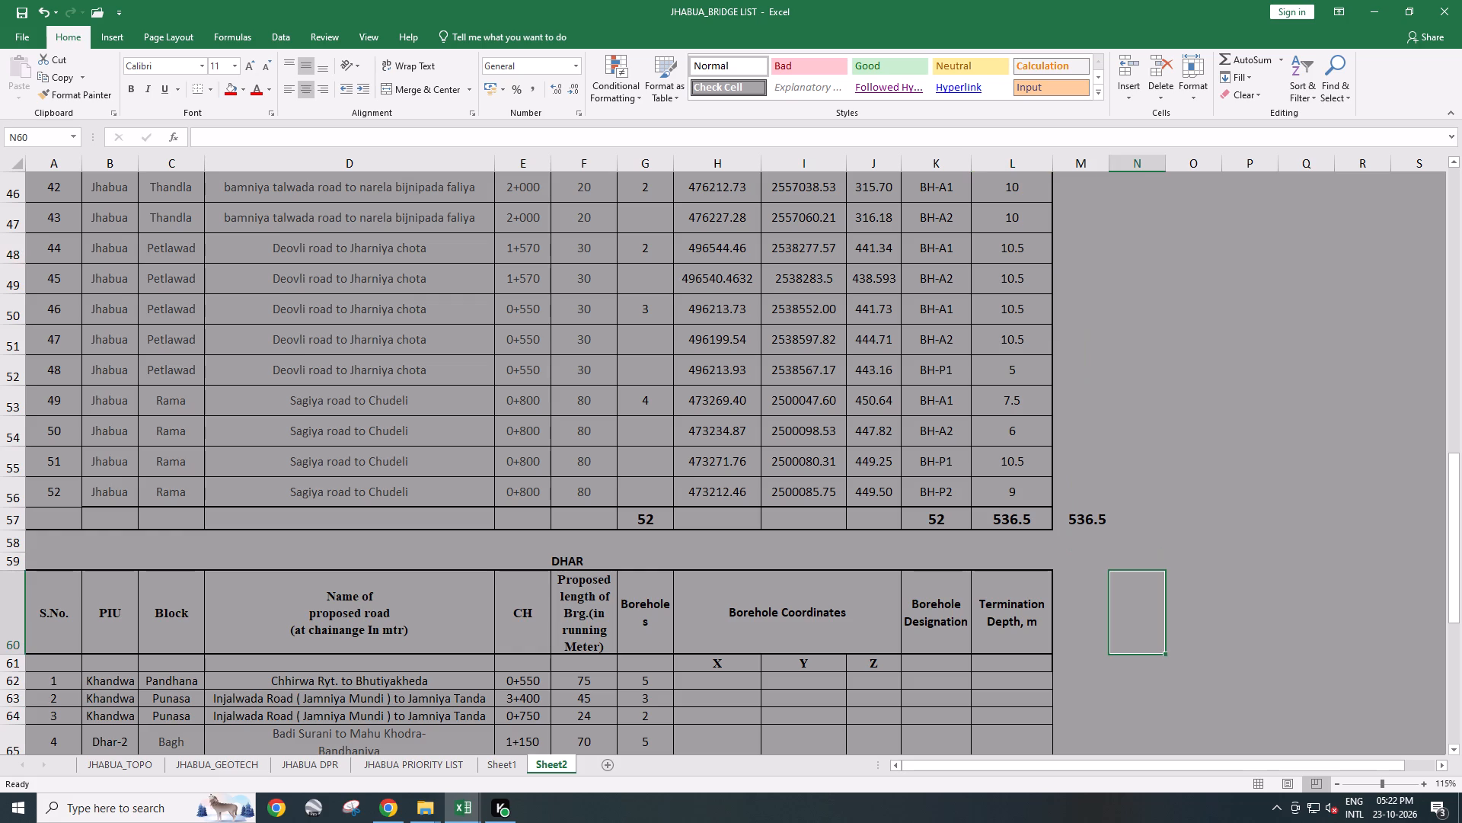
key("ctrl+s")
Compare Sheet2's DHAR table with the DHAR-KHANDWA section of JHABUA_GEOTECH, checking roads, chainages and borehole entries.
scroll(959, 601, "down", 4)
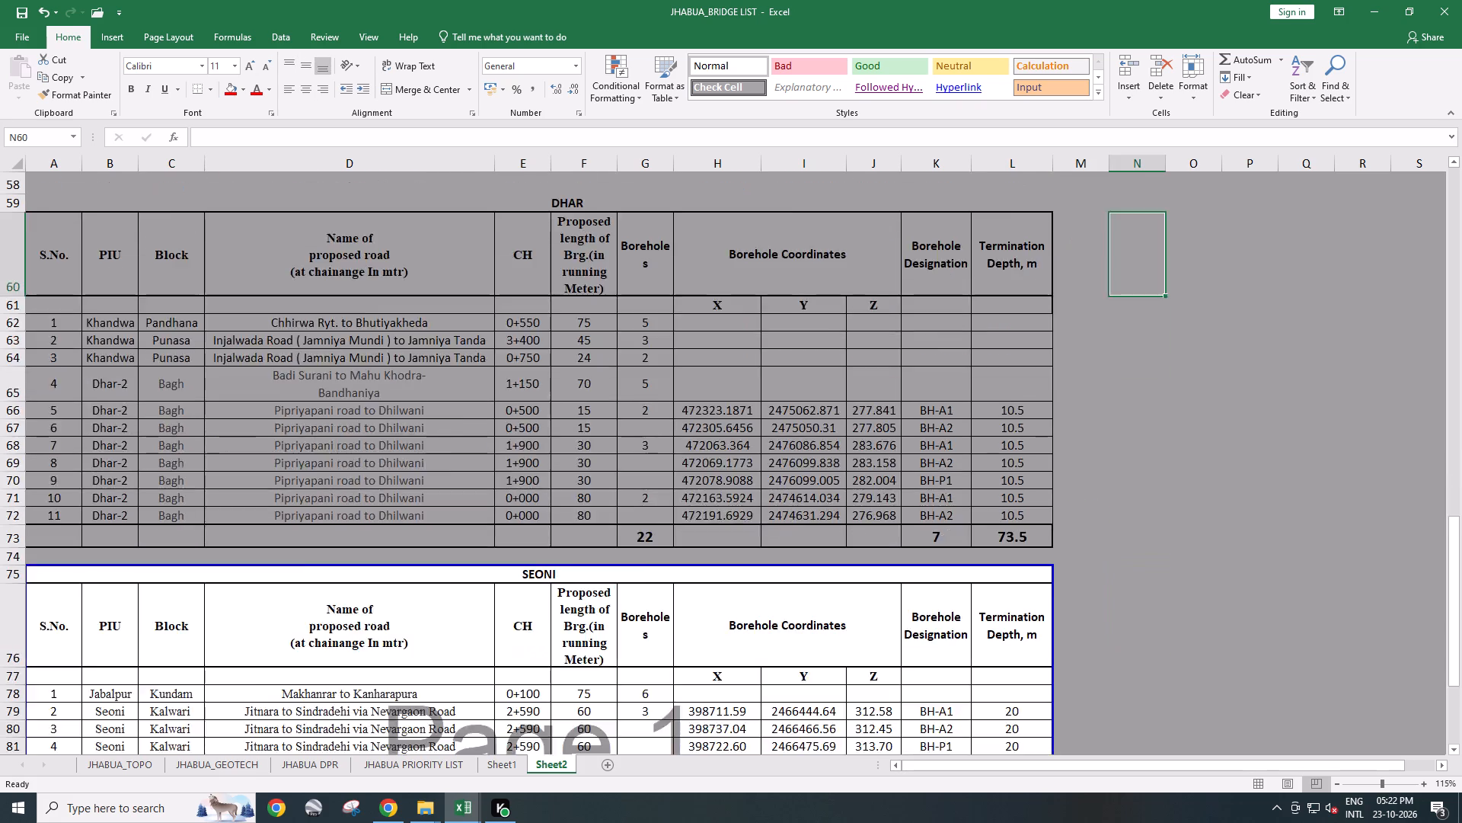
scroll(959, 601, "down", 4)
scroll(959, 601, "up", 5)
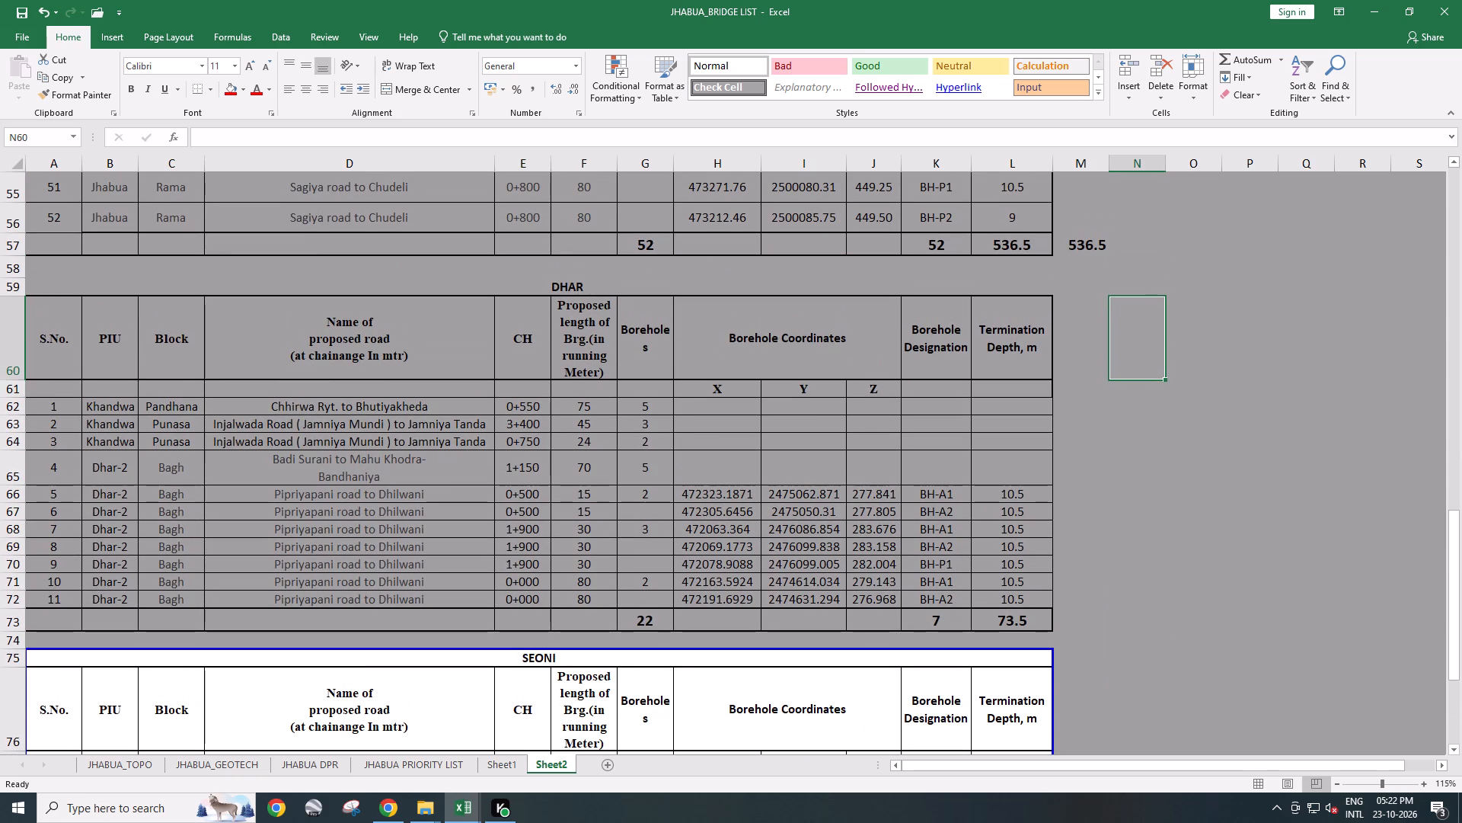
left_click_drag(1105, 765, 1076, 767)
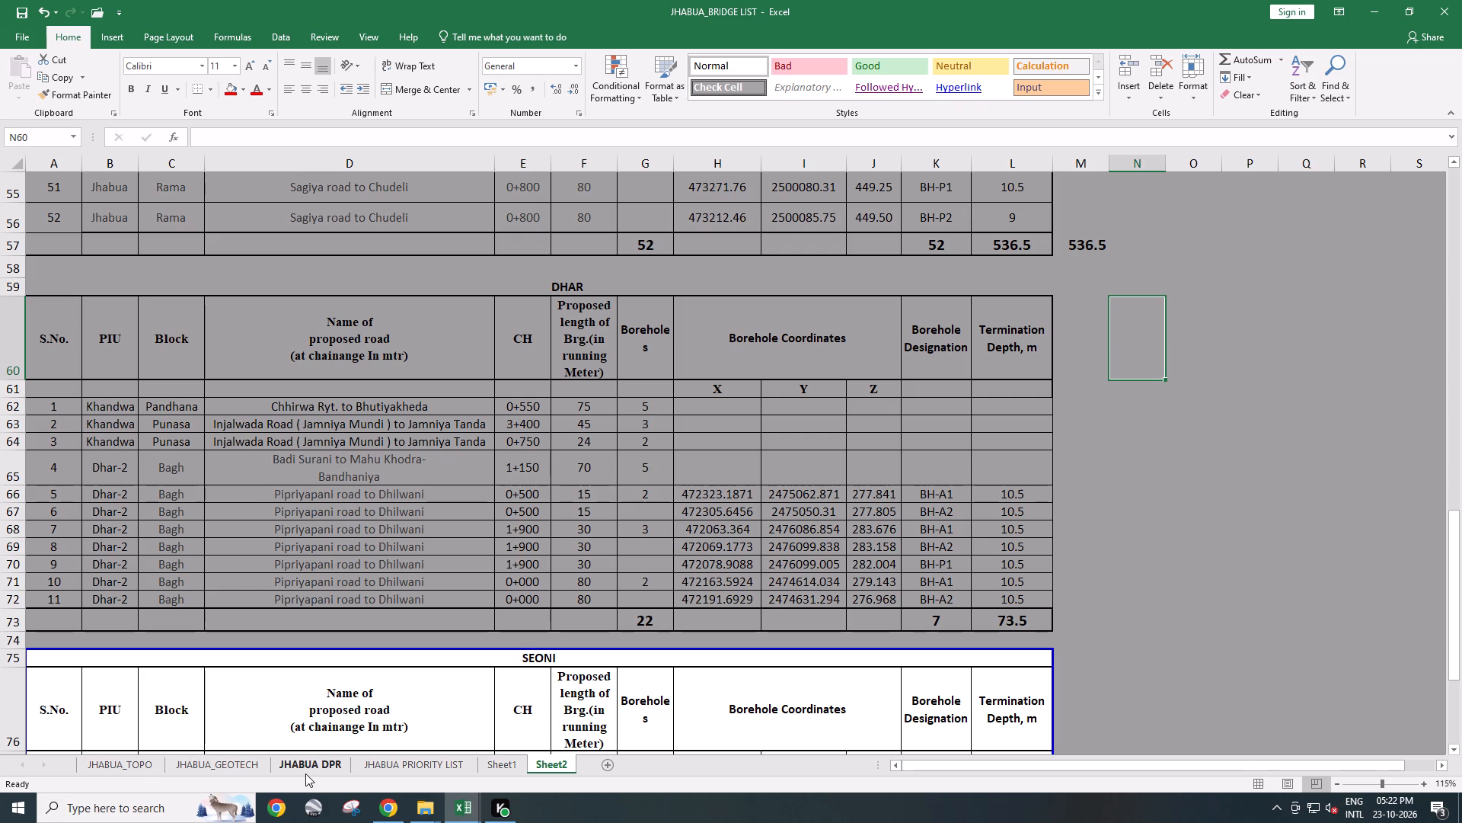
left_click(248, 767)
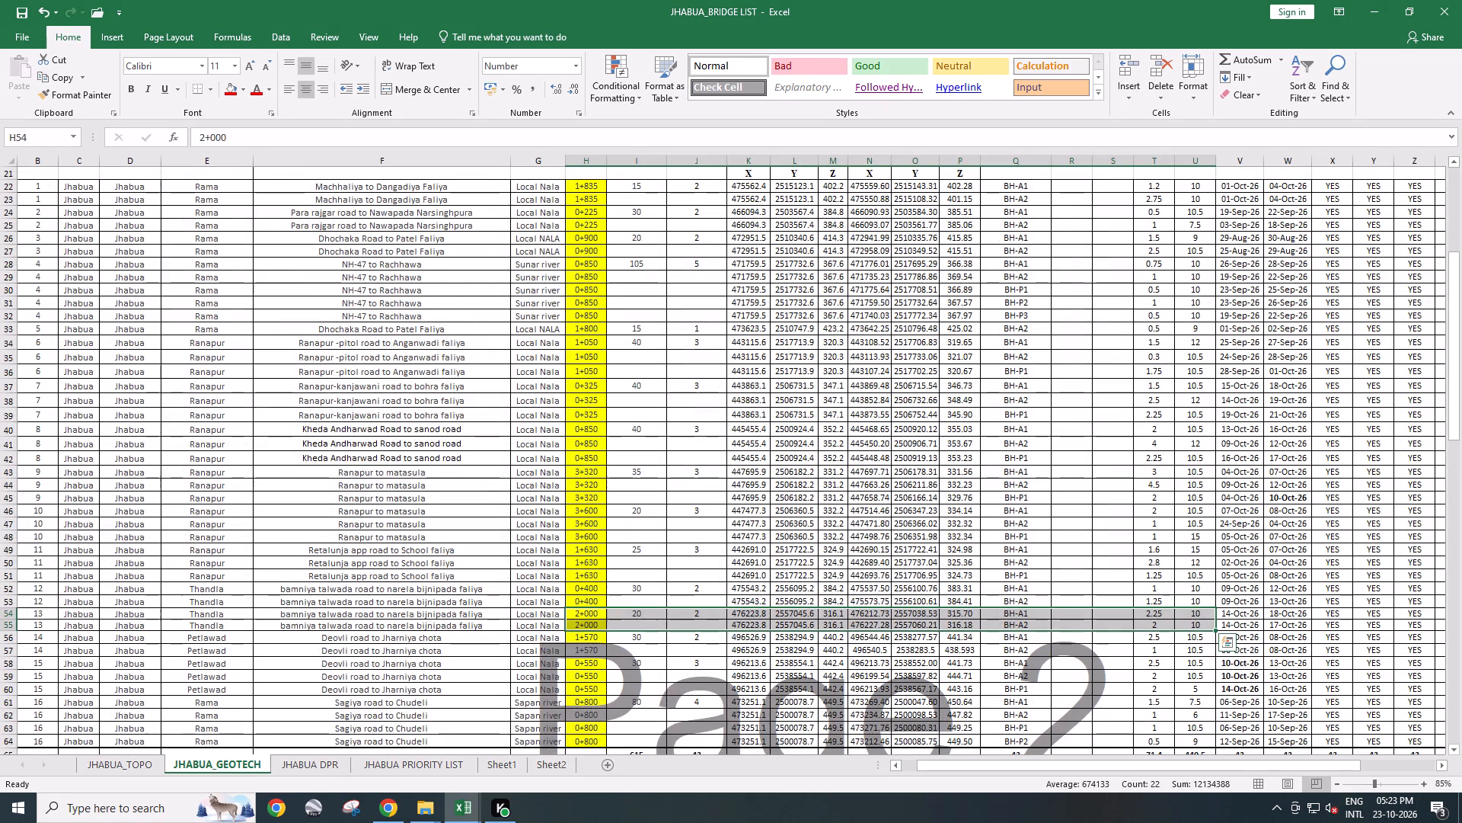
scroll(895, 579, "down", 9)
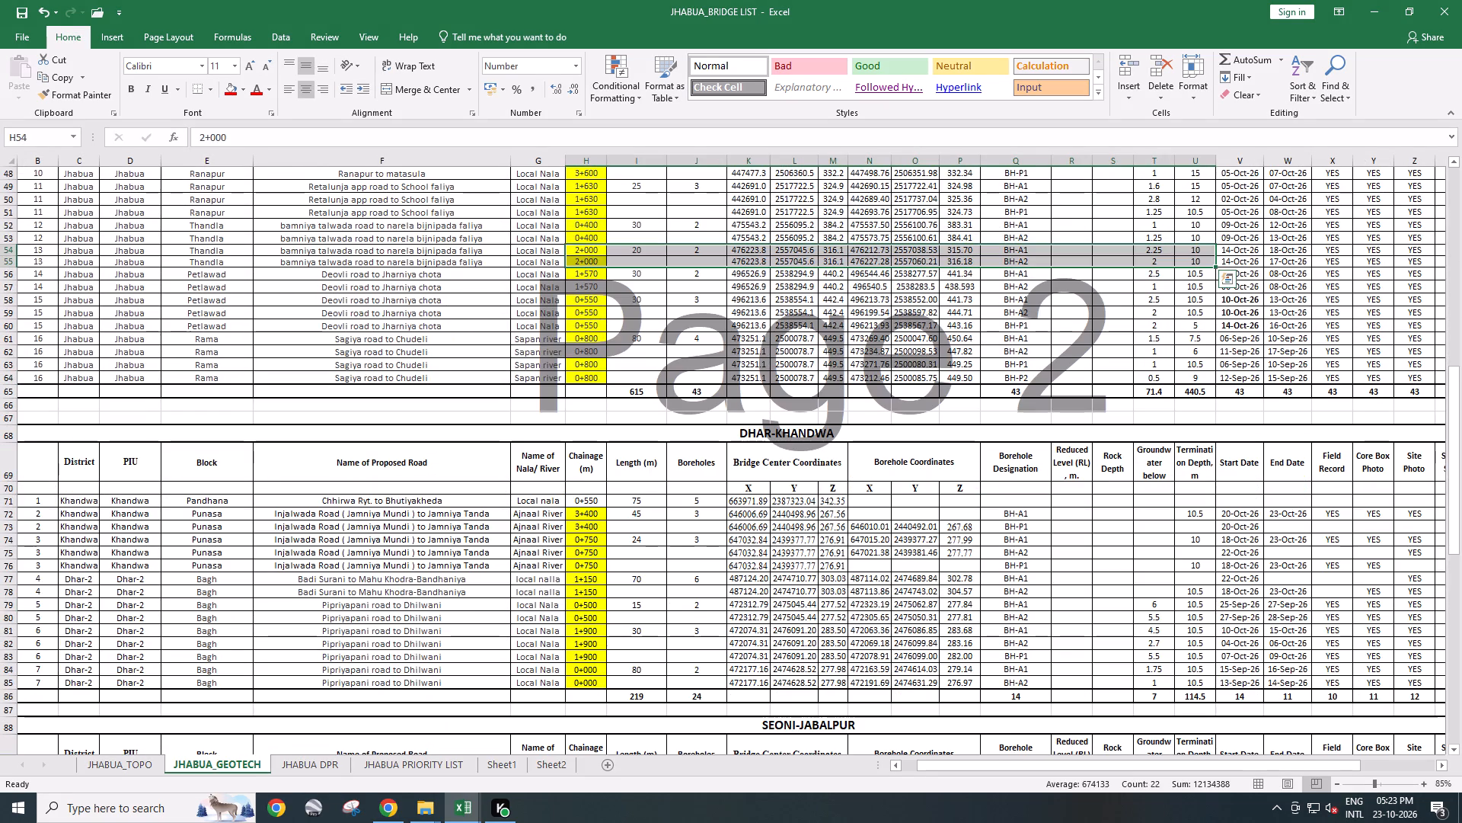
key("alt+Tab")
key("alt+Tab")
left_click(534, 769)
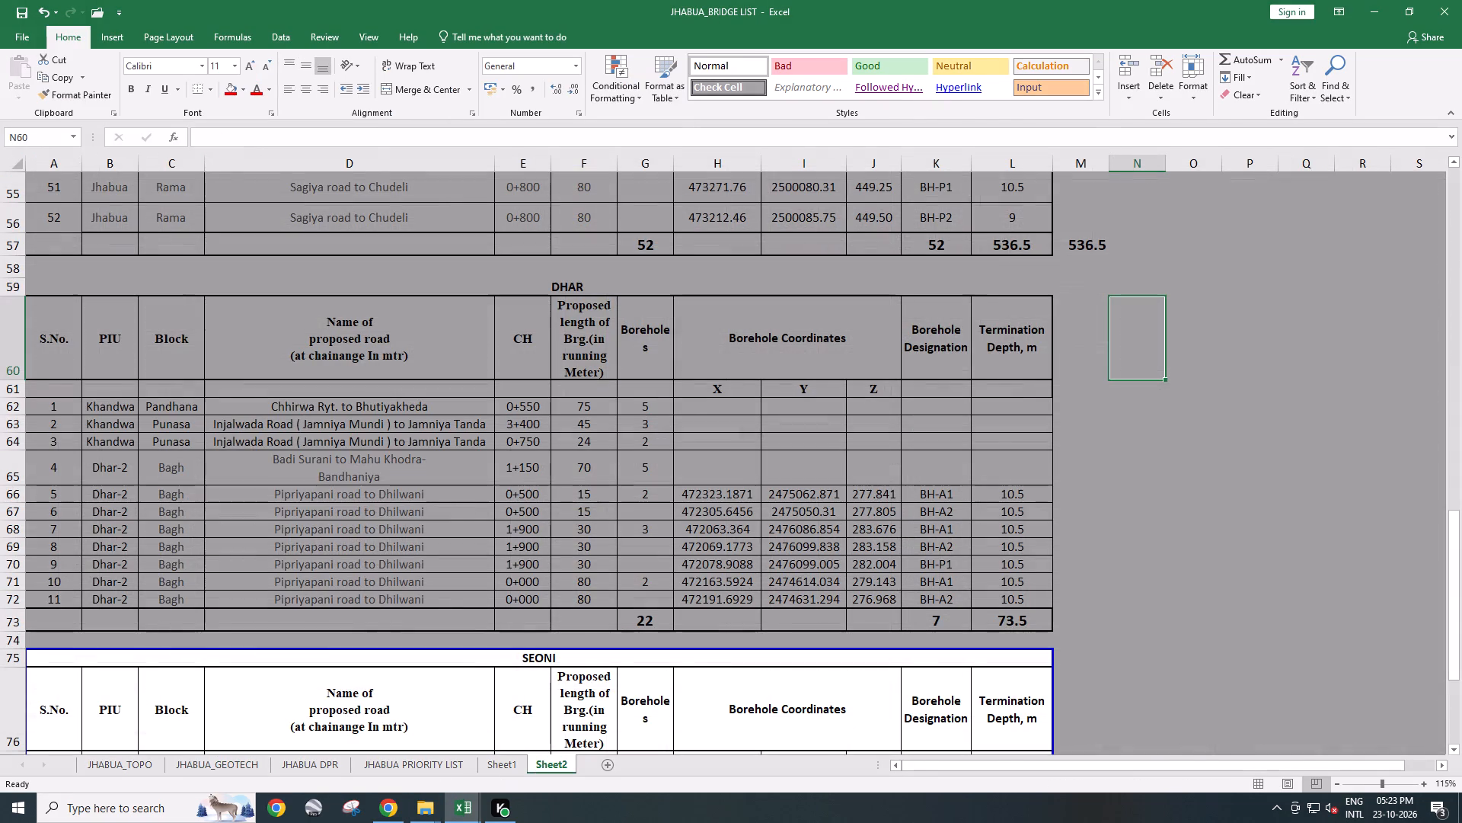
left_click(225, 764)
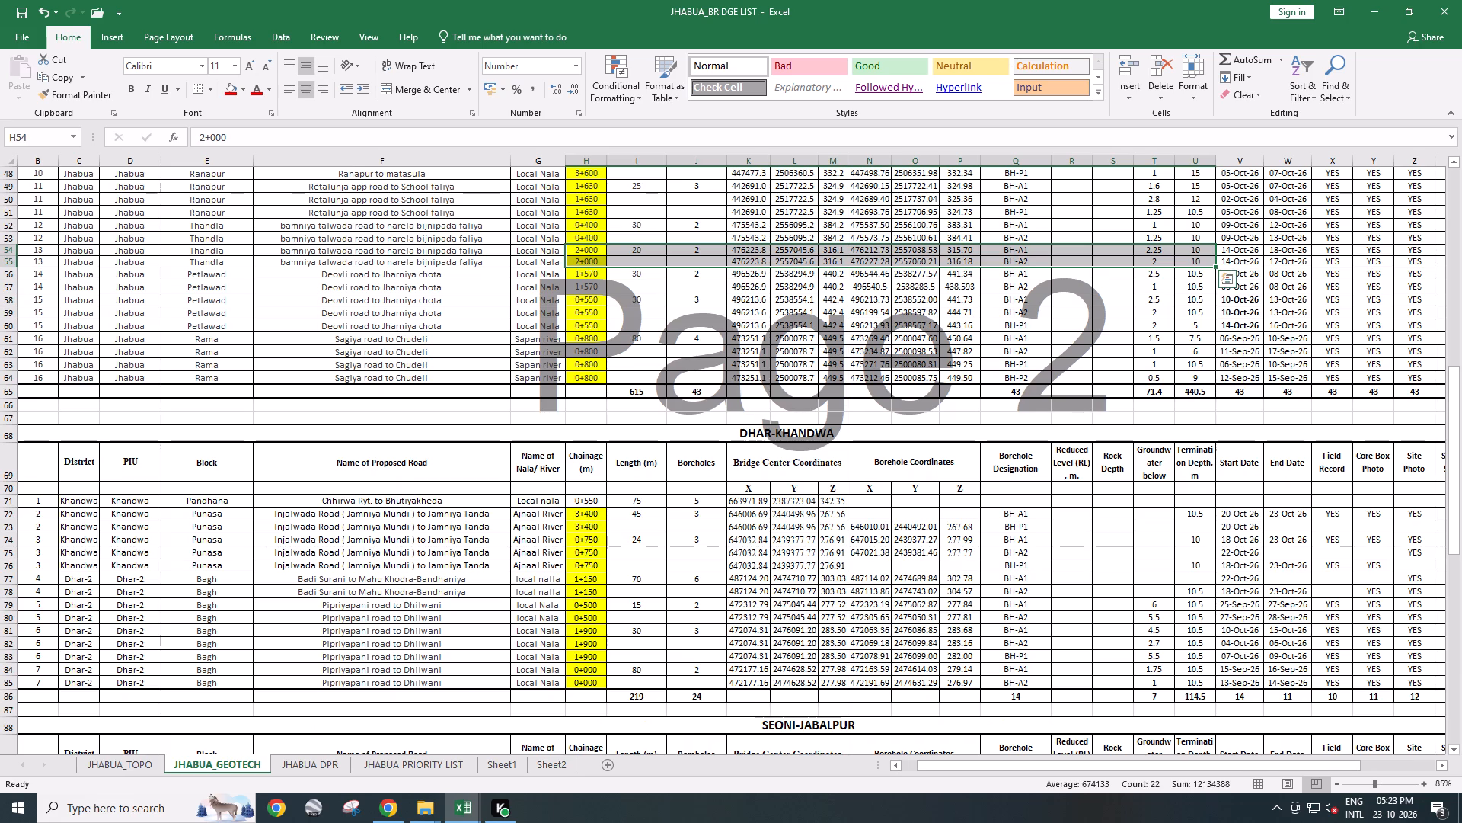
scroll(672, 650, "down", 1)
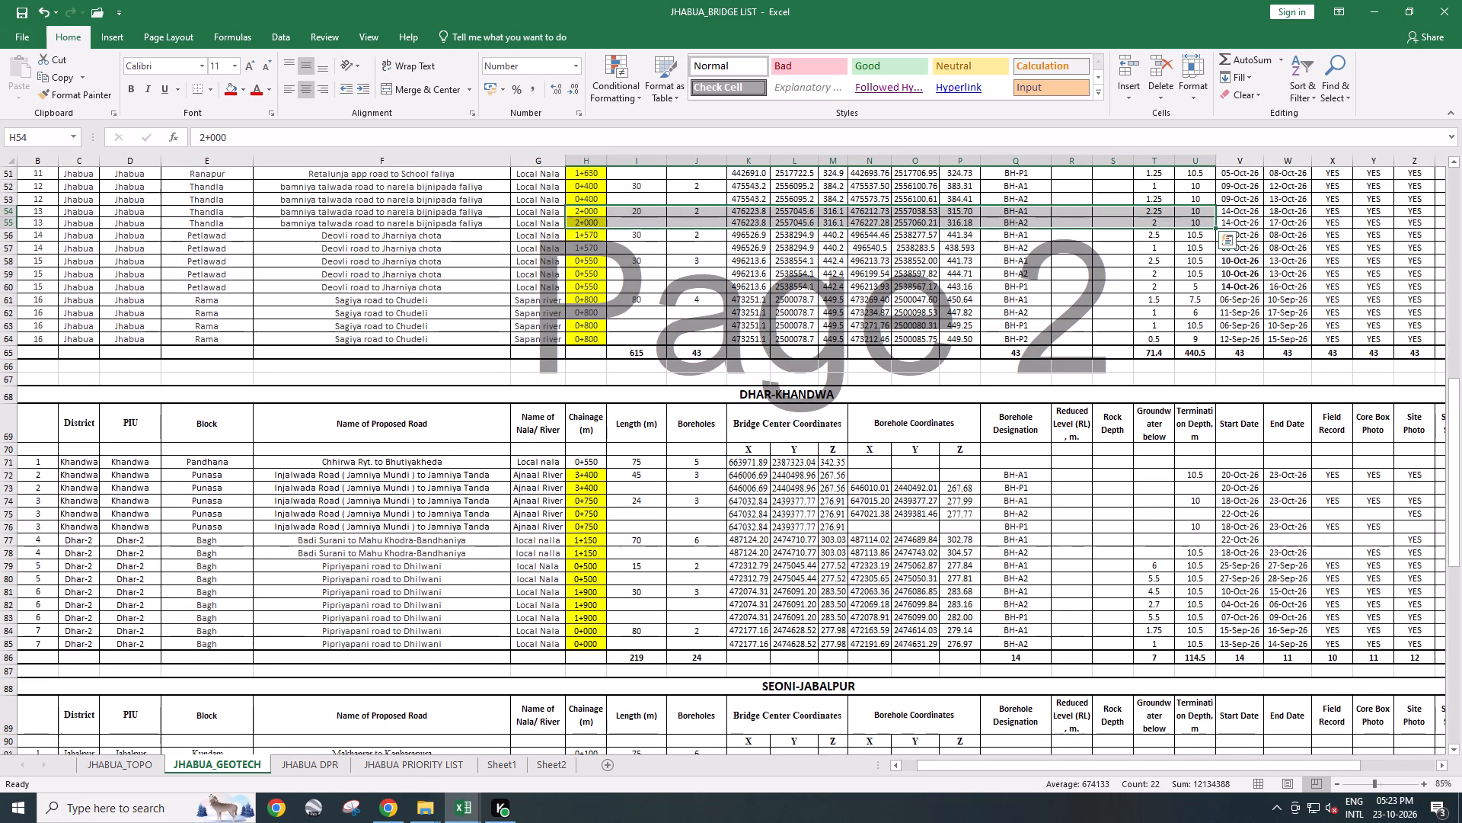
left_click(539, 763)
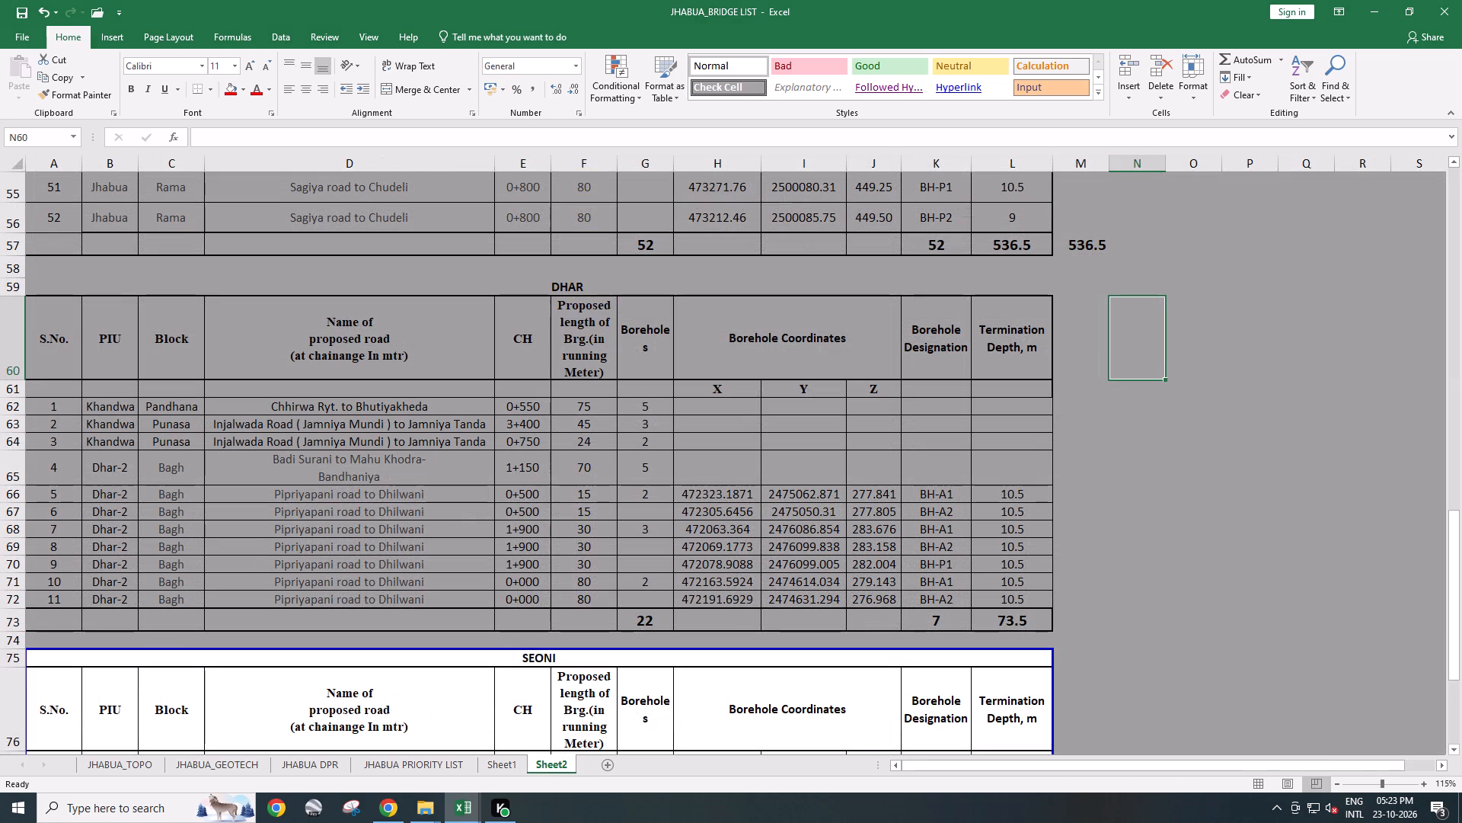
Insert two blank rows above the Badi Surani to Mahu Khodra-Bandhaniya 1+150 entry in Sheet2's DHAR table.
left_click(530, 469)
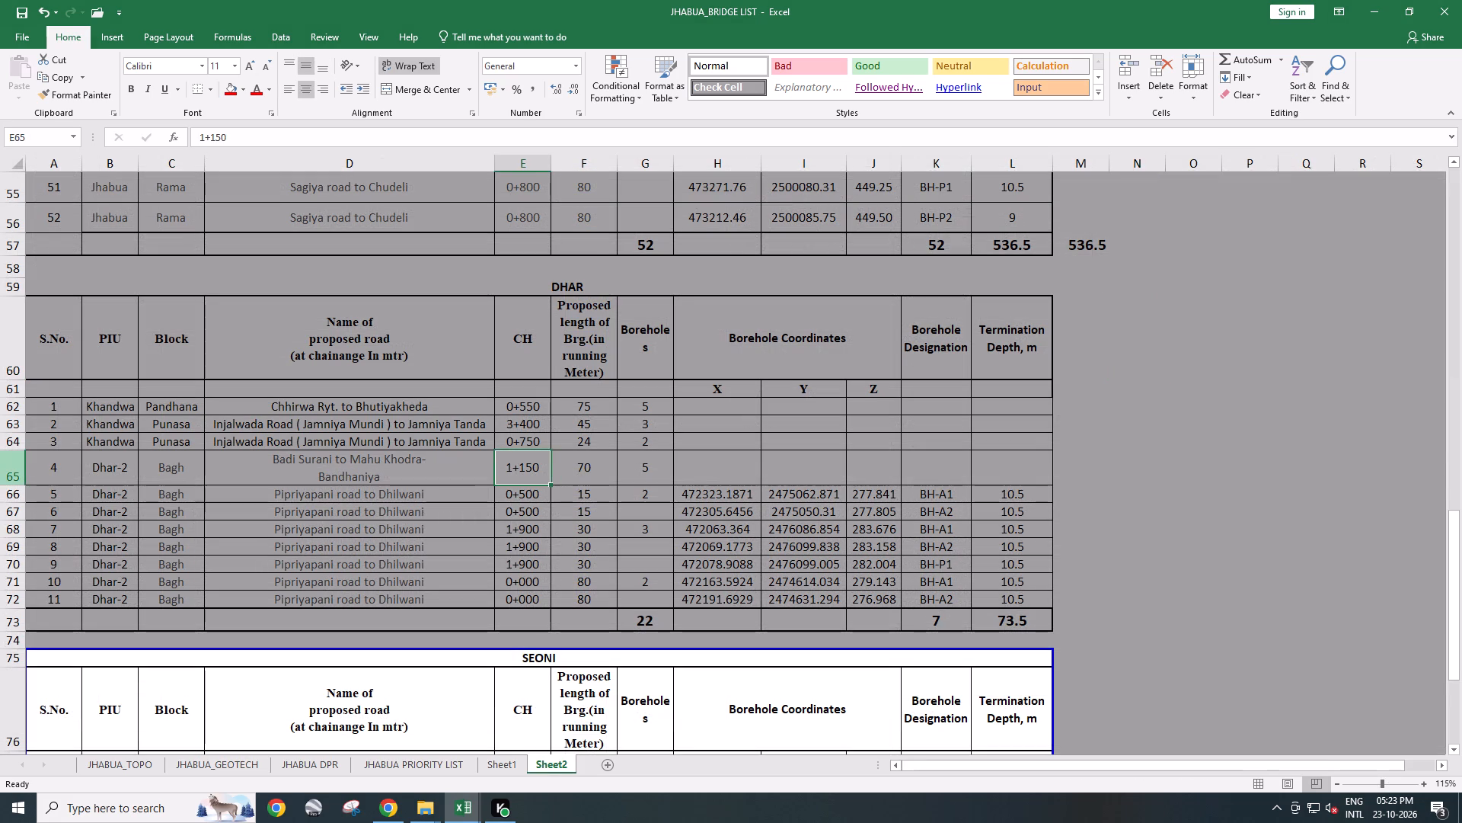
left_click(11, 464)
key("ctrl+shift+equal")
key("ctrl+shift+equal")
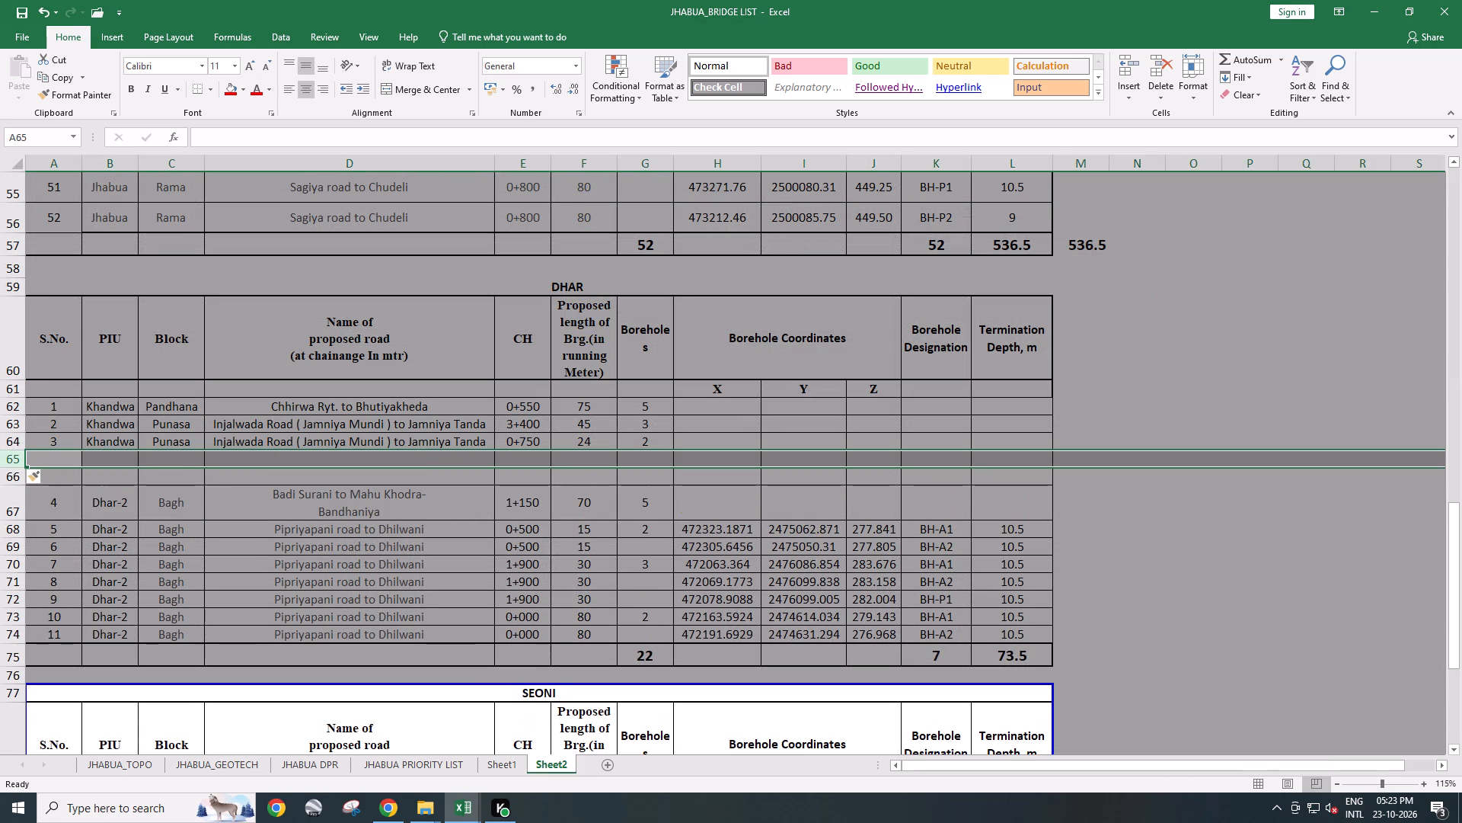
left_click_drag(1135, 761, 871, 733)
left_click(228, 494)
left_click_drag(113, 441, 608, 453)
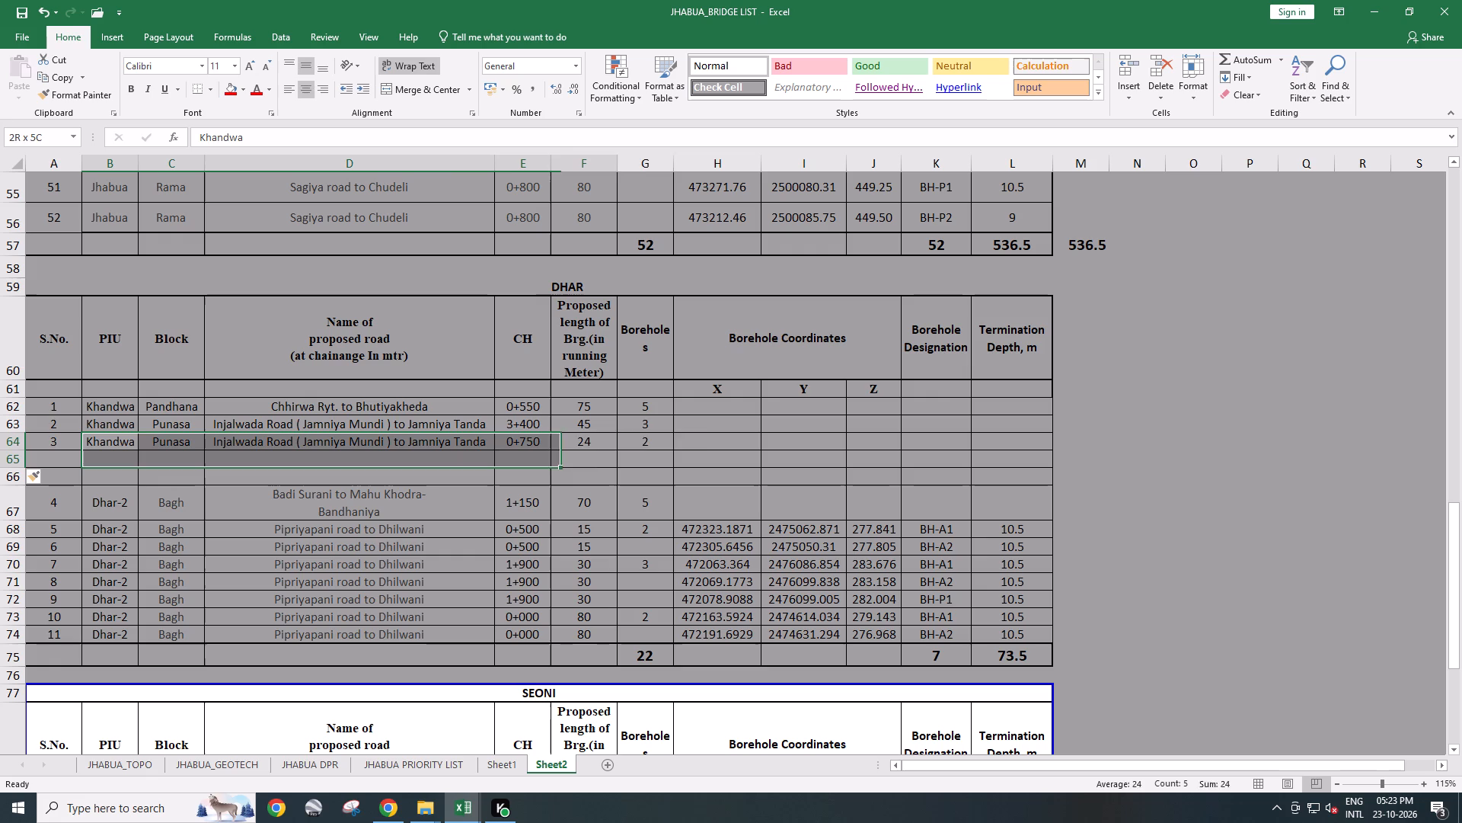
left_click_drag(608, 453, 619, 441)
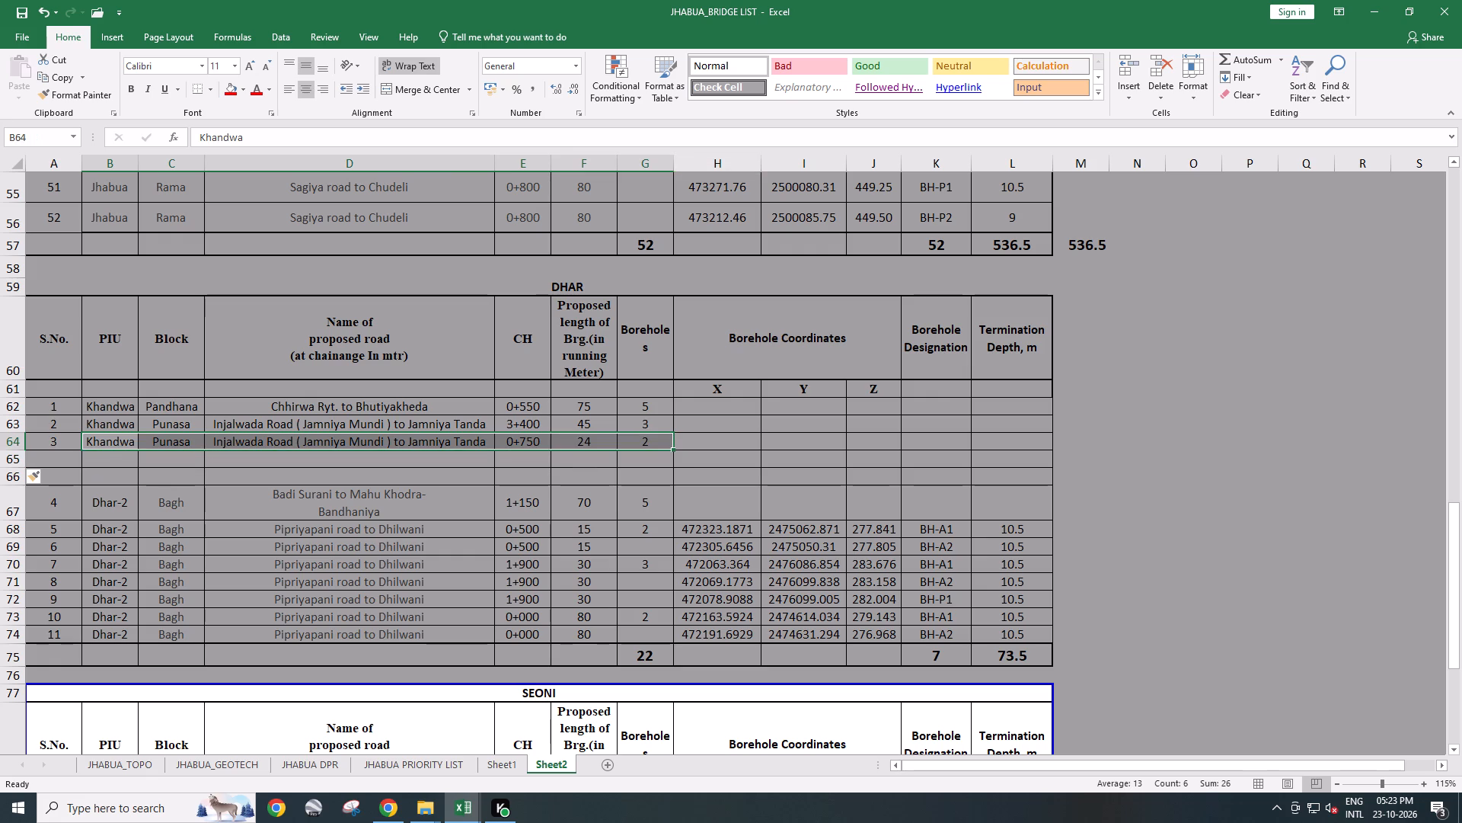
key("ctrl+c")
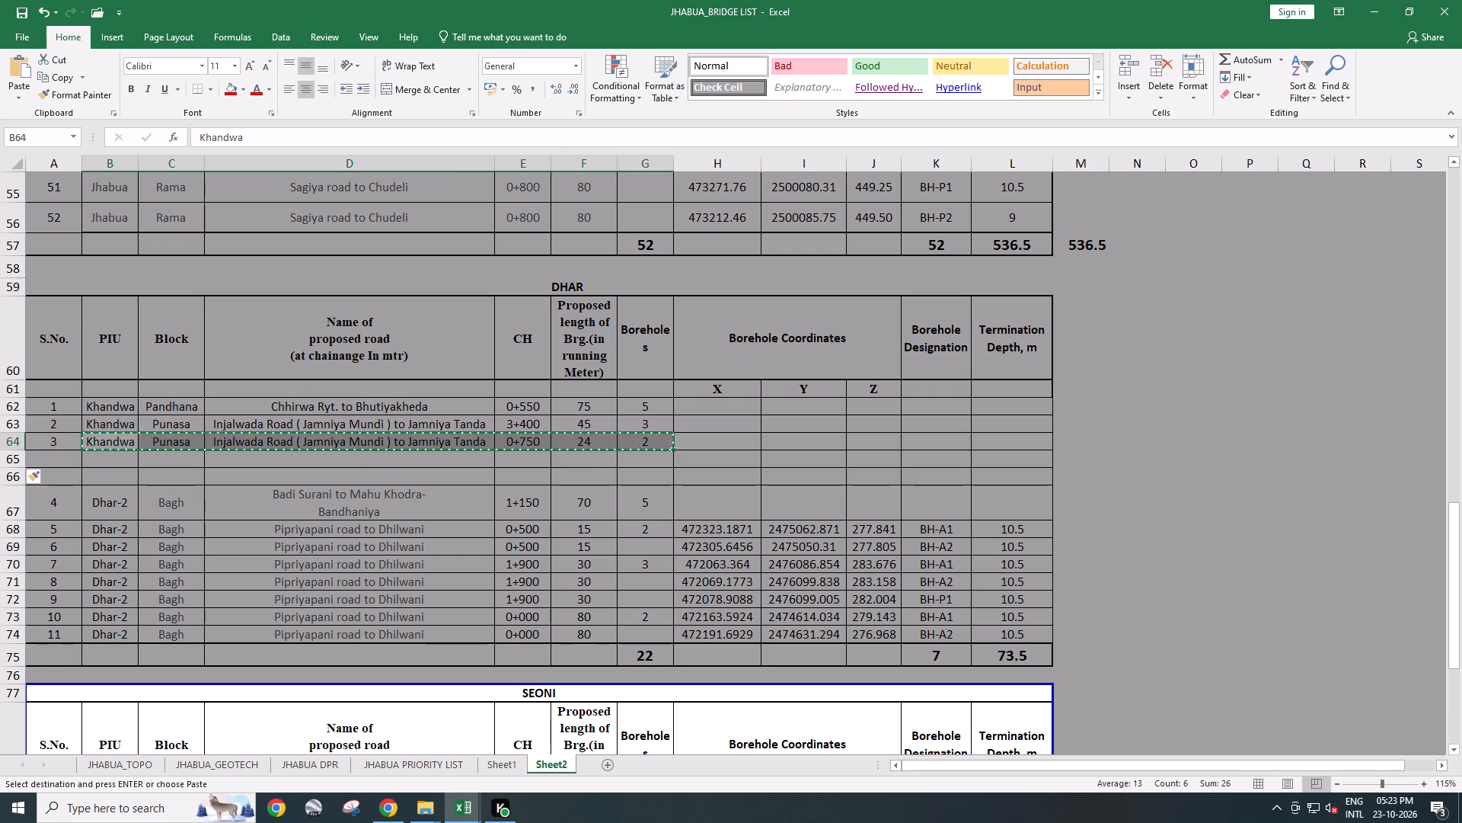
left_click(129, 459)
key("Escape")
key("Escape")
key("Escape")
Copy the Injalwada Road 0+750 entry's details, PIU through length 24, into the two blank rows below it and save the workbook.
left_click_drag(125, 440, 558, 446)
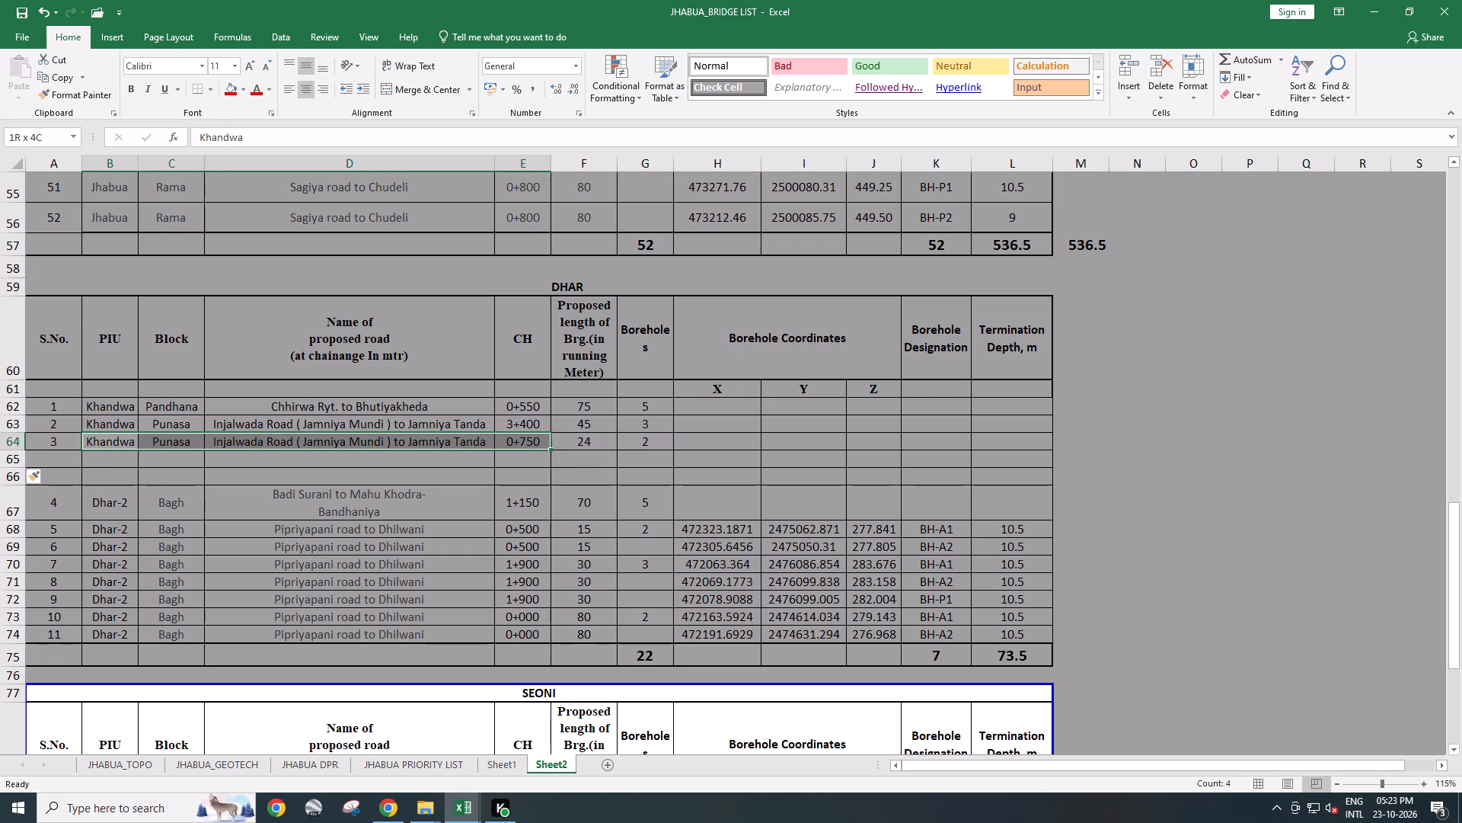
left_click_drag(558, 446, 591, 441)
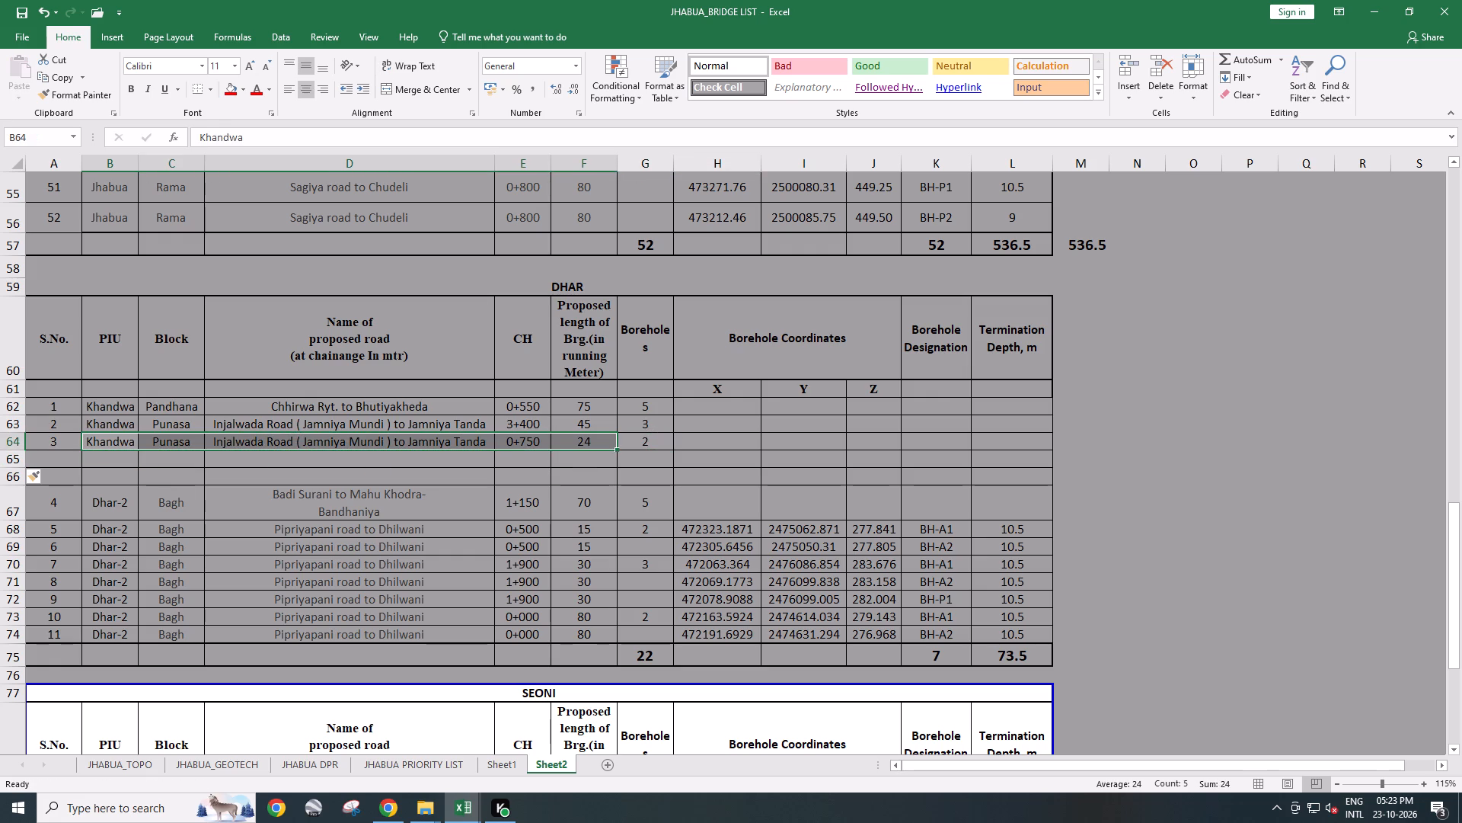
key("ctrl+c")
left_click(129, 459)
key("ctrl+v")
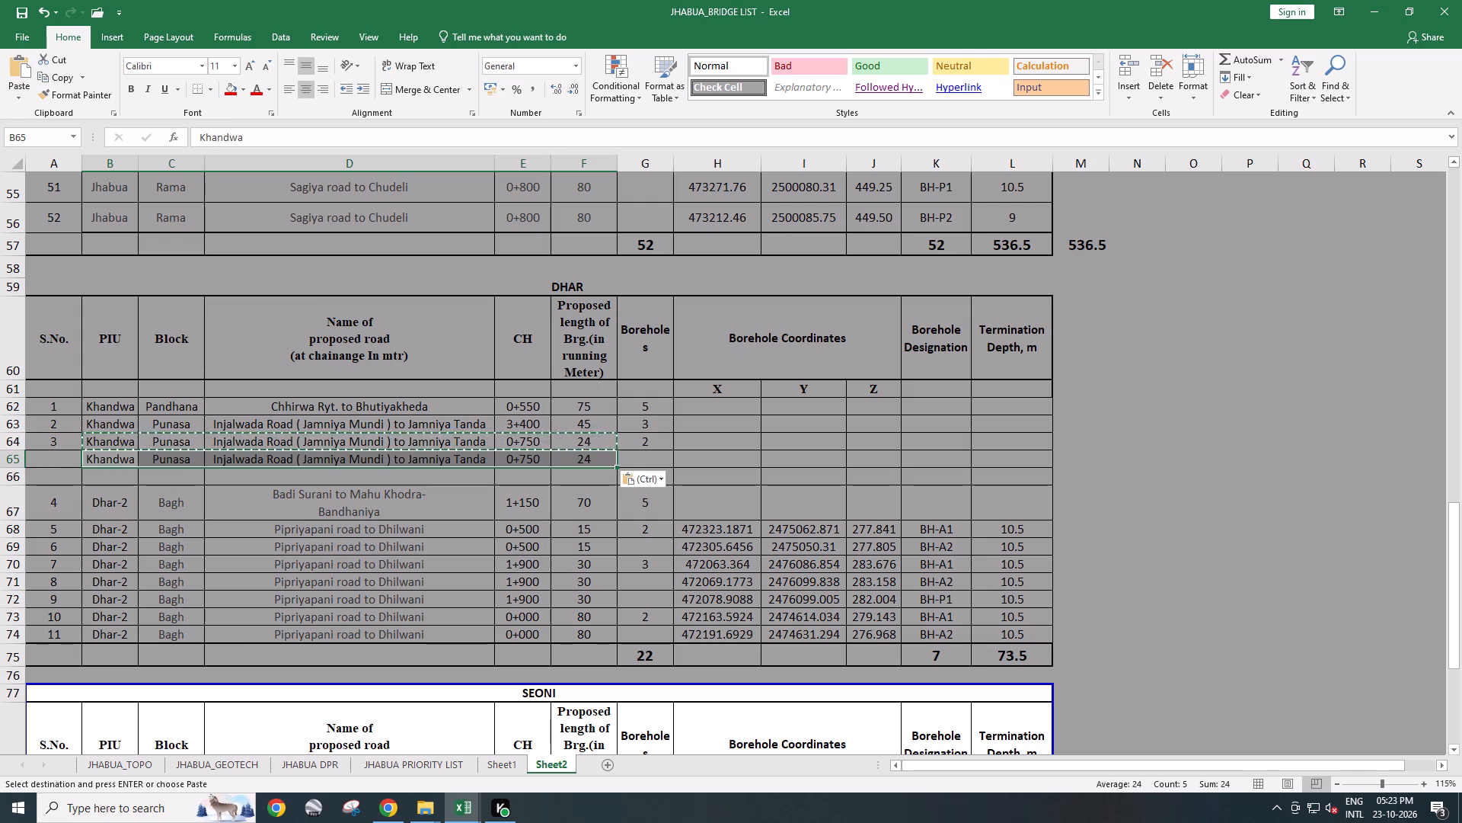
left_click(126, 473)
key("ctrl+v")
key("ctrl+s")
Set the Boreholes count of the Injalwada Road 0+750 entry in the DHAR table to 3.
scroll(556, 481, "up", 3)
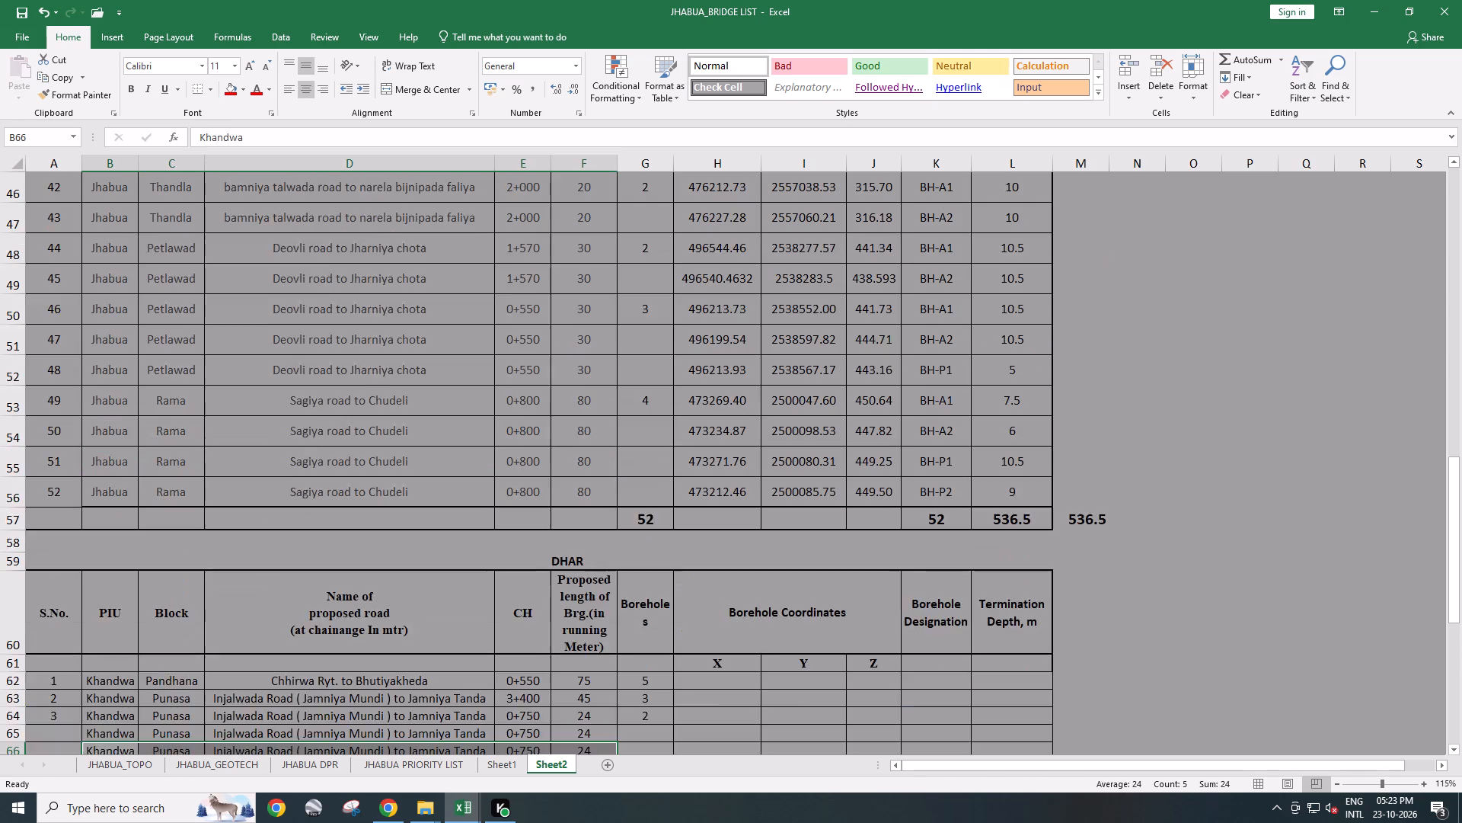
scroll(556, 481, "up", 3)
scroll(556, 481, "down", 8)
scroll(556, 481, "up", 2)
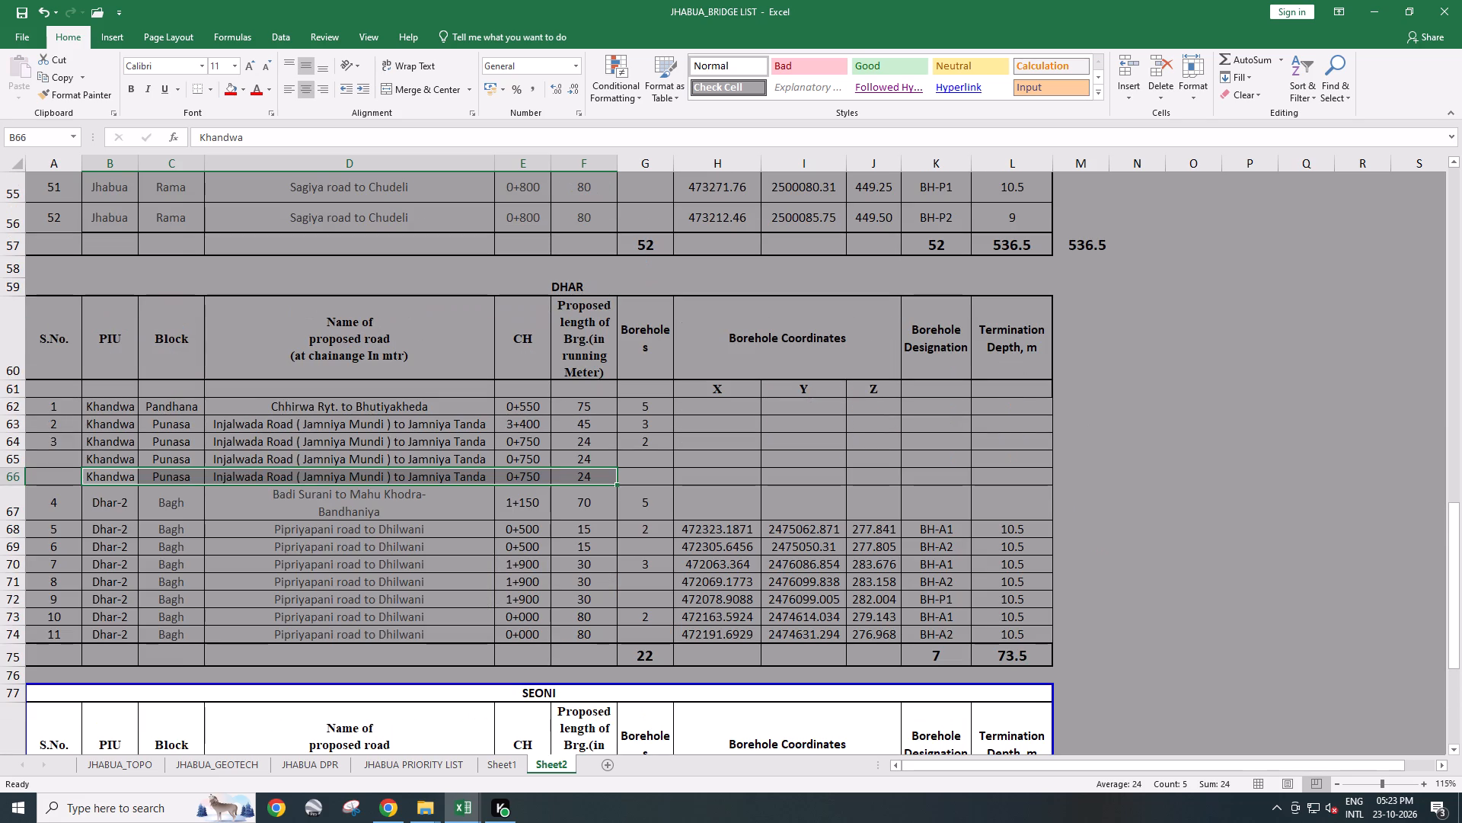
left_click(636, 565)
left_click(656, 527)
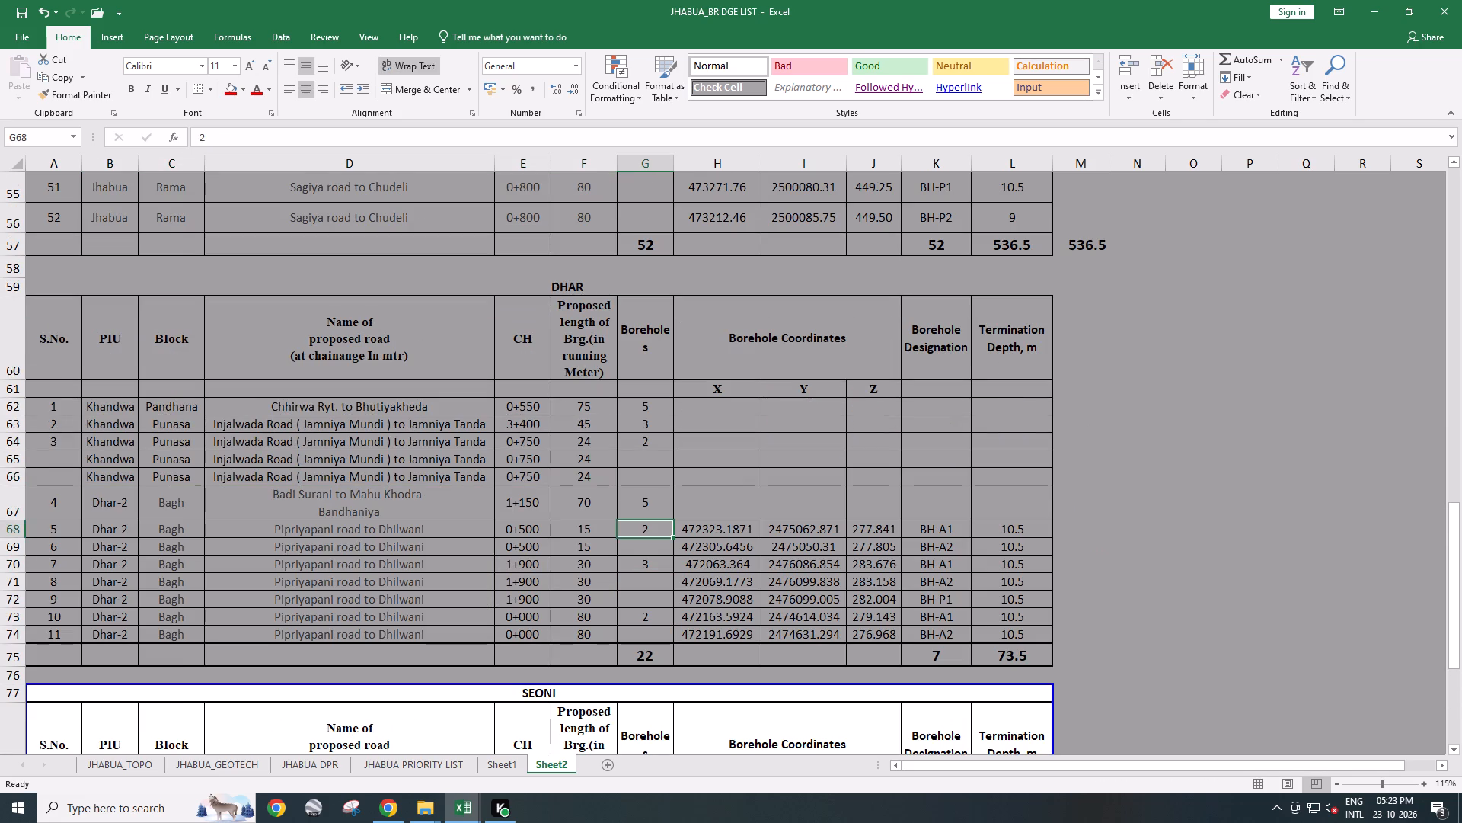
left_click(658, 511)
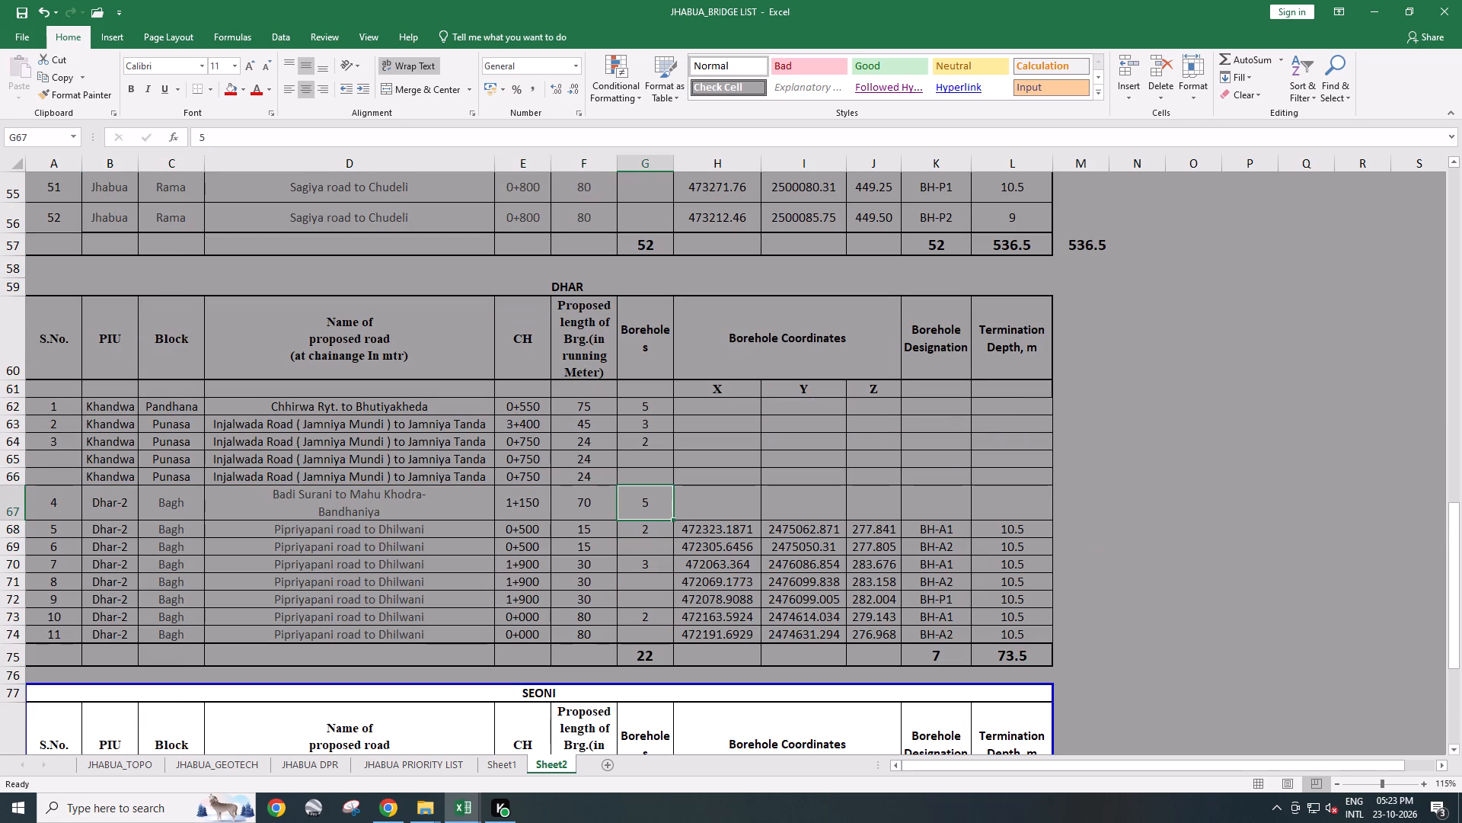
left_click(633, 444)
key("3")
key("Return")
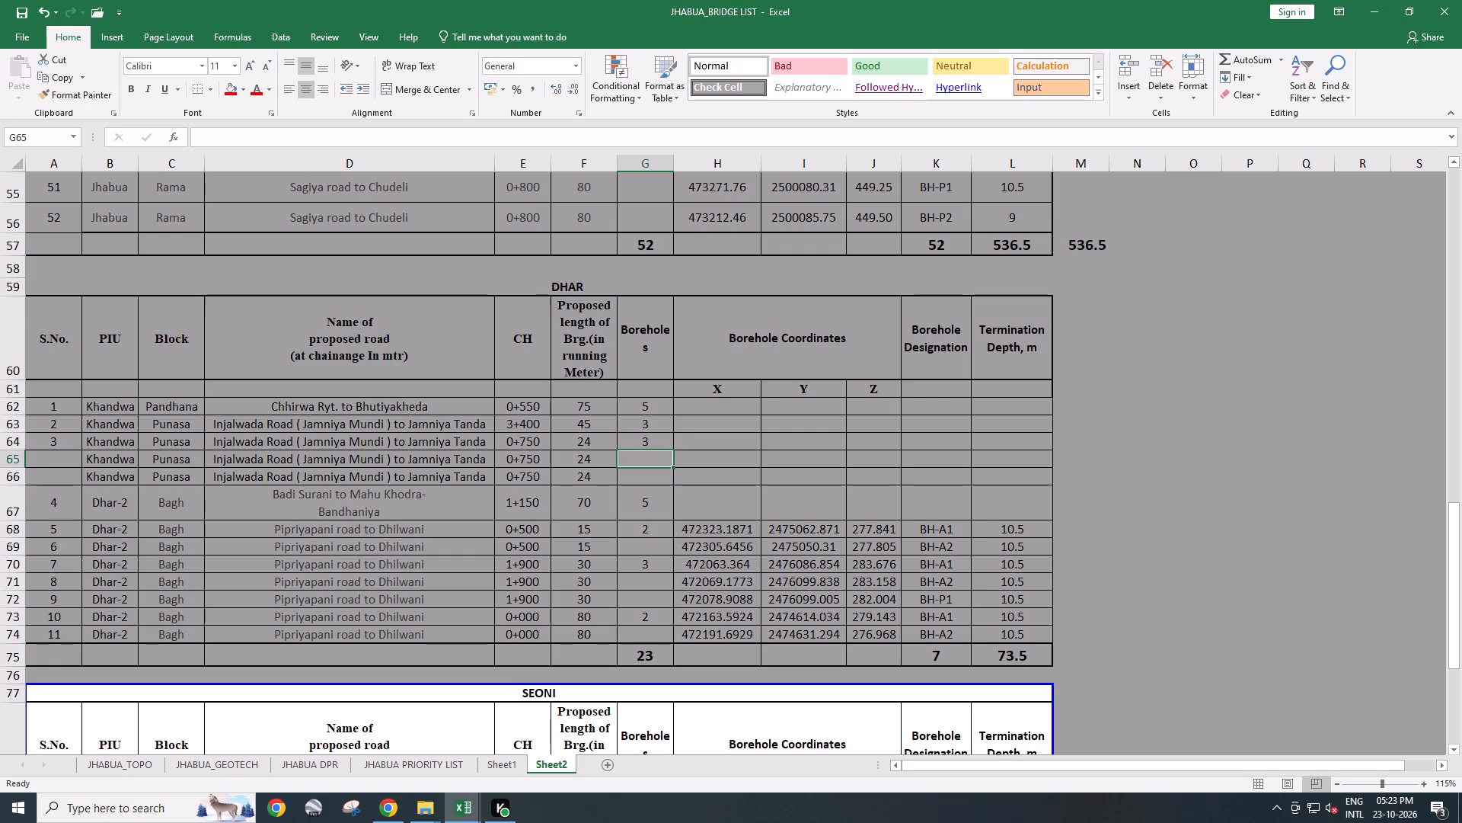
Insert a row below the Injalwada Road 3+400 entry, fill it with that entry's PIU-through-length details, and save.
key("Up")
key("Up")
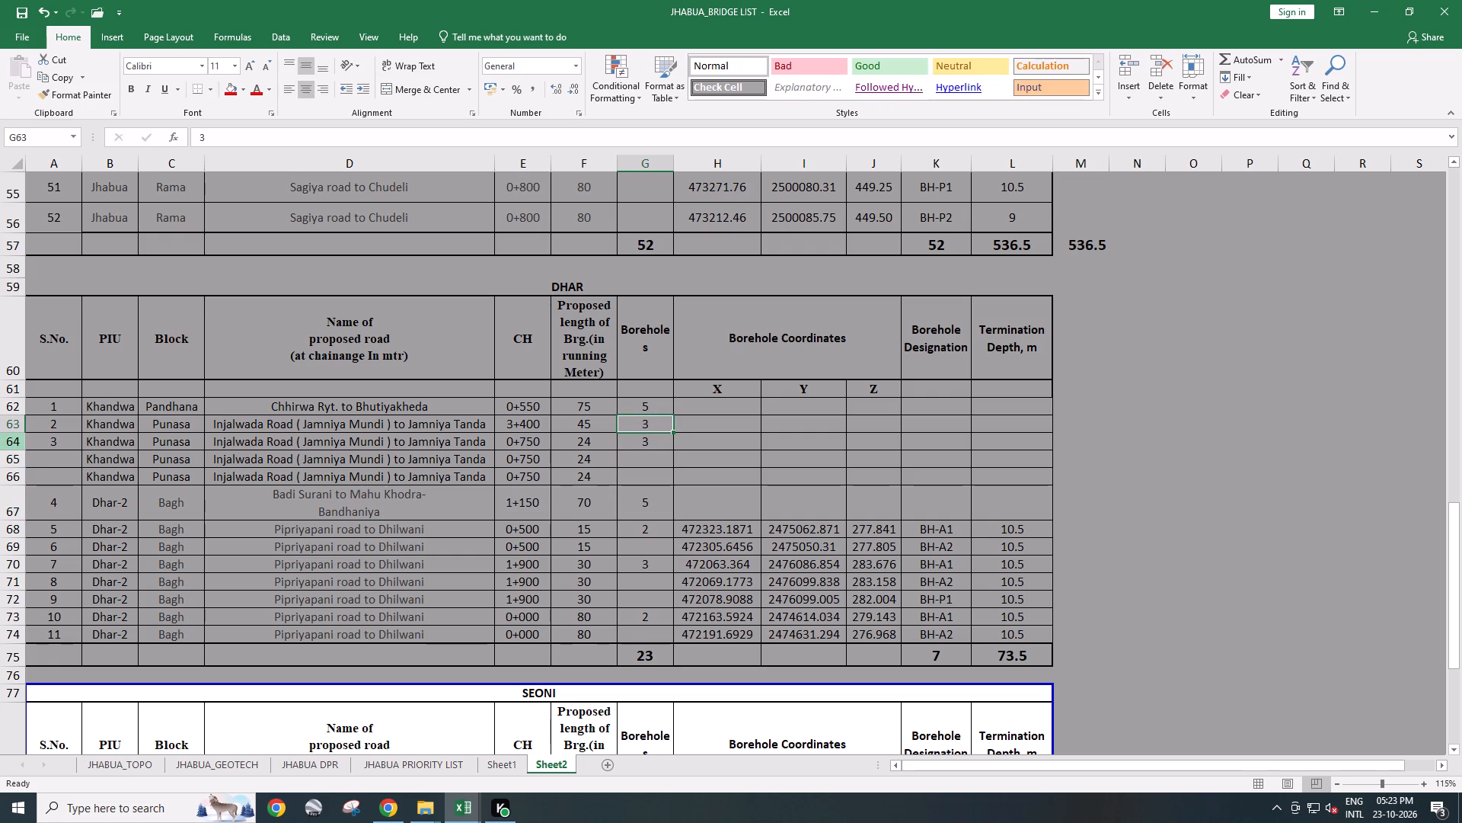
left_click(8, 439)
key("ctrl+shift+equal")
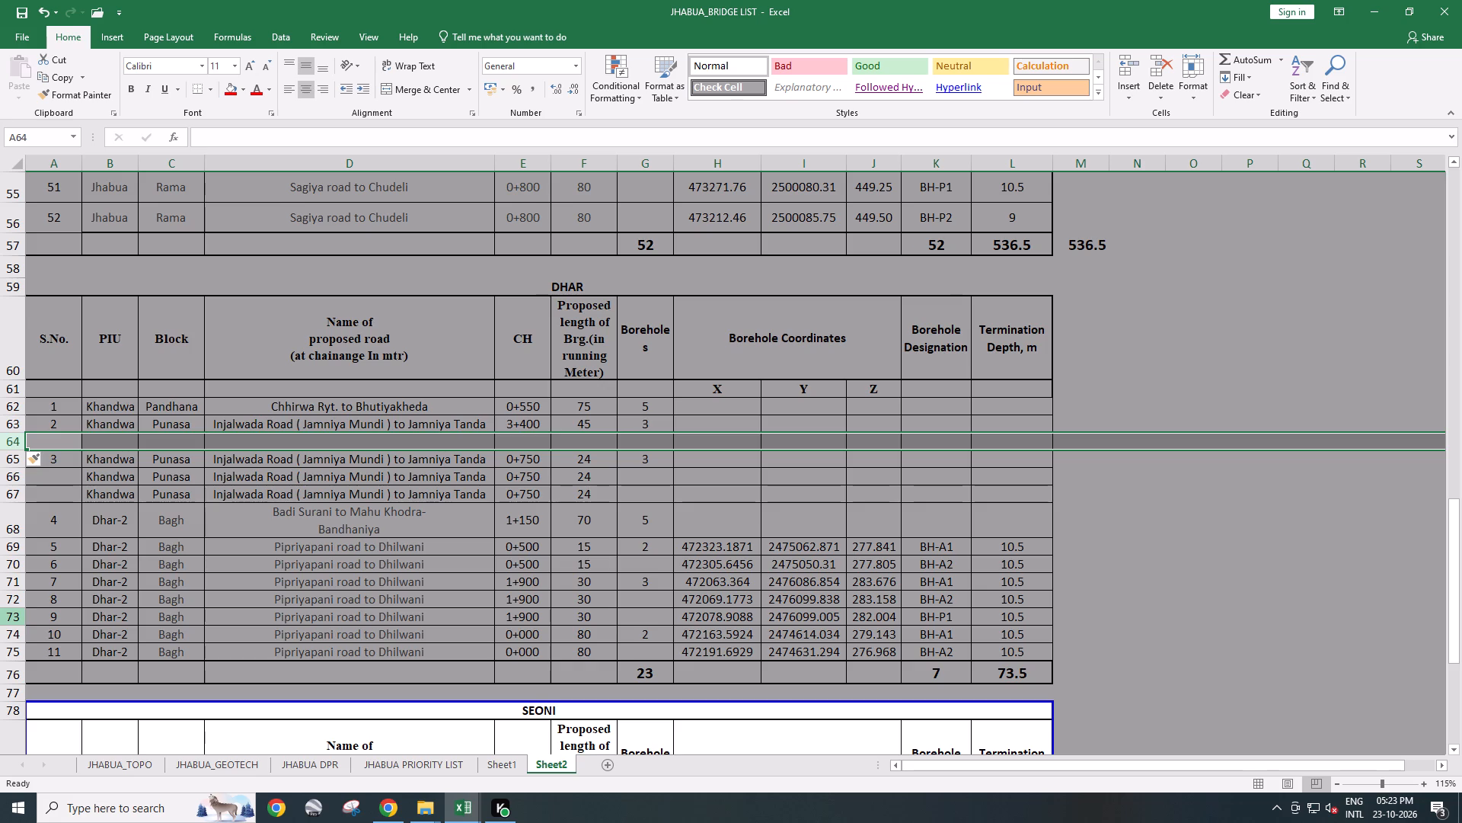
scroll(606, 491, "up", 3)
scroll(606, 491, "down", 3)
left_click(481, 484)
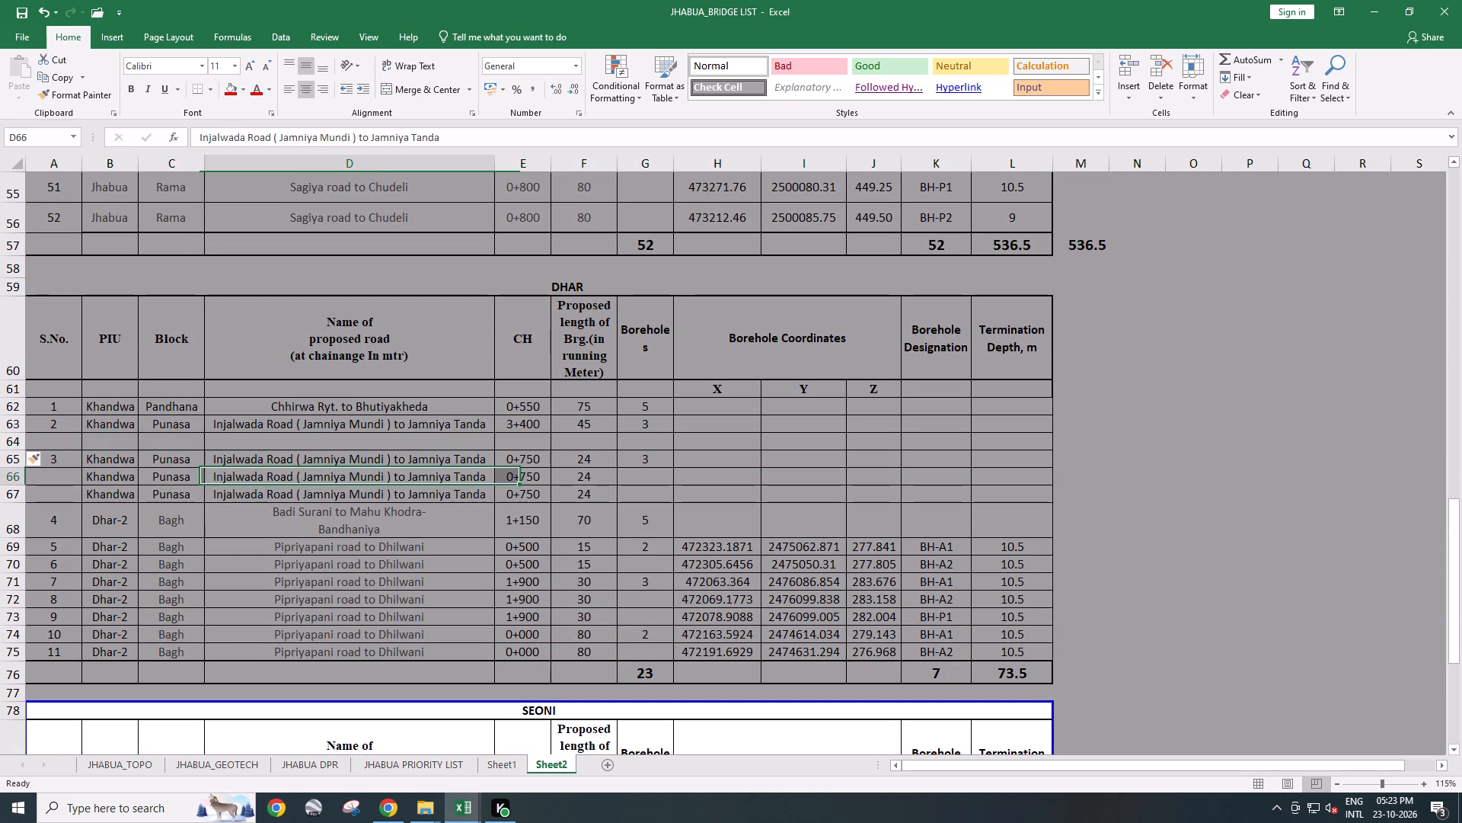
left_click_drag(114, 428, 598, 426)
key("ctrl+c")
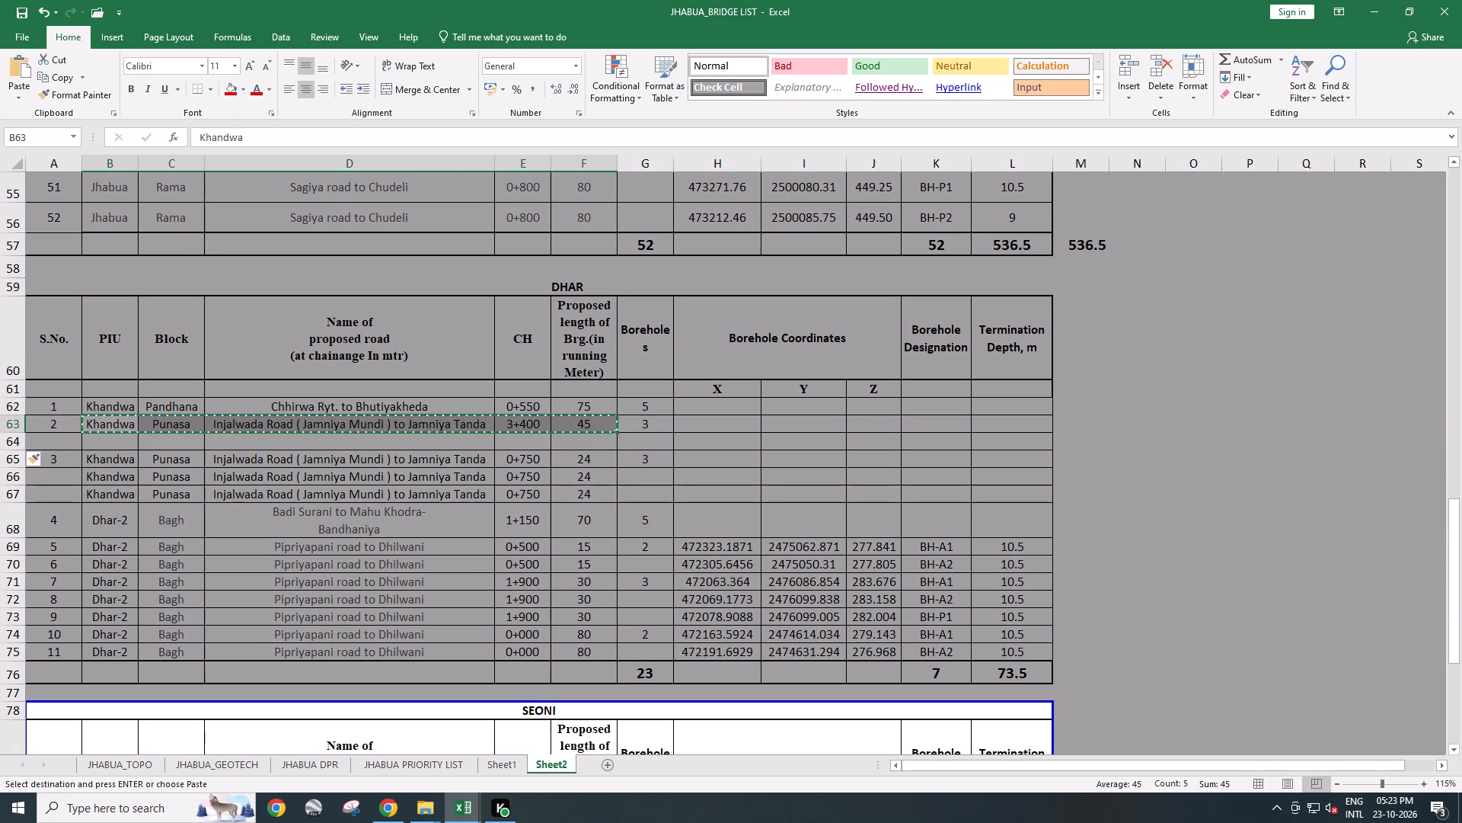
left_click(124, 435)
key("ctrl+v")
key("ctrl+s")
left_click(297, 482)
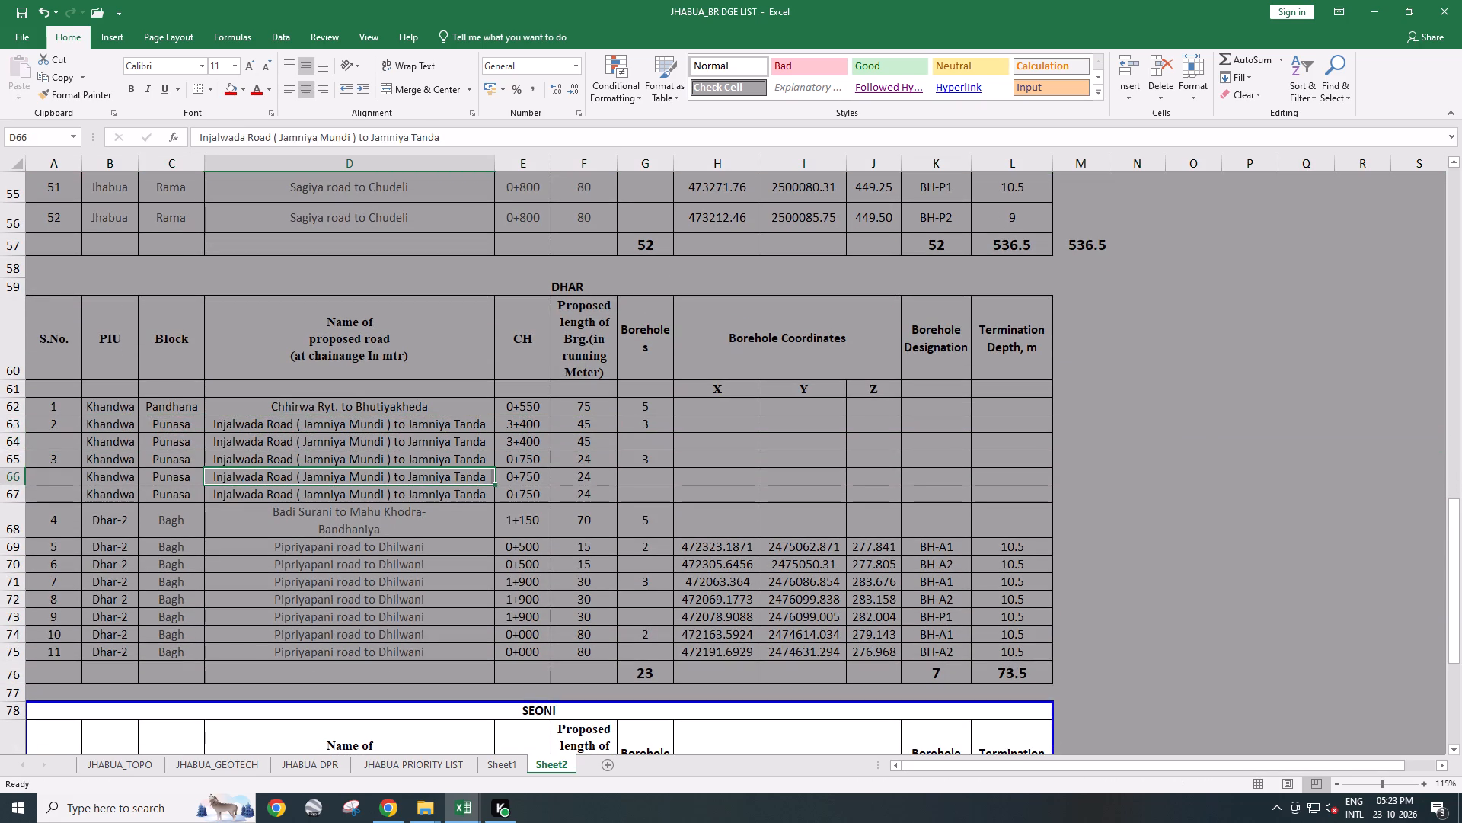
Renumber the DHAR table's S.No. column consecutively from 1 to 14 and save the workbook.
left_click_drag(66, 407, 69, 420)
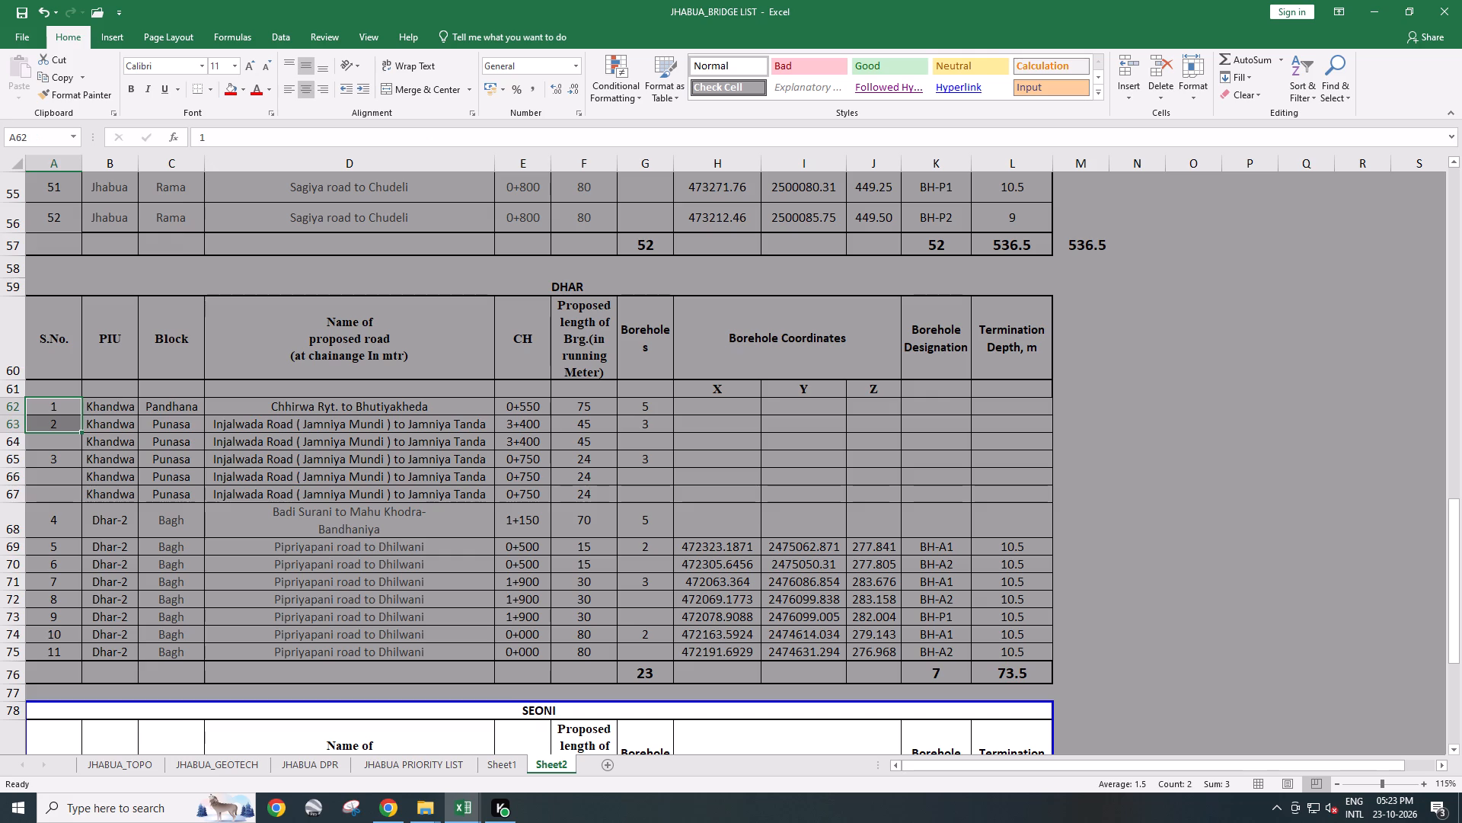
left_click_drag(79, 431, 67, 666)
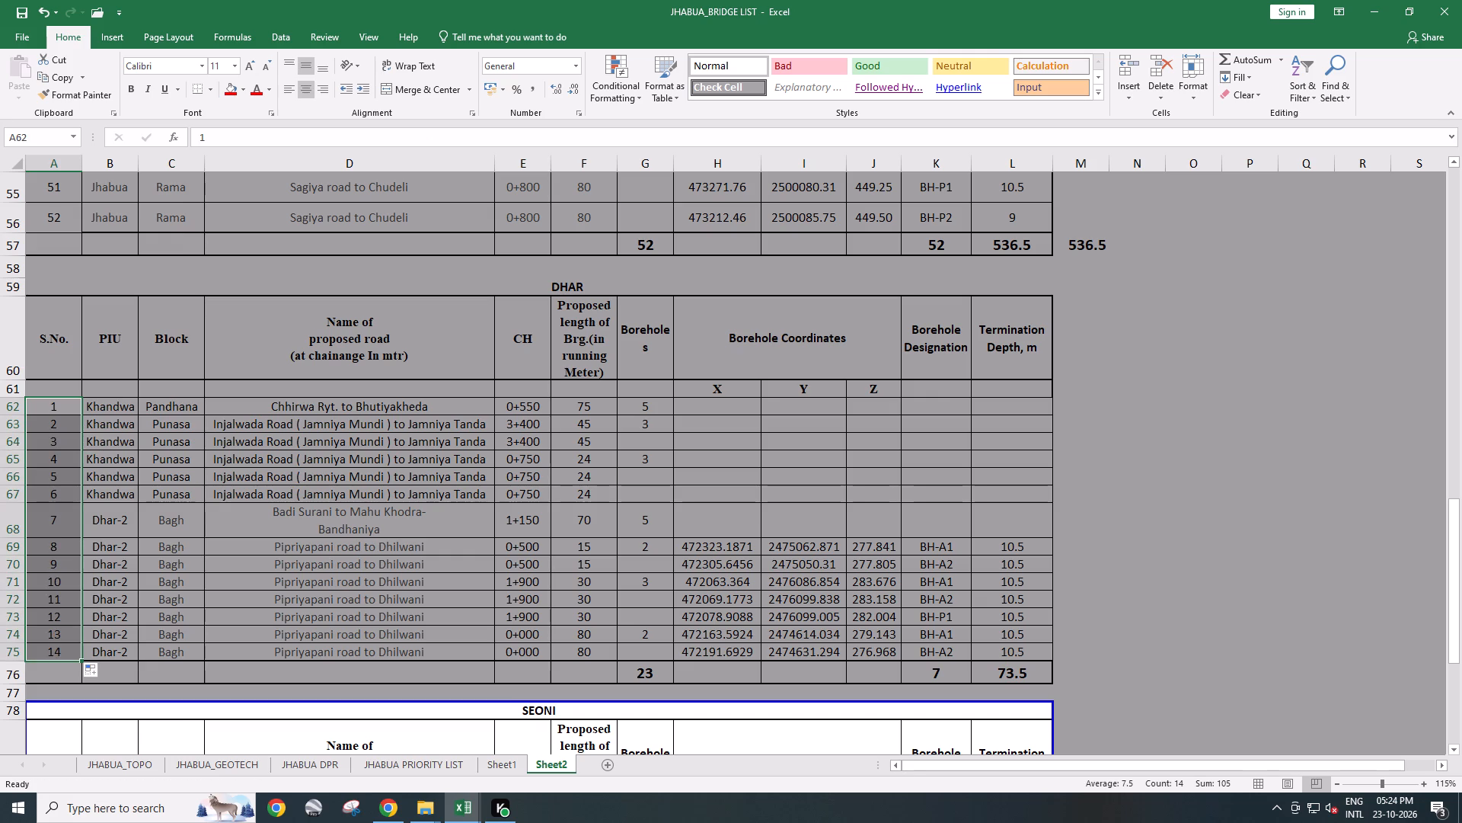
left_click(129, 604)
key("ctrl+s")
left_click(516, 556)
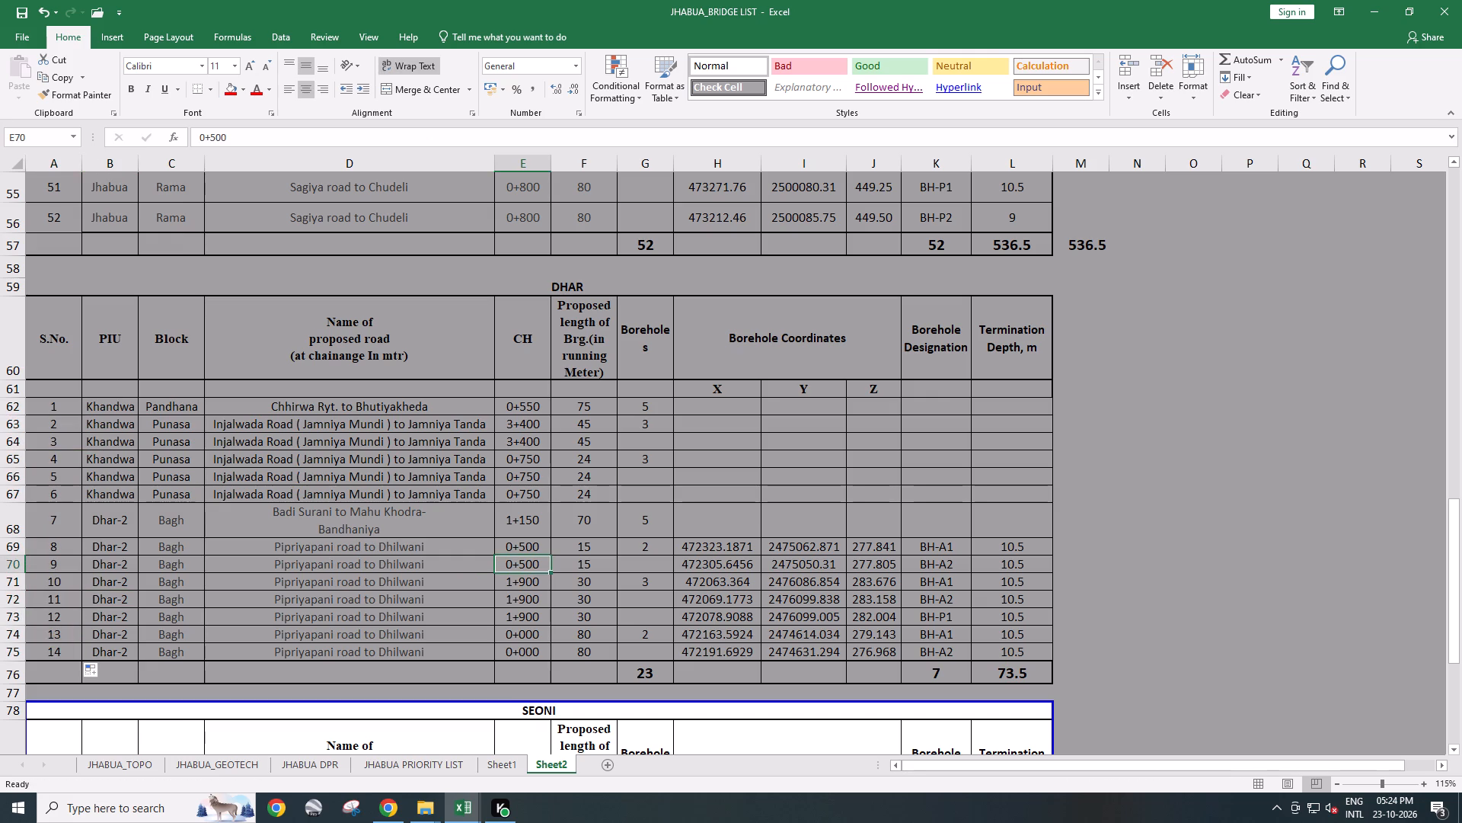
Copy the Injalwada Road 3+400 and 0+750 borehole designations from JHABUA_GEOTECH into the matching five rows of Sheet2's DHAR table.
left_click(238, 765)
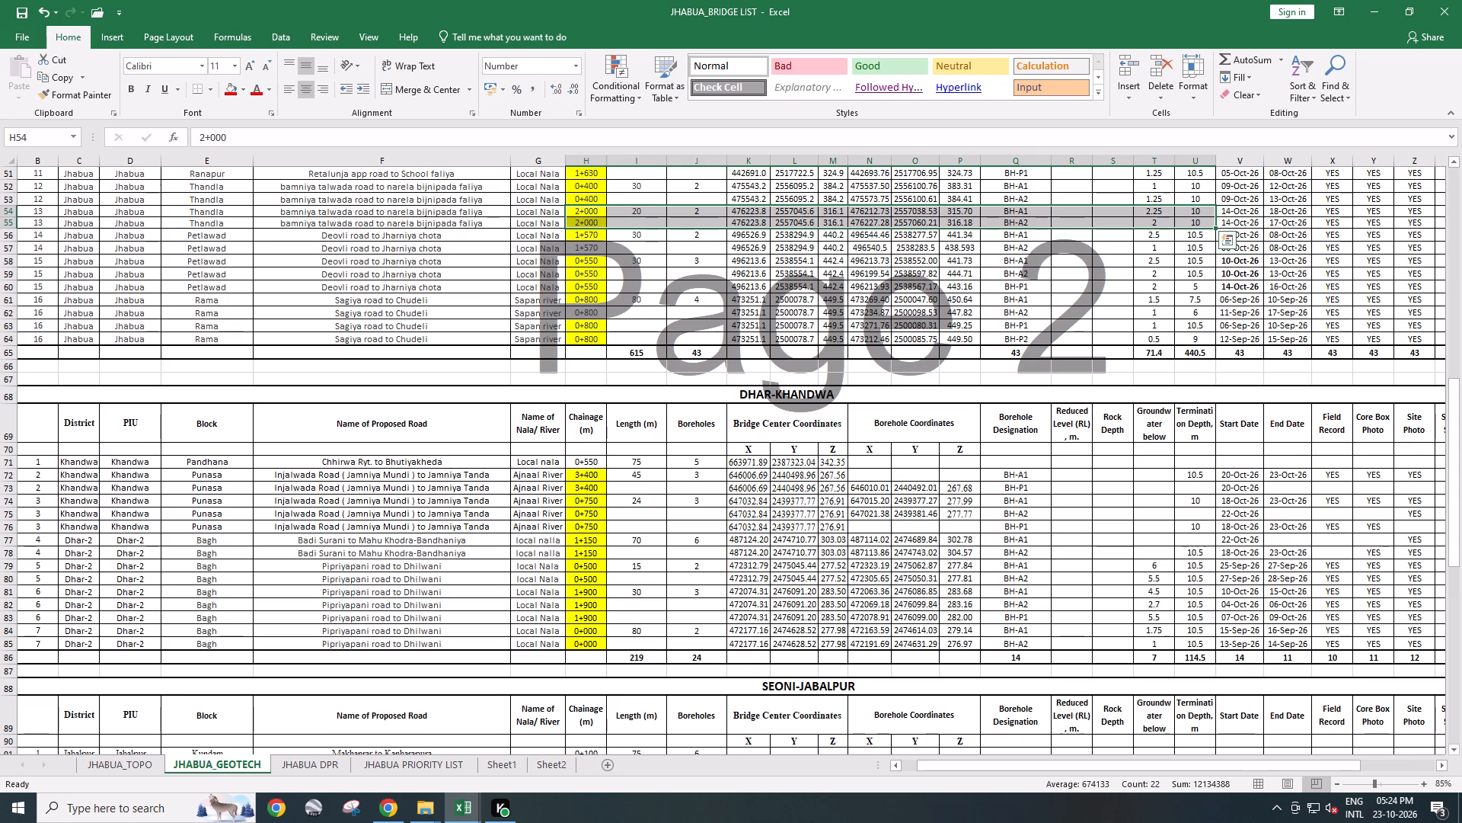
left_click_drag(1033, 477, 1022, 523)
key("ctrl+c")
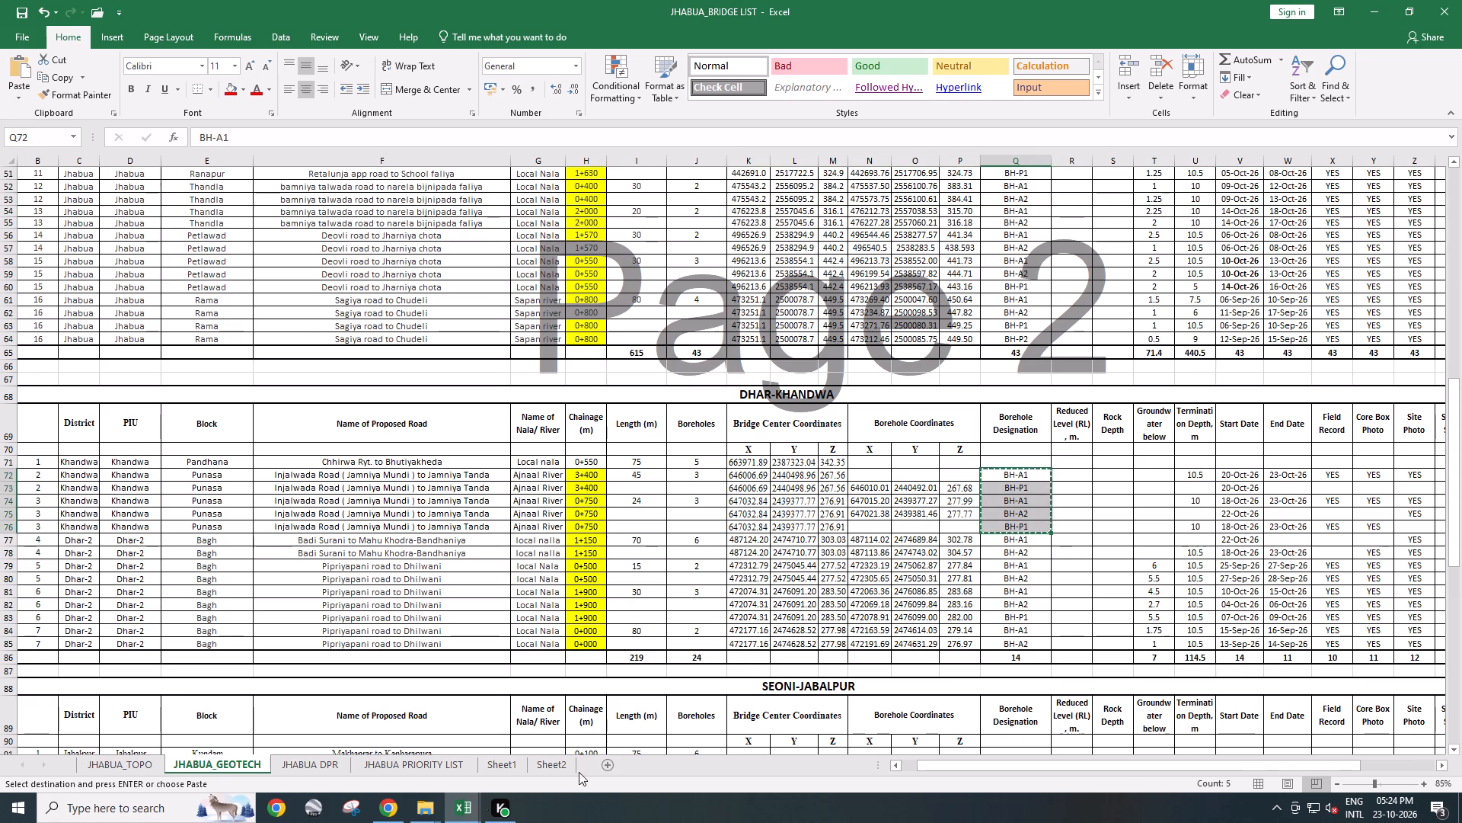
left_click(540, 764)
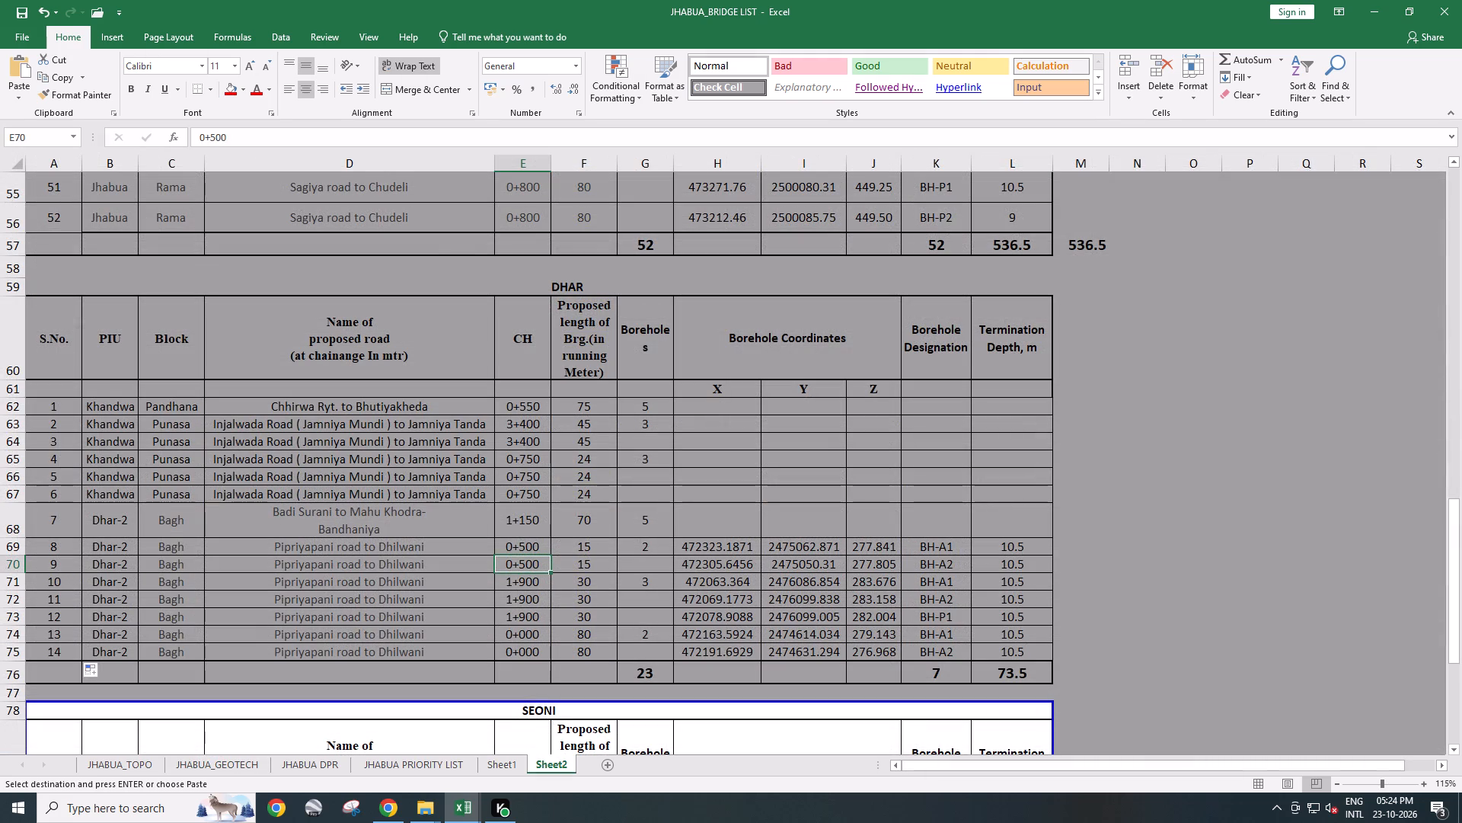
left_click_drag(1090, 770, 981, 778)
left_click(933, 424)
key("ctrl+v")
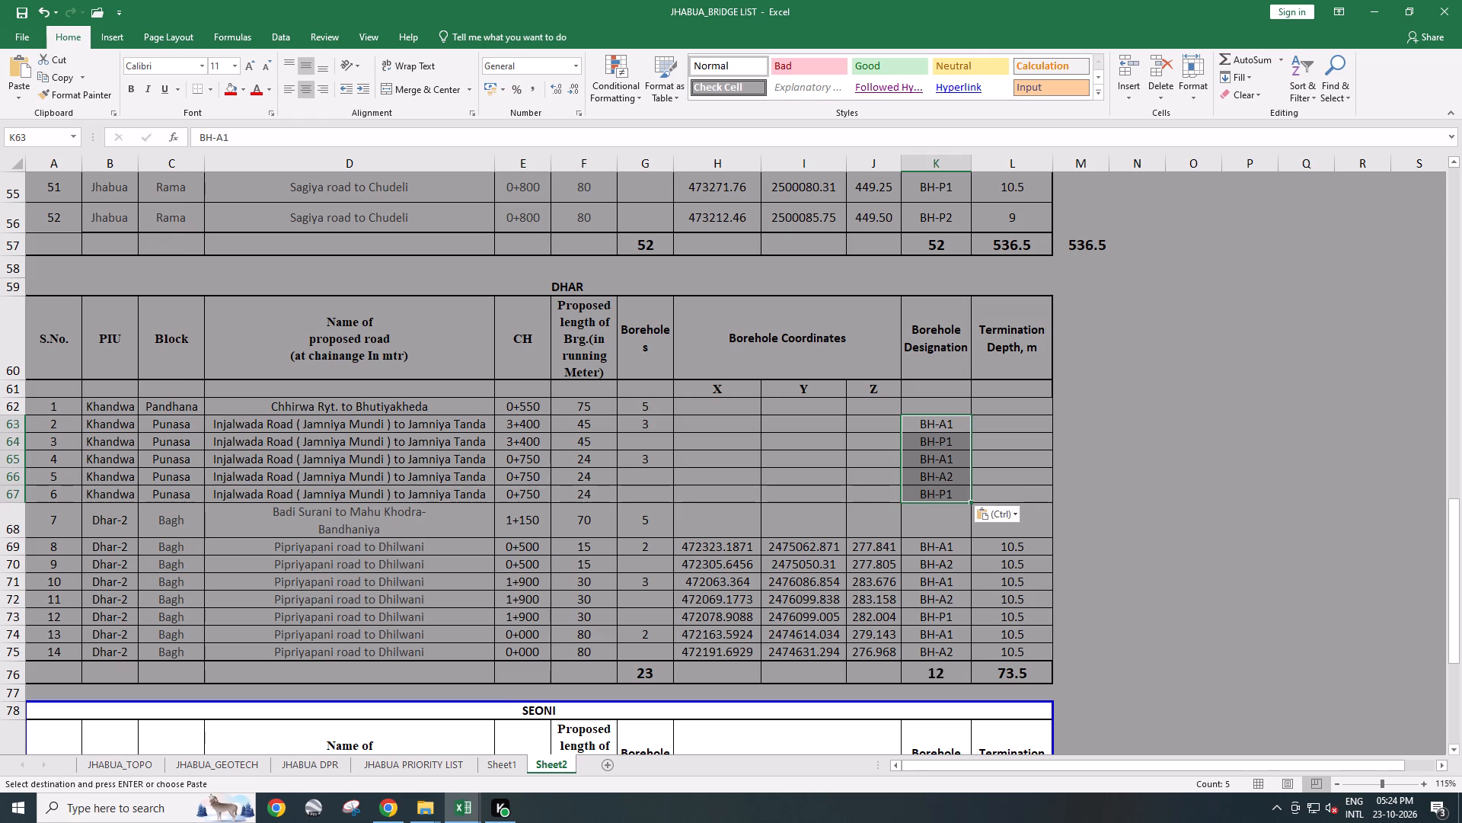
Copy the termination depths for the same five Injalwada Road boreholes from JHABUA_GEOTECH into Sheet2's DHAR table, and save.
key("alt+Tab")
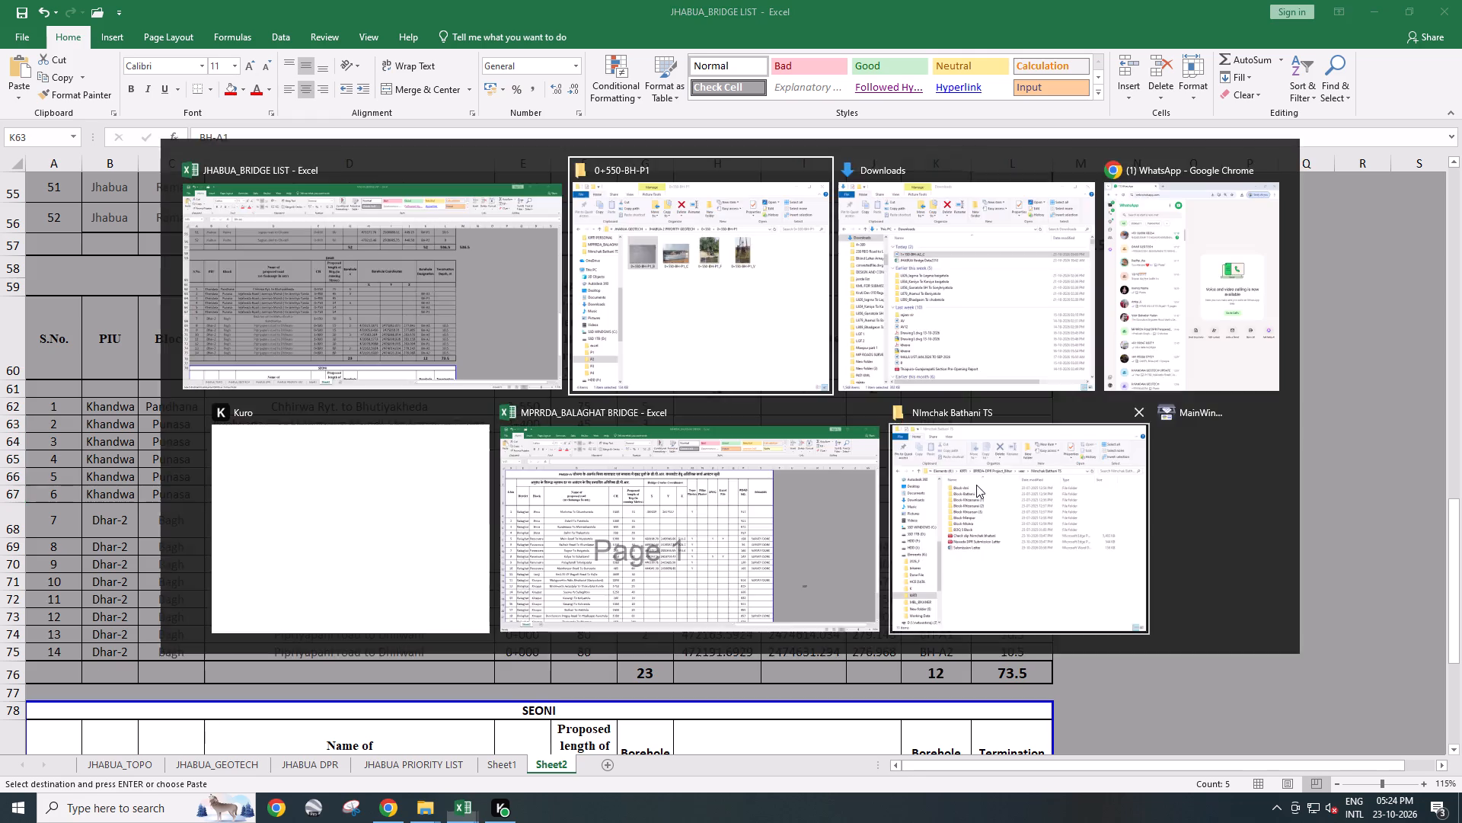
key("alt+Tab")
left_click(264, 764)
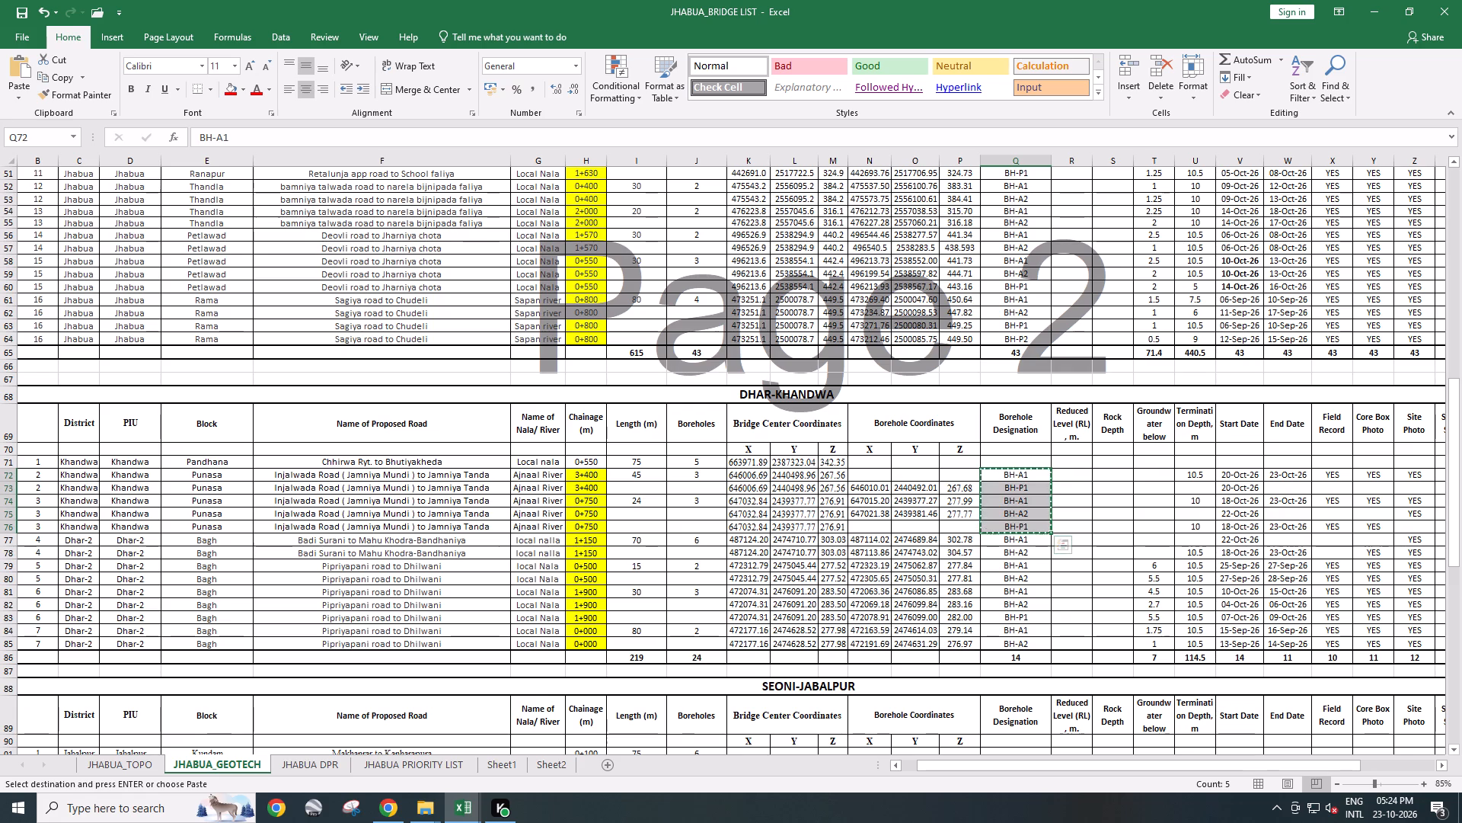
left_click_drag(1208, 478, 1208, 524)
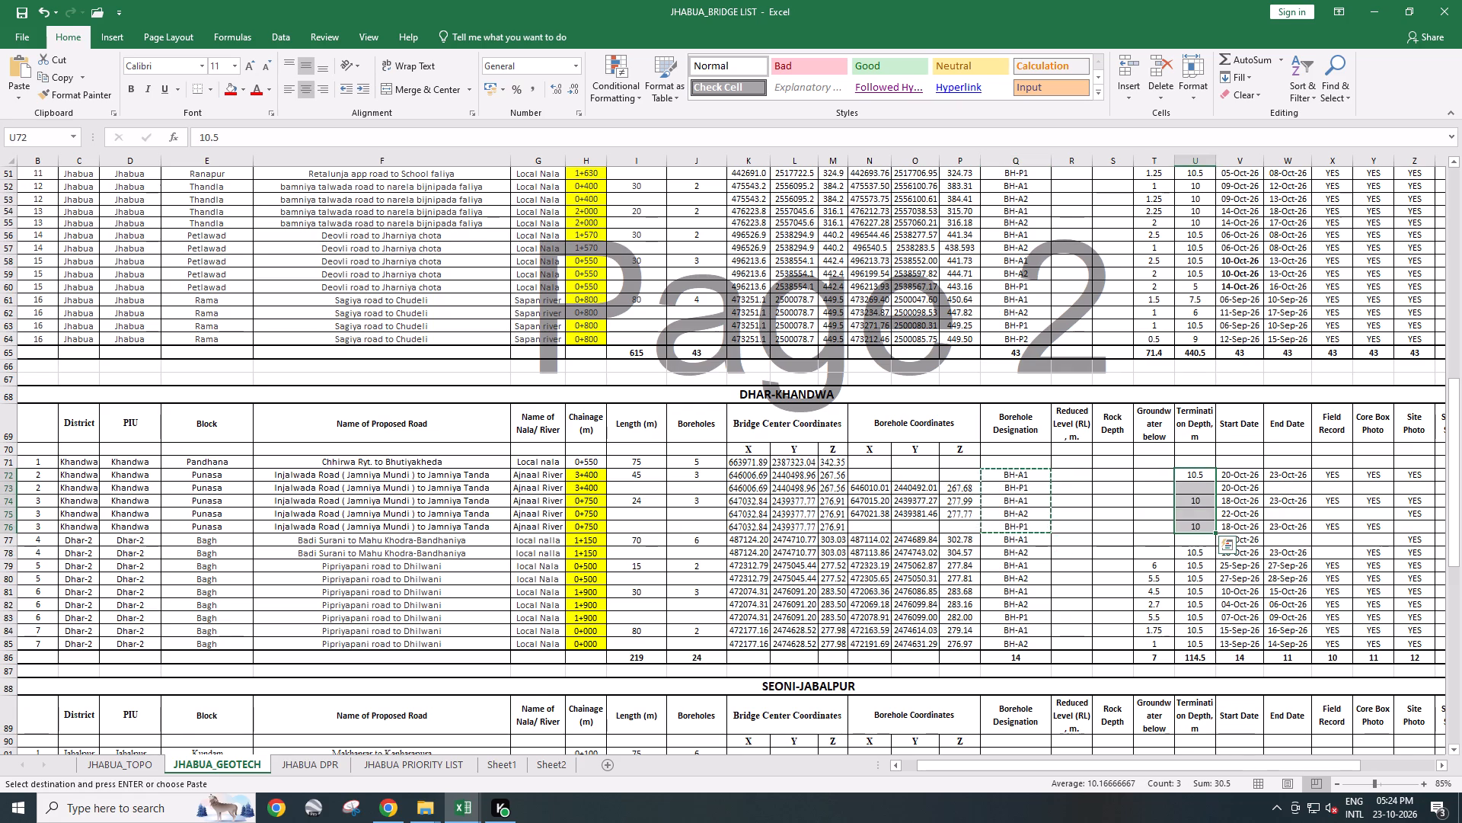
key("ctrl+c")
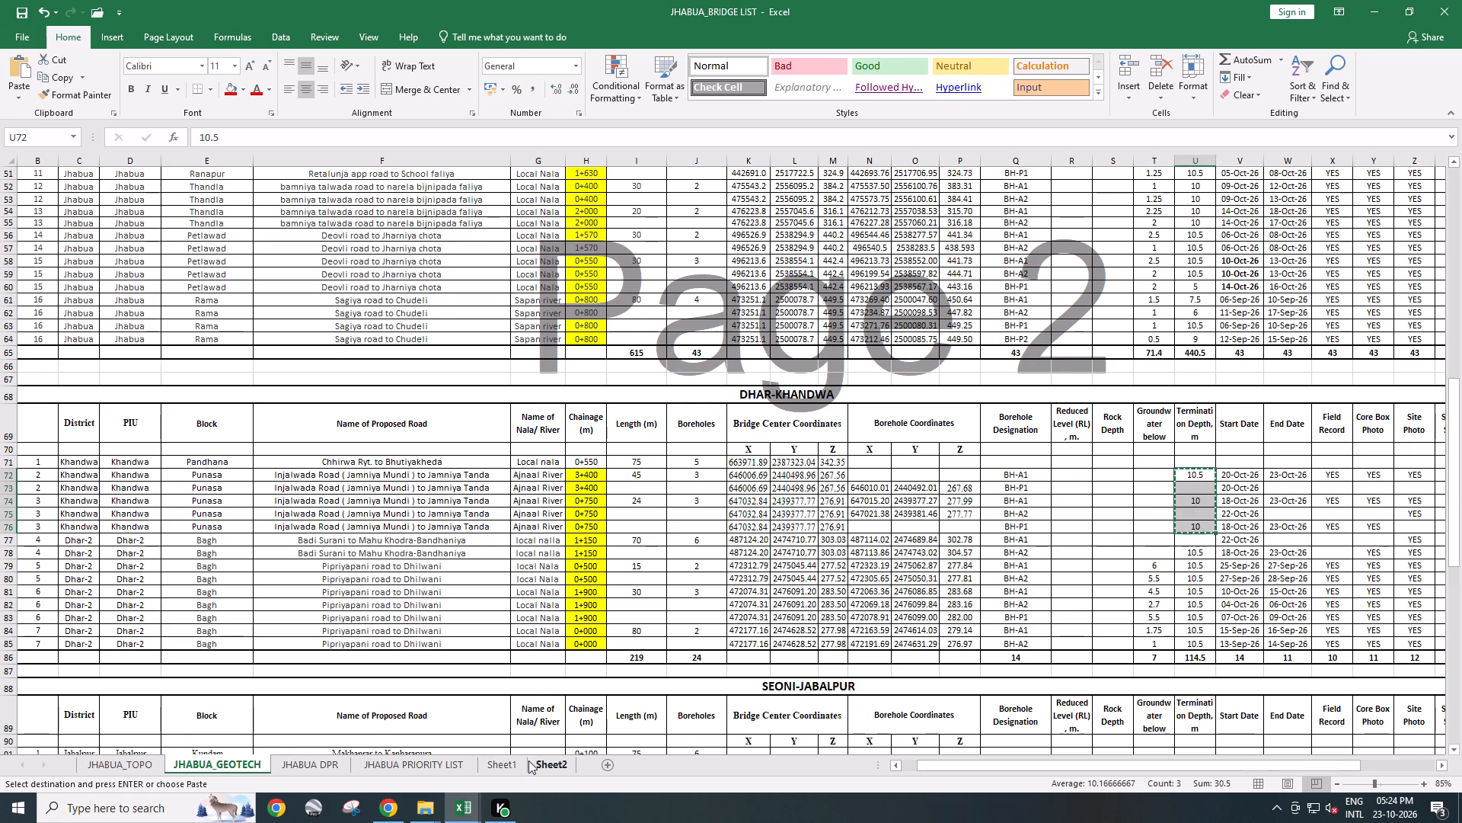
left_click(530, 761)
left_click(1025, 429)
key("ctrl+v")
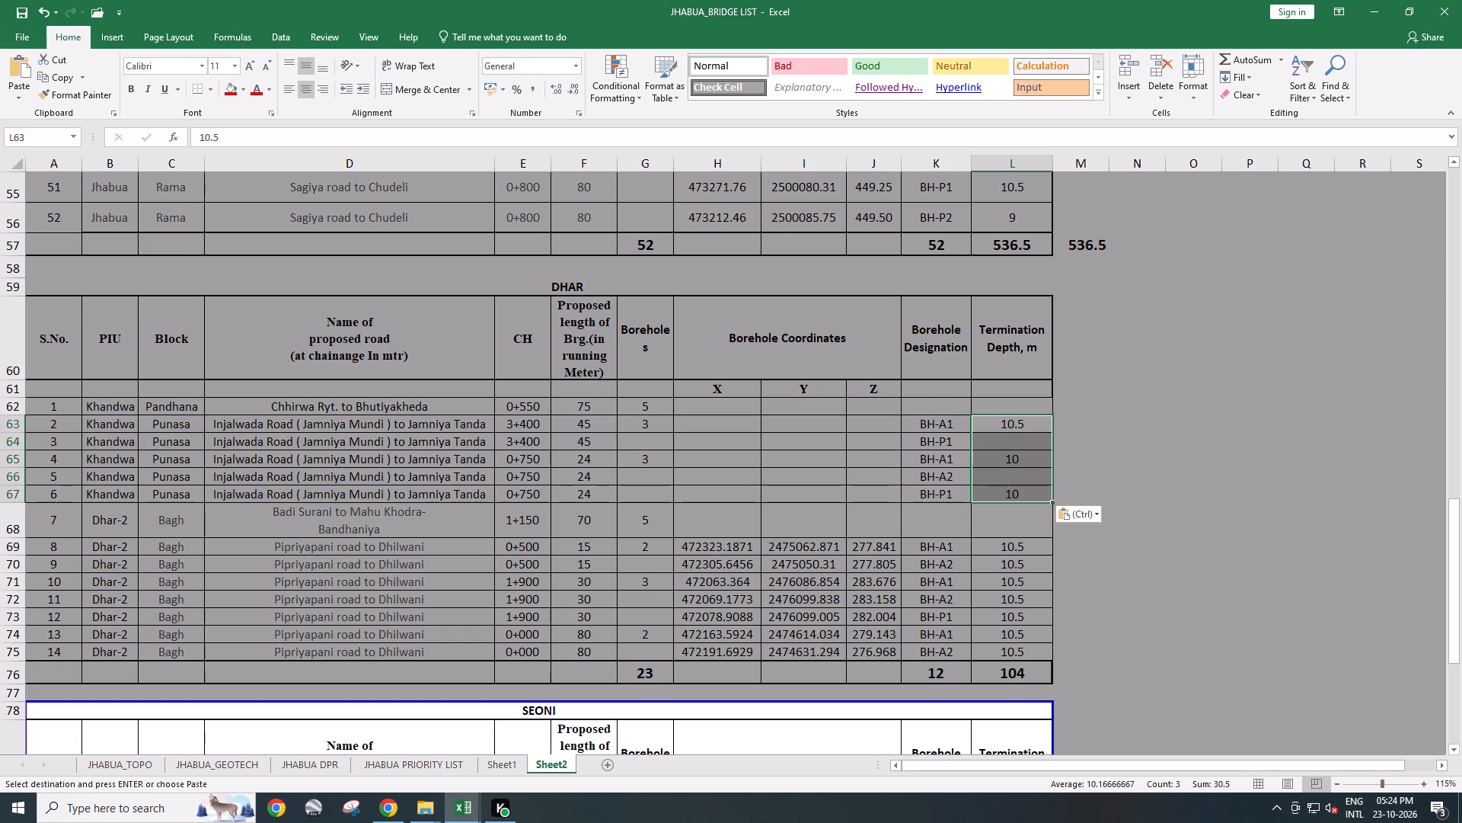
key("ctrl+s")
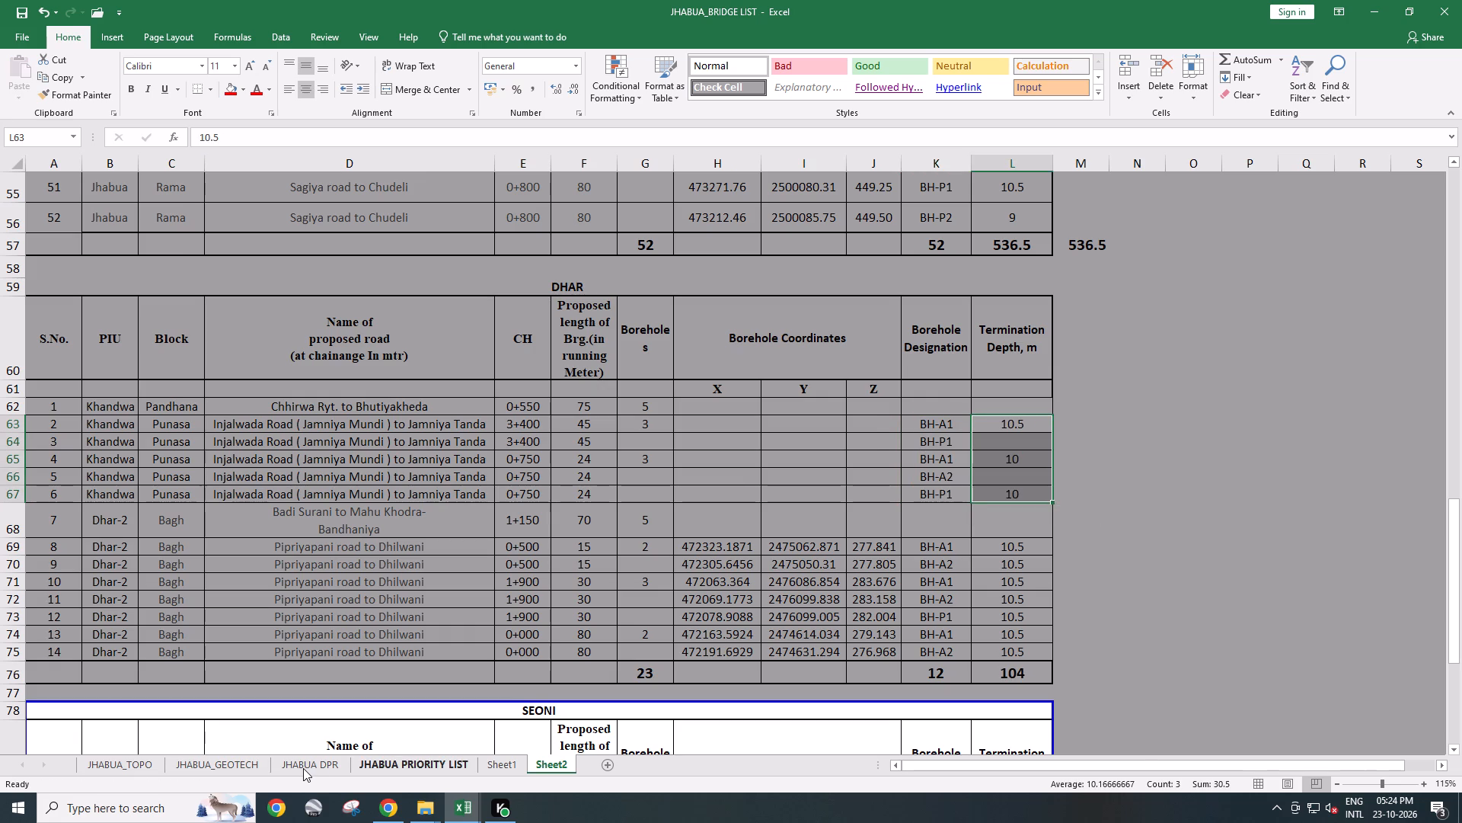
Compare Sheet2's DHAR entries with JHABUA_GEOTECH, check the DHAR-KHANDWA termination depth total's formula range, and save.
left_click(241, 764)
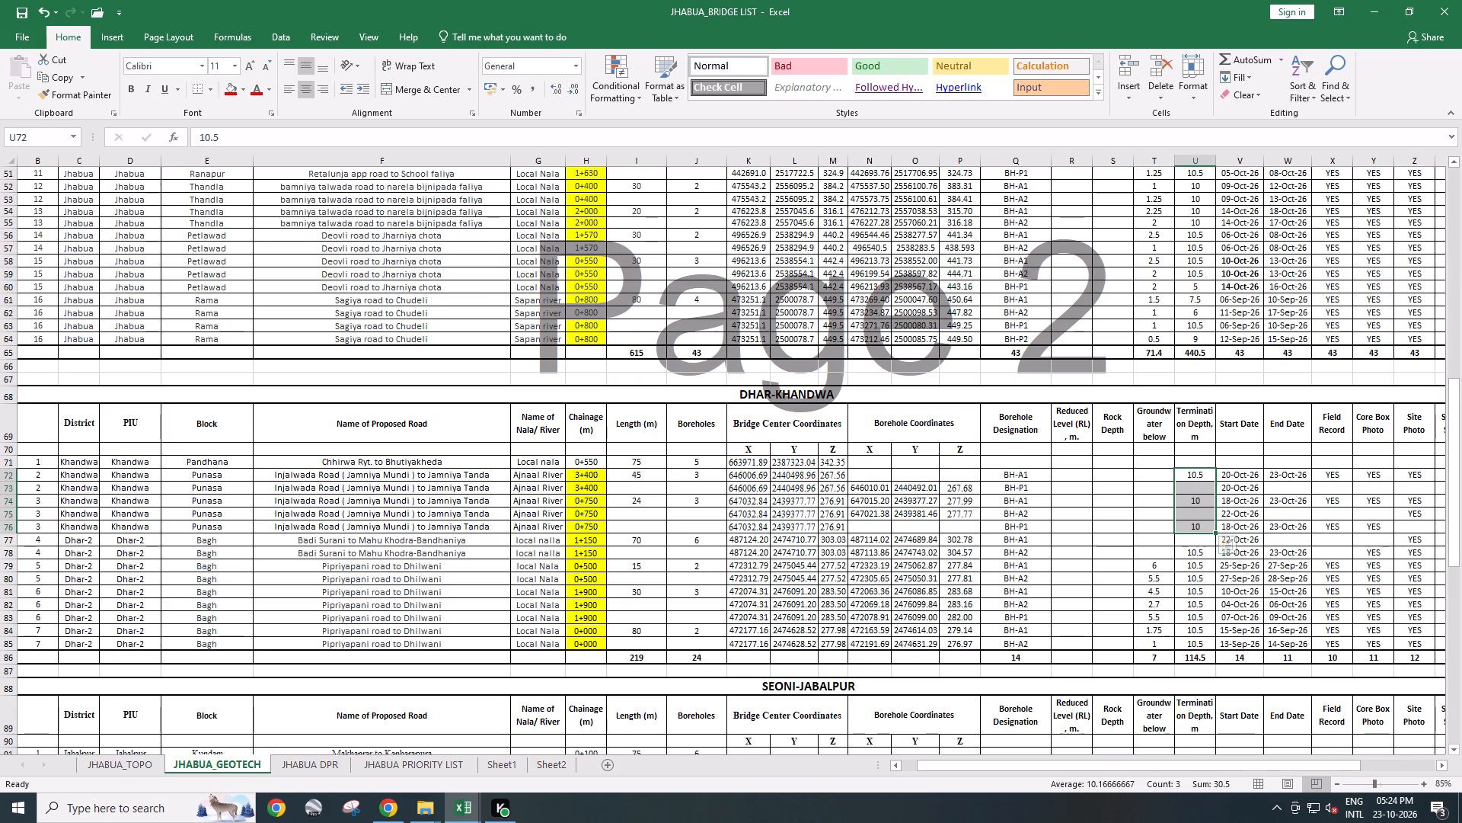
left_click(551, 771)
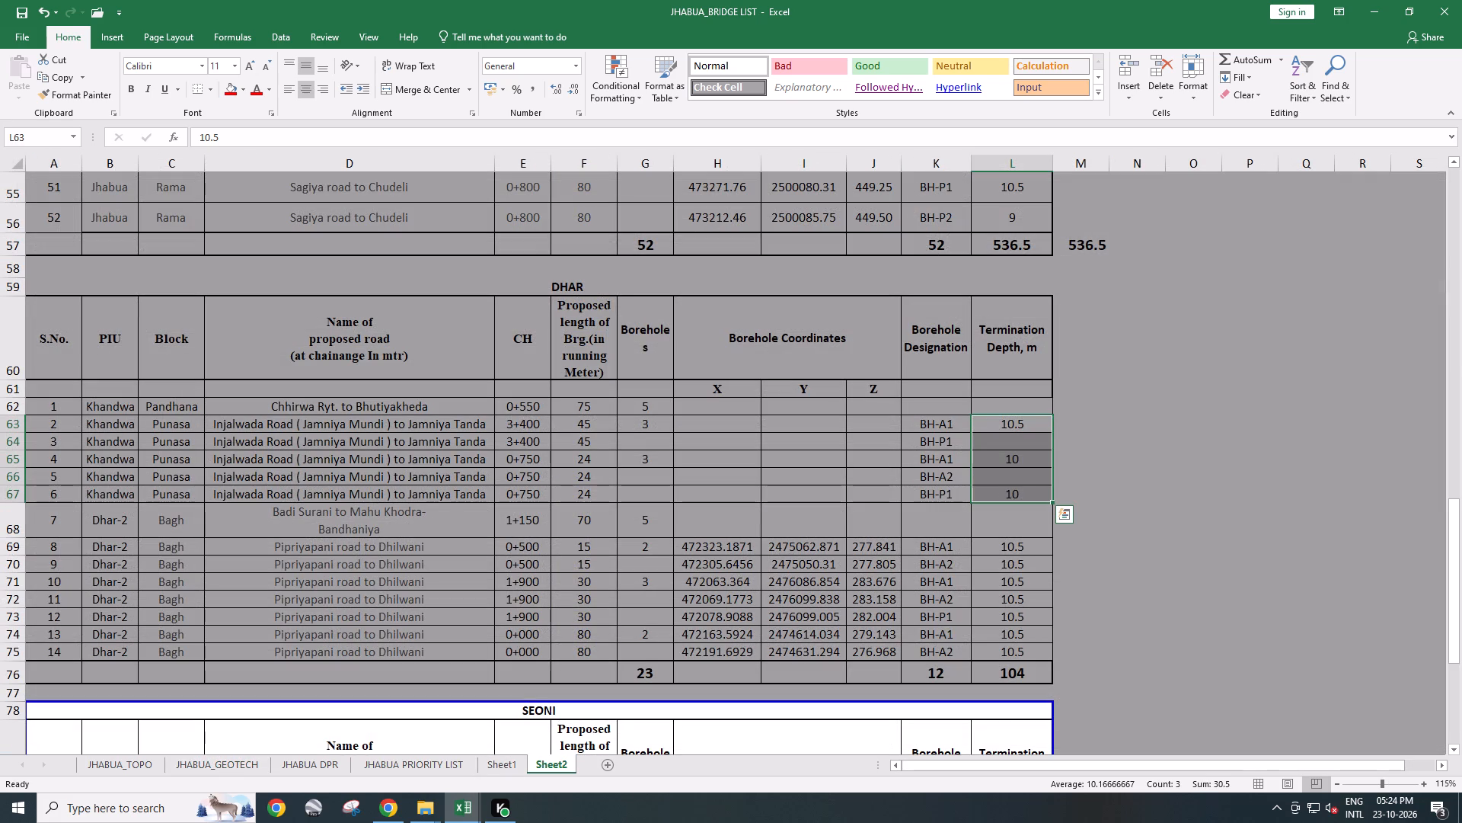
left_click(241, 766)
double_click(1187, 658)
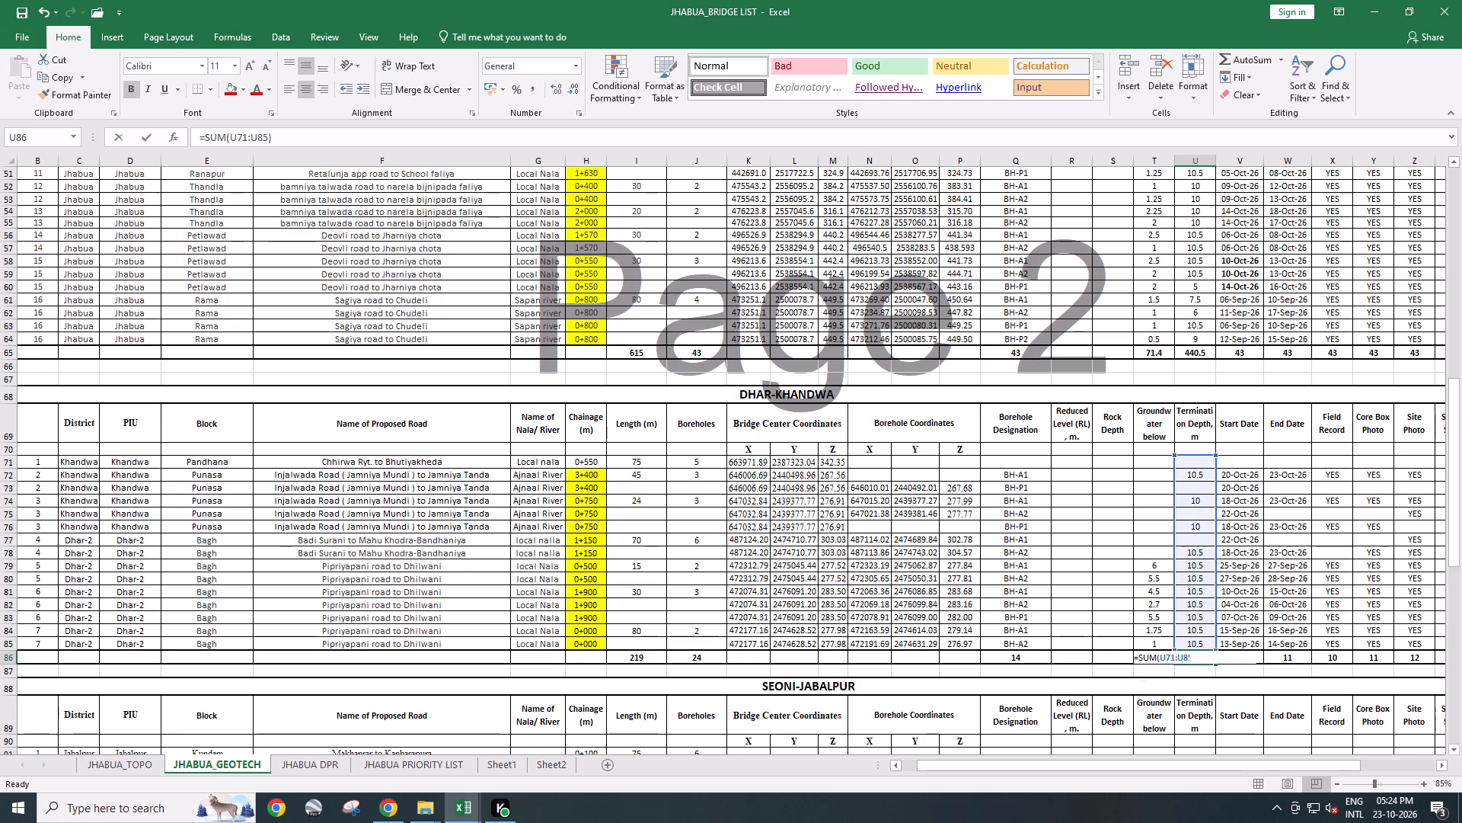
key("Escape")
key("Escape")
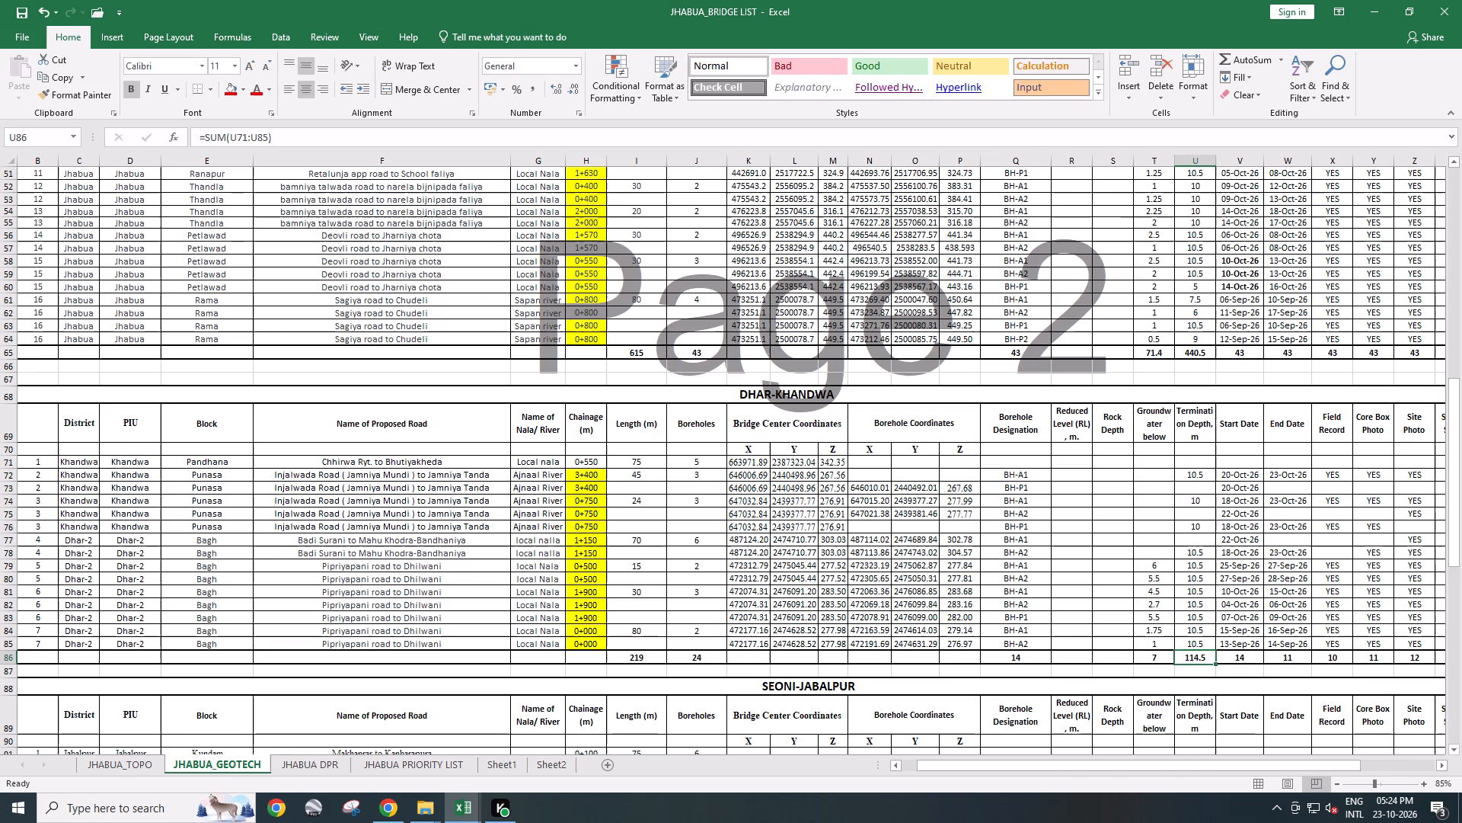
key("ctrl+s")
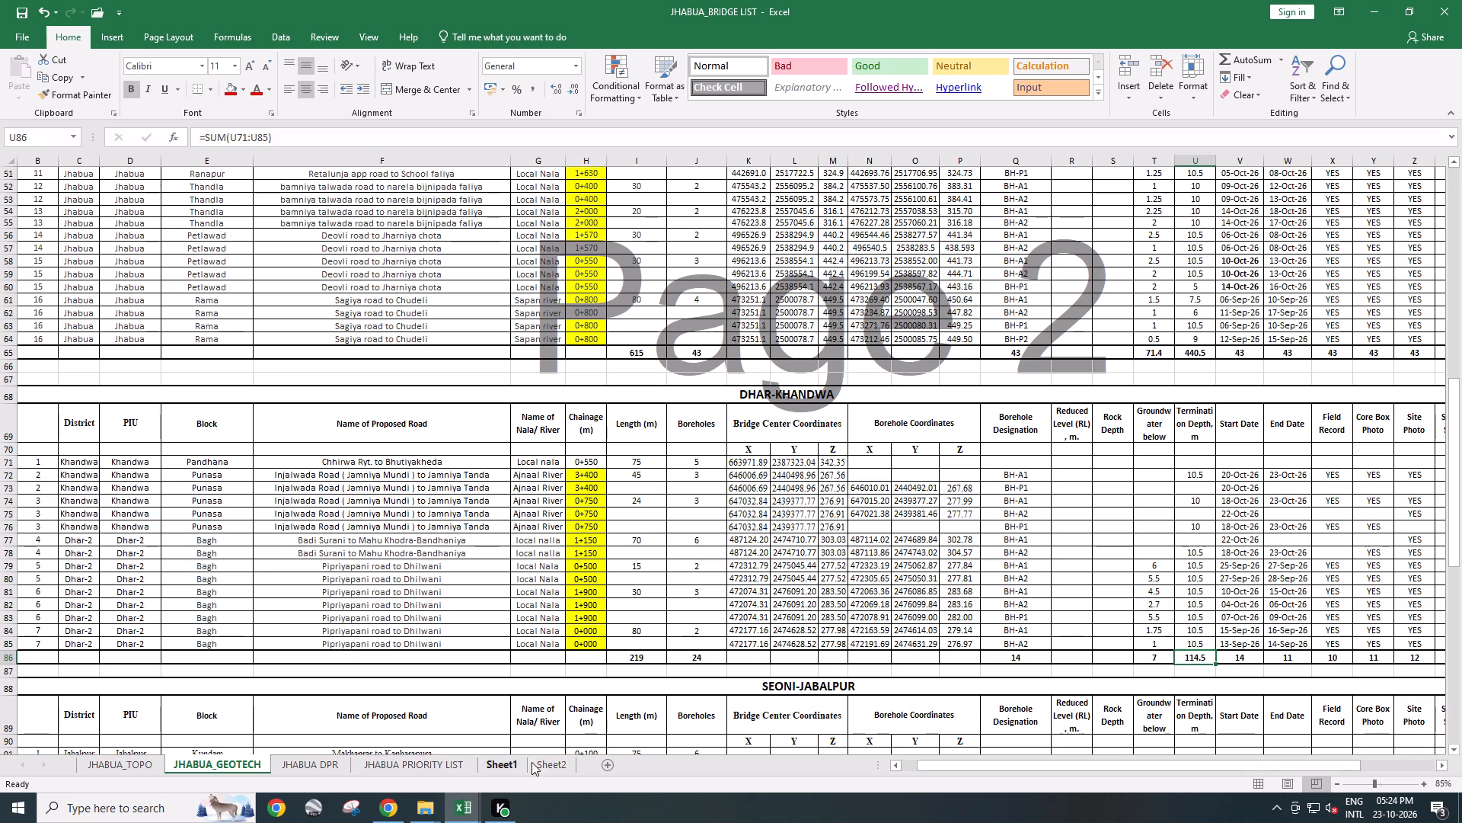
Insert a blank row directly below the Badi Surani to Mahu Khodra-Bandhaniya 1+150 entry in Sheet2's DHAR table.
left_click(553, 759)
left_click(516, 549)
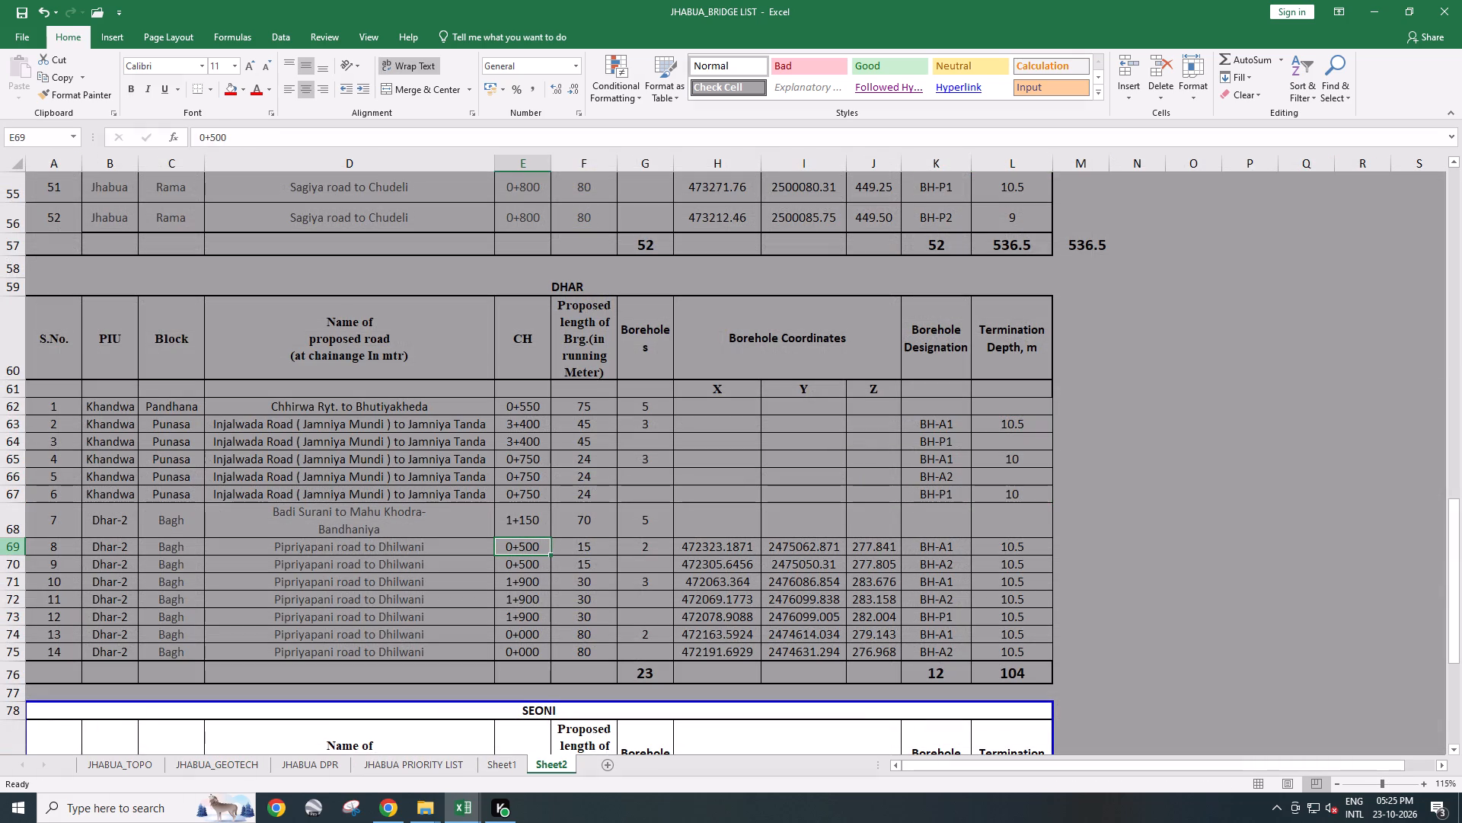
left_click(2, 544)
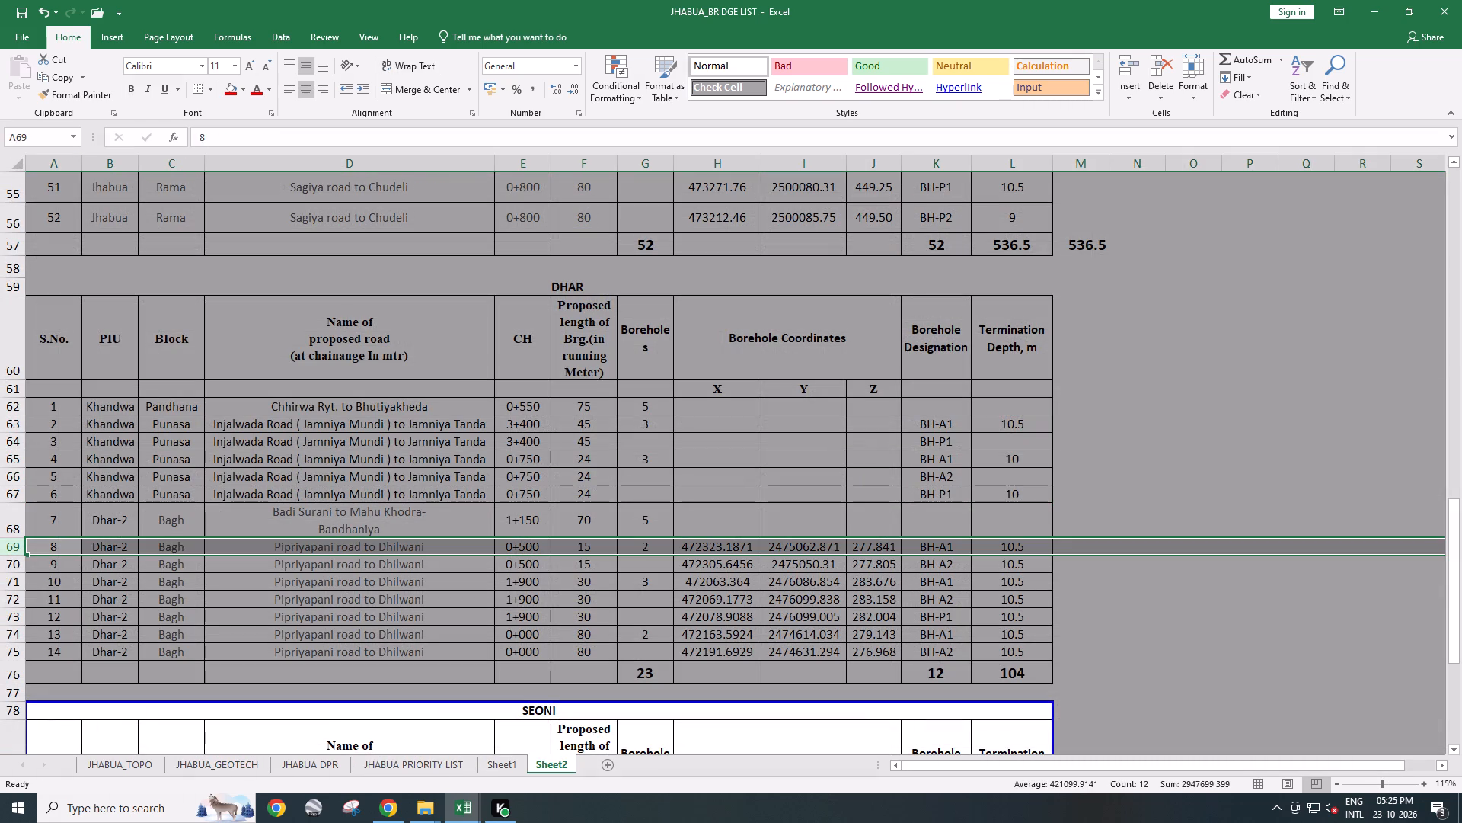
key("ctrl+shift+equal")
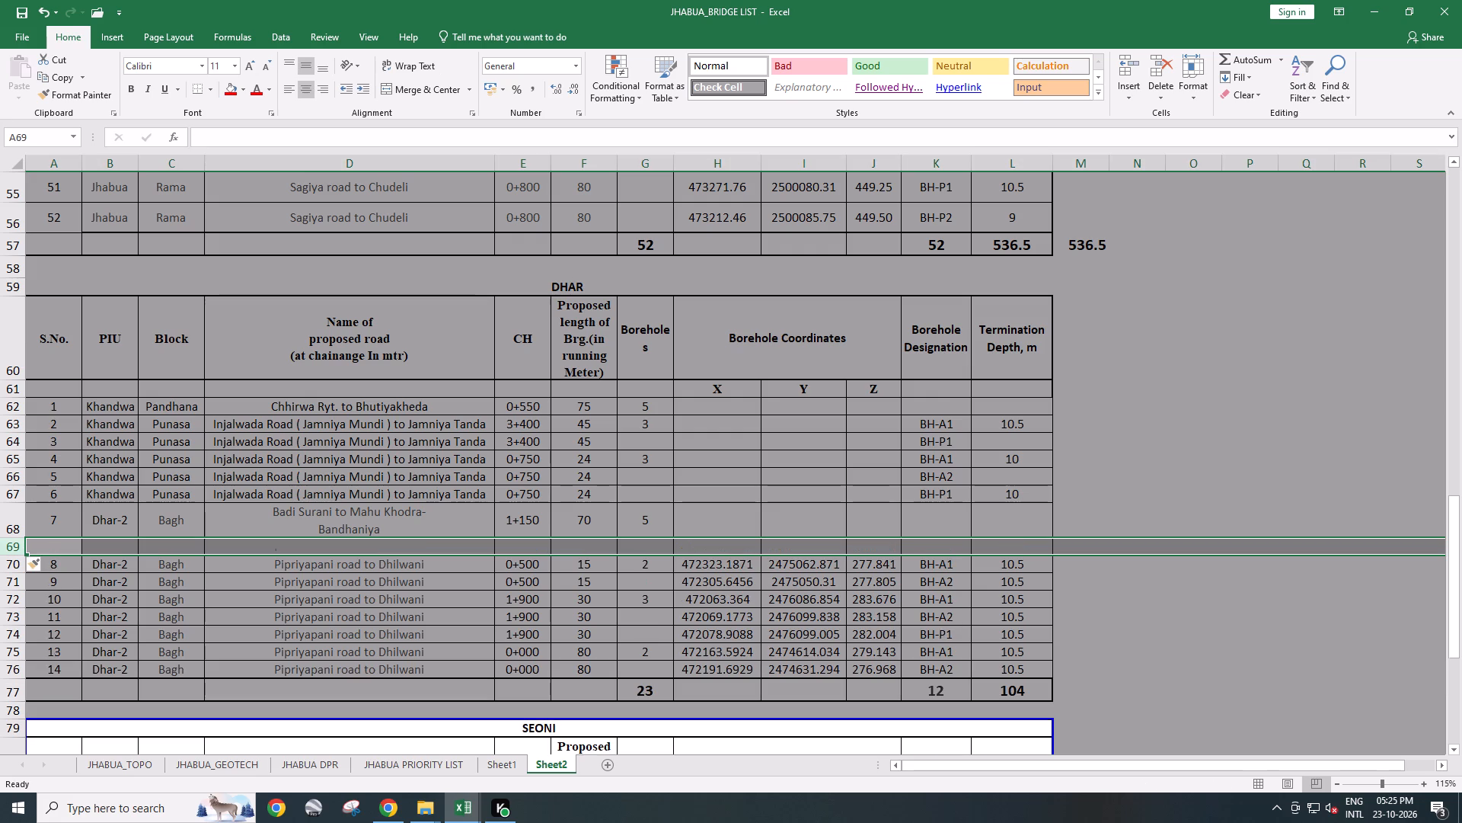
Copy the Badi Surani to Mahu Khodra-Bandhaniya 1+150 road details into the blank row below, leaving its borehole count empty.
left_click(523, 617)
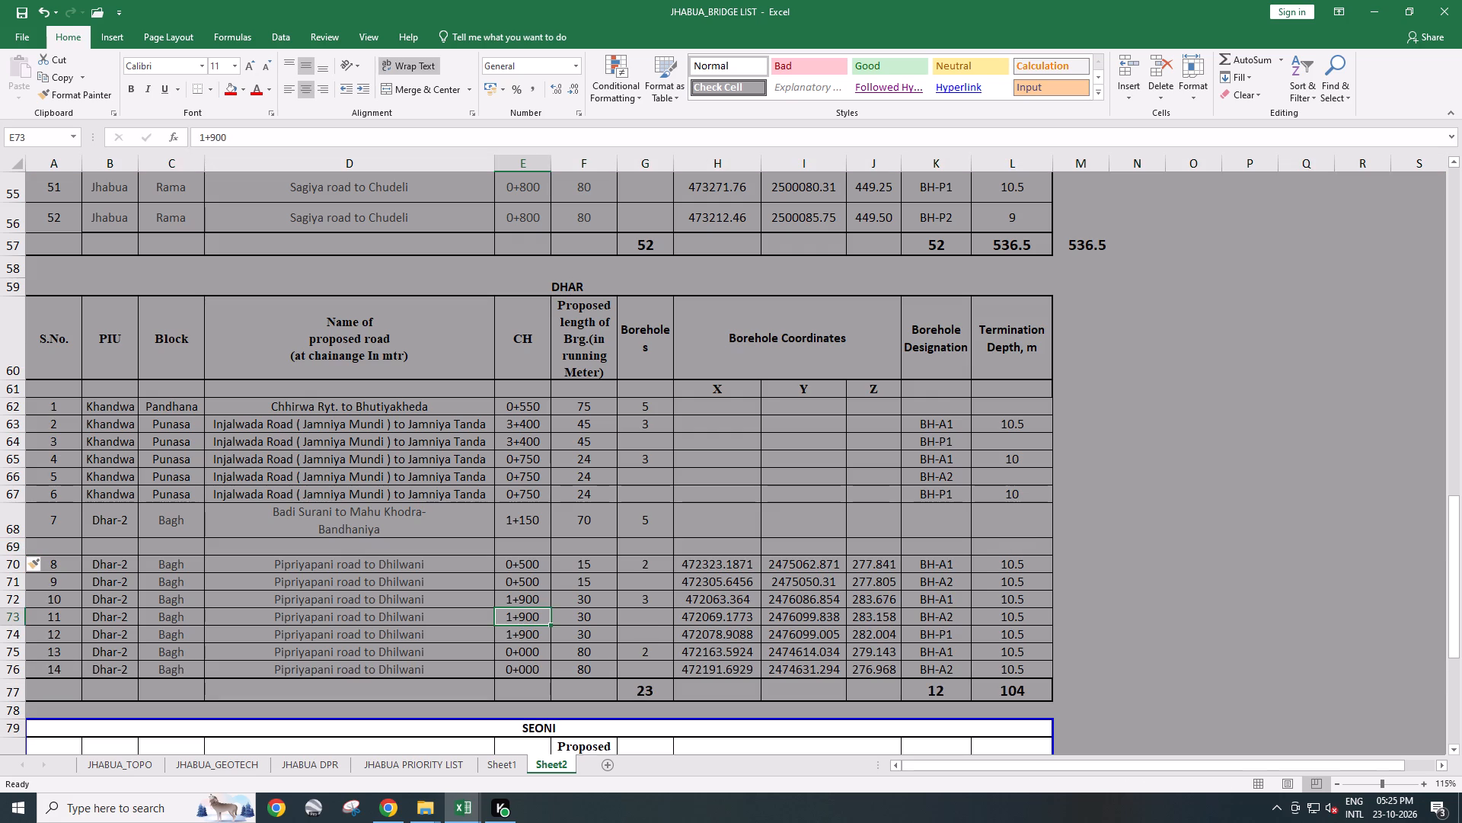
left_click_drag(94, 517, 621, 516)
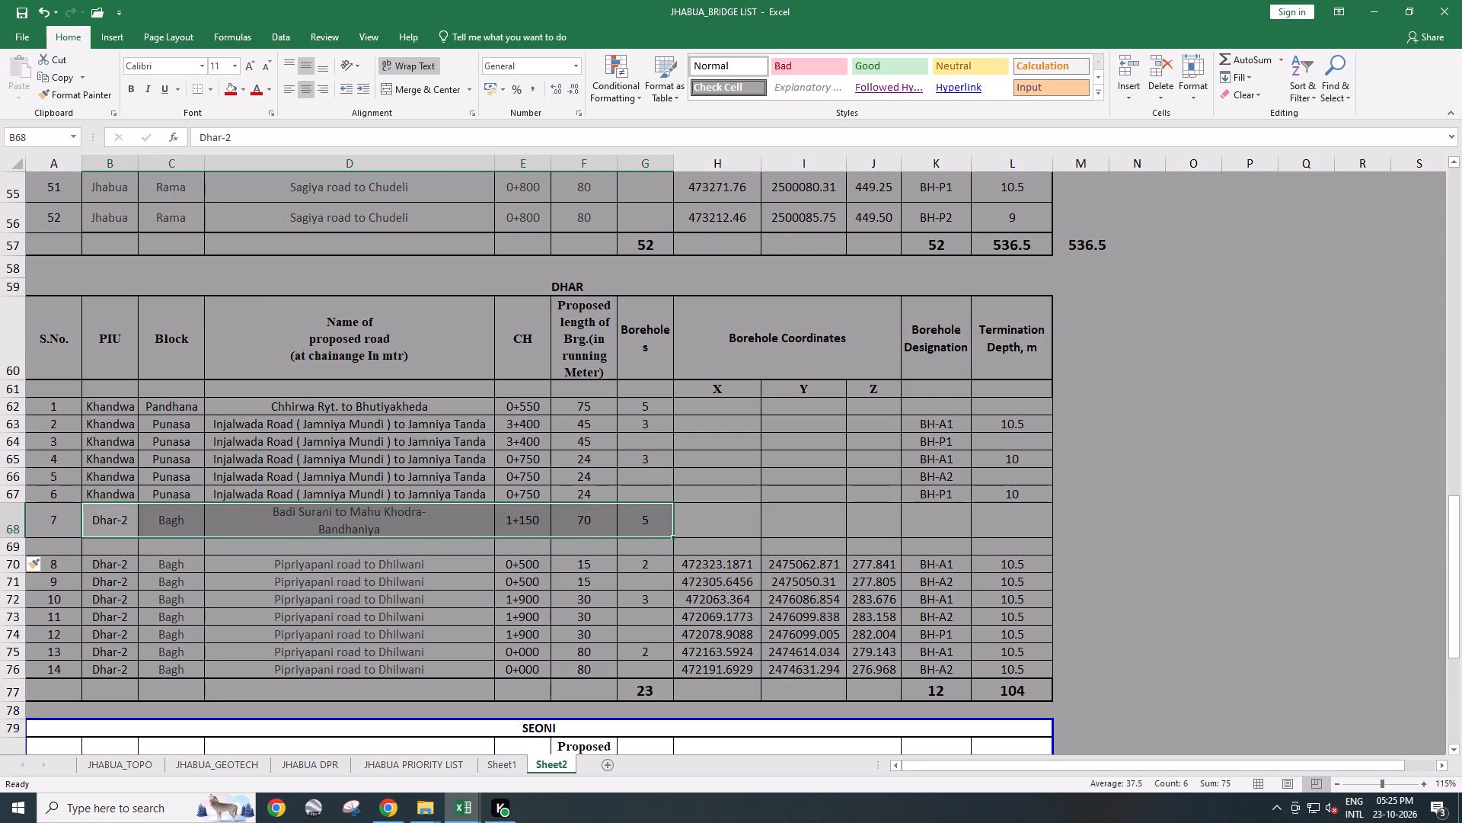
key("ctrl+c")
left_click(91, 542)
key("ctrl+v")
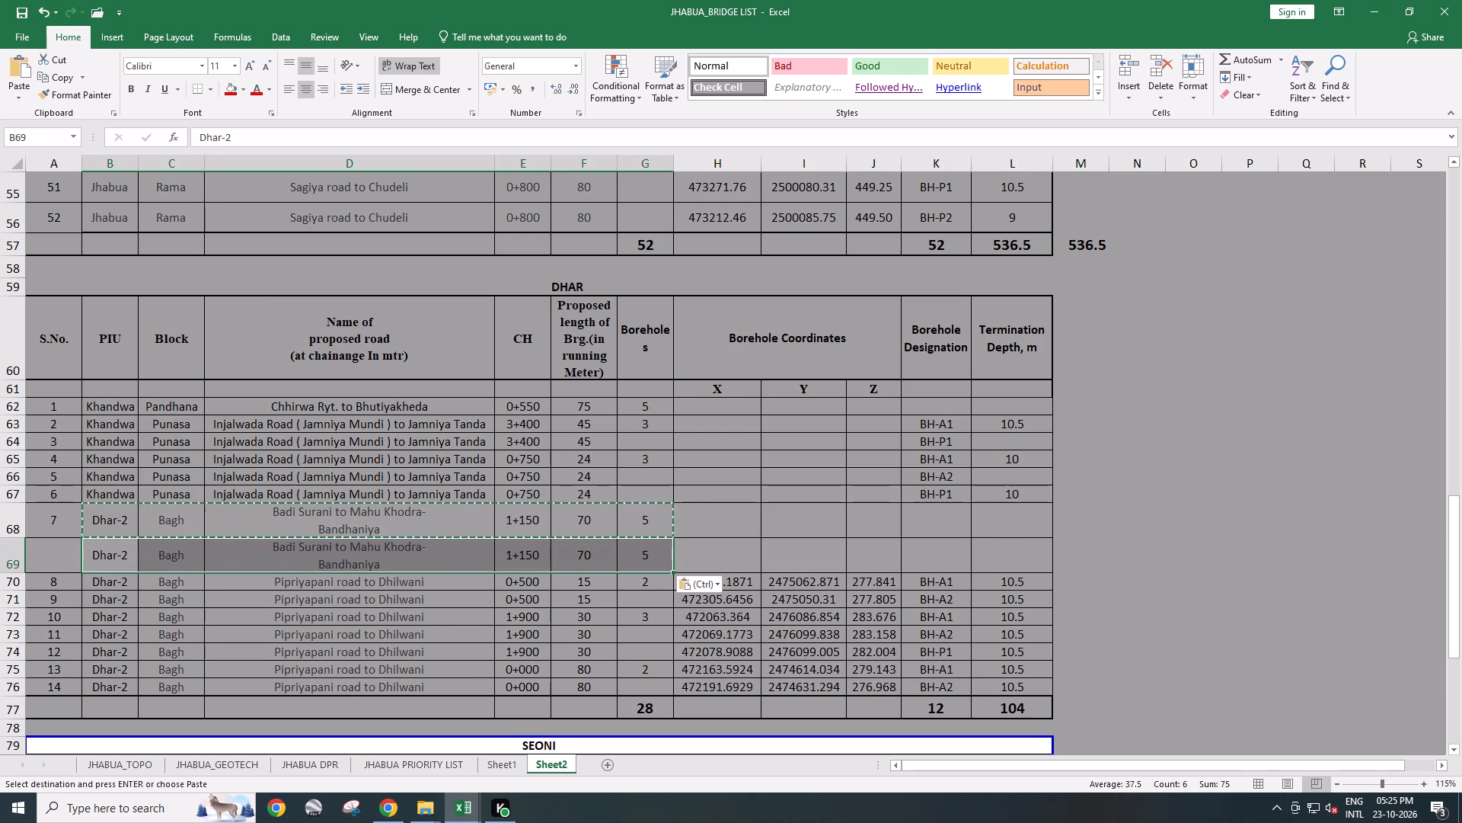
left_click(646, 557)
key("Delete")
left_click(646, 585)
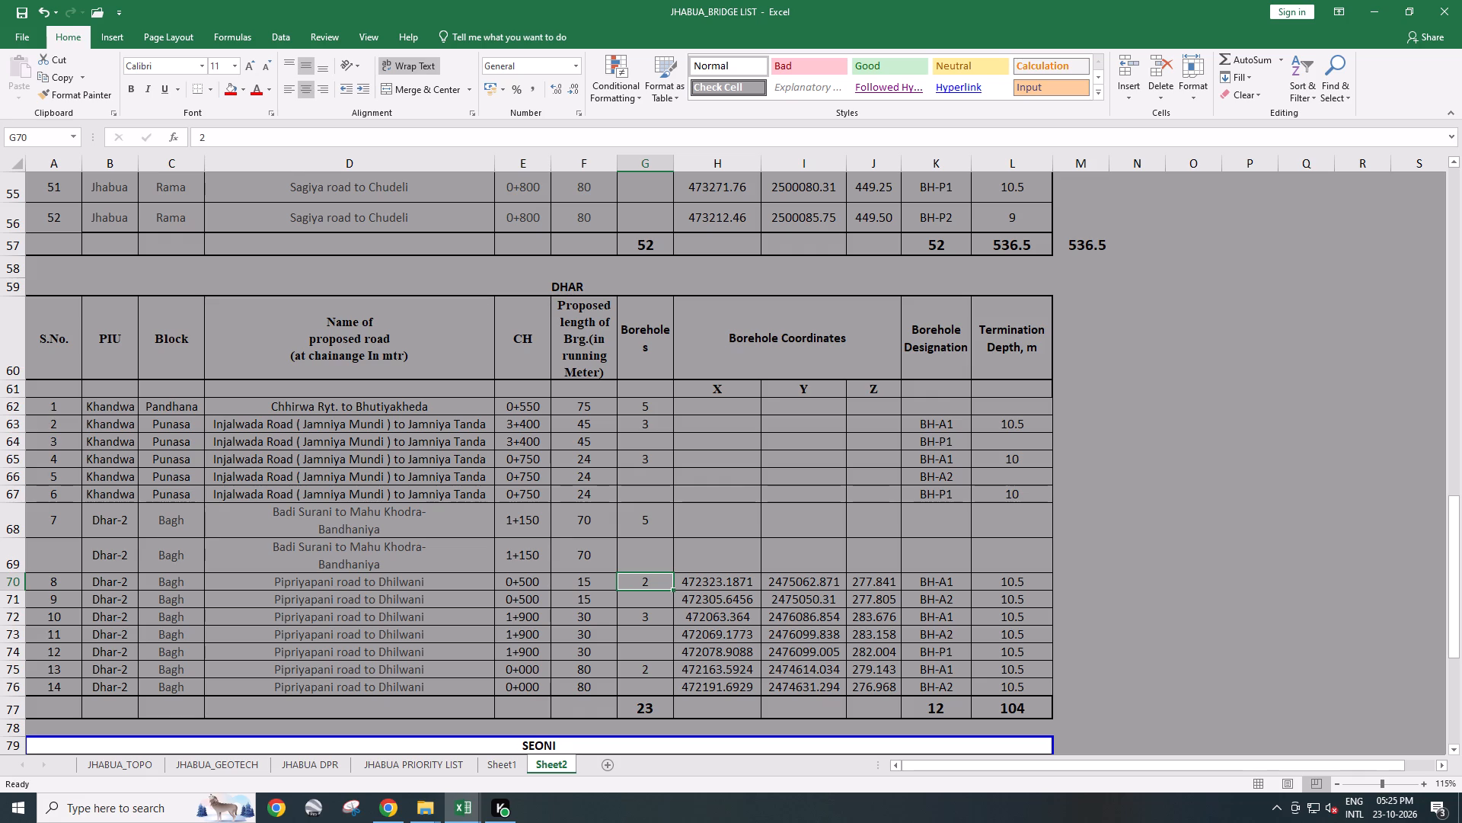
Copy designations BH-A1 and BH-A2 from the Injalwada Road 0+750 rows into the two Badi Surani rows, and save.
left_click(955, 464)
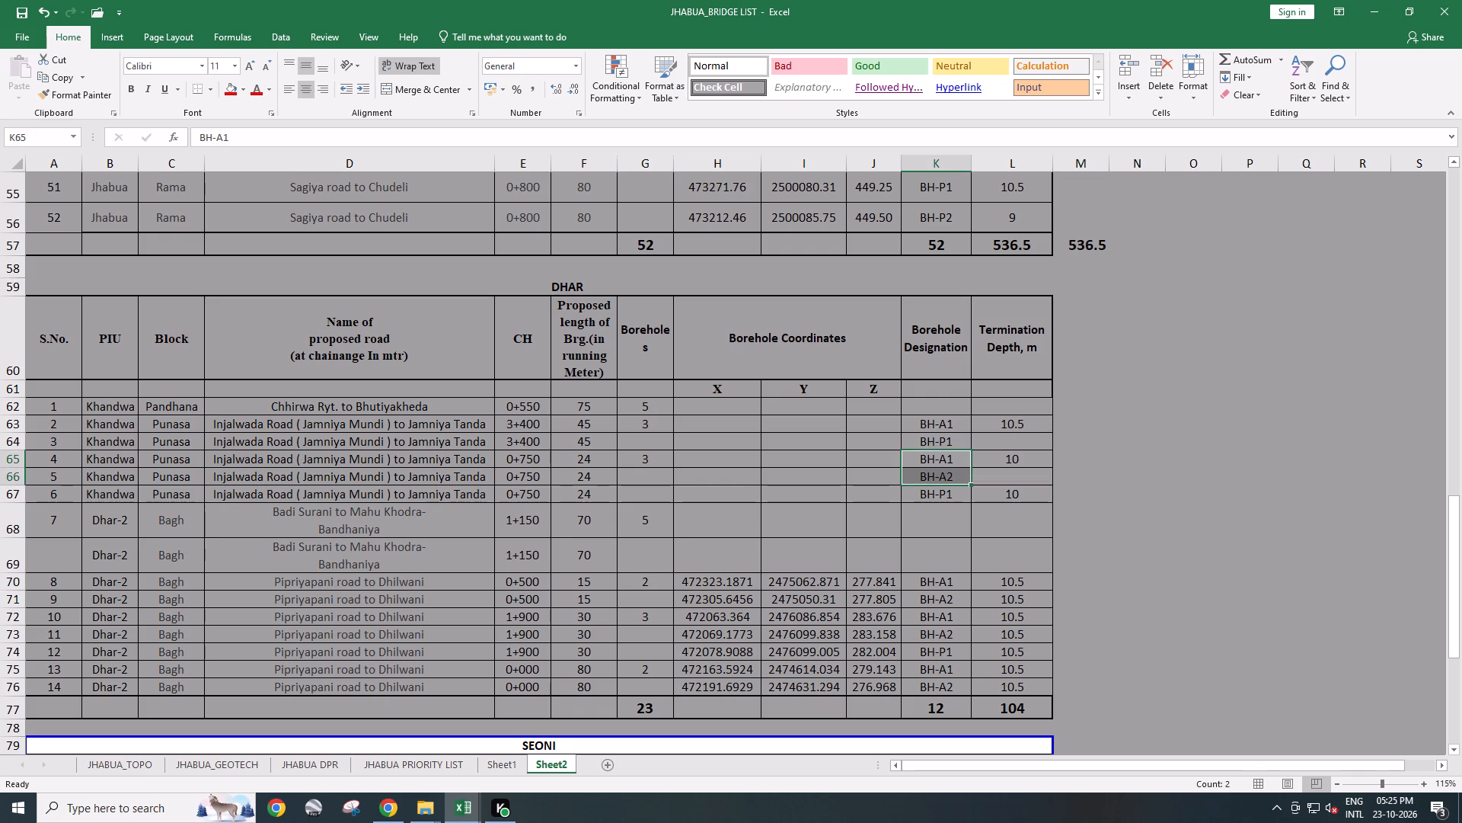
key("ctrl+c")
left_click(940, 524)
key("ctrl+v")
key("ctrl+s")
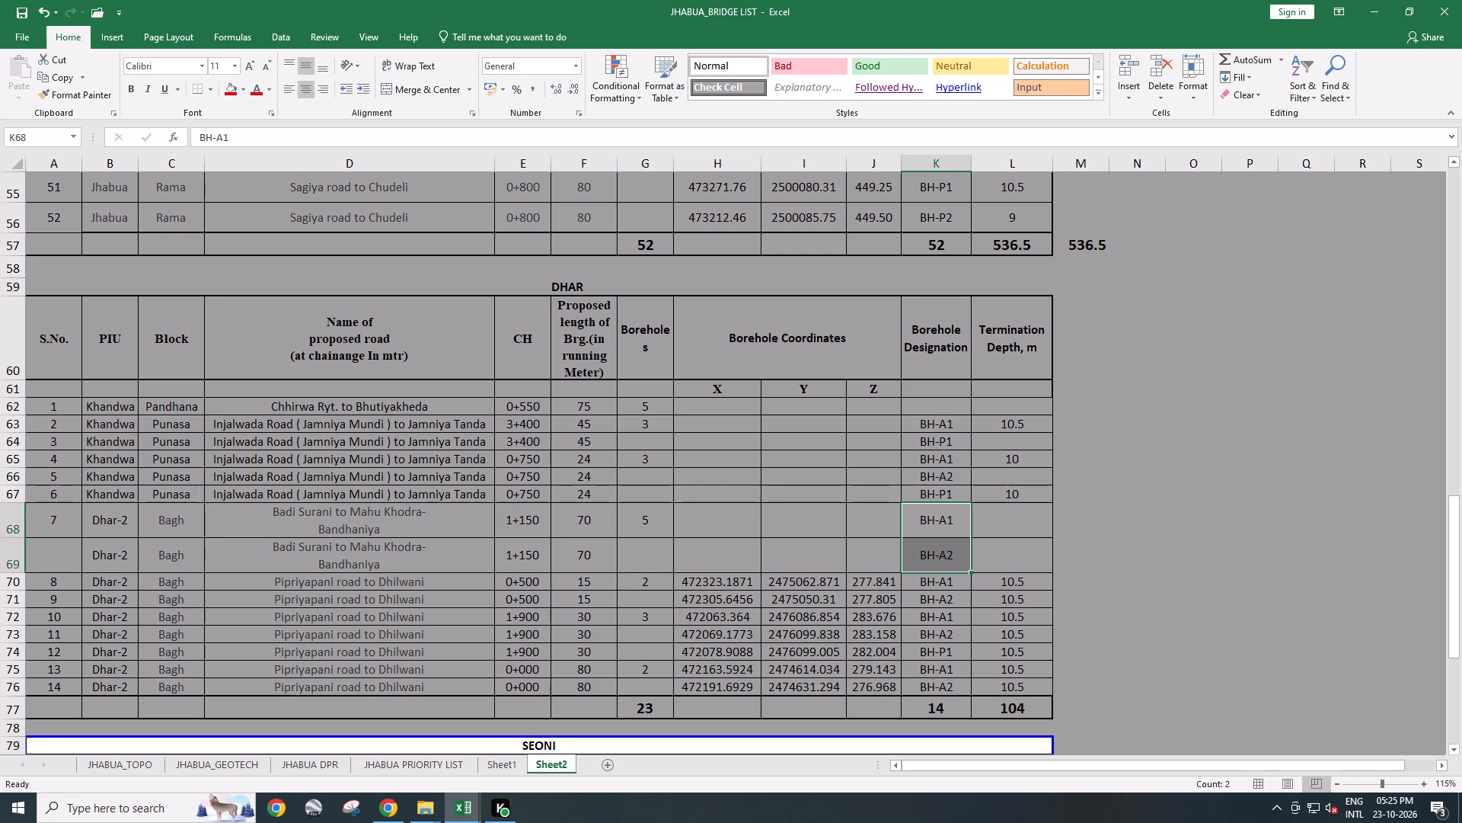
Look up the Badi Surani BH-A2 termination depth in JHABUA_GEOTECH and enter 10.50 in Sheet2's matching row.
left_click(1013, 545)
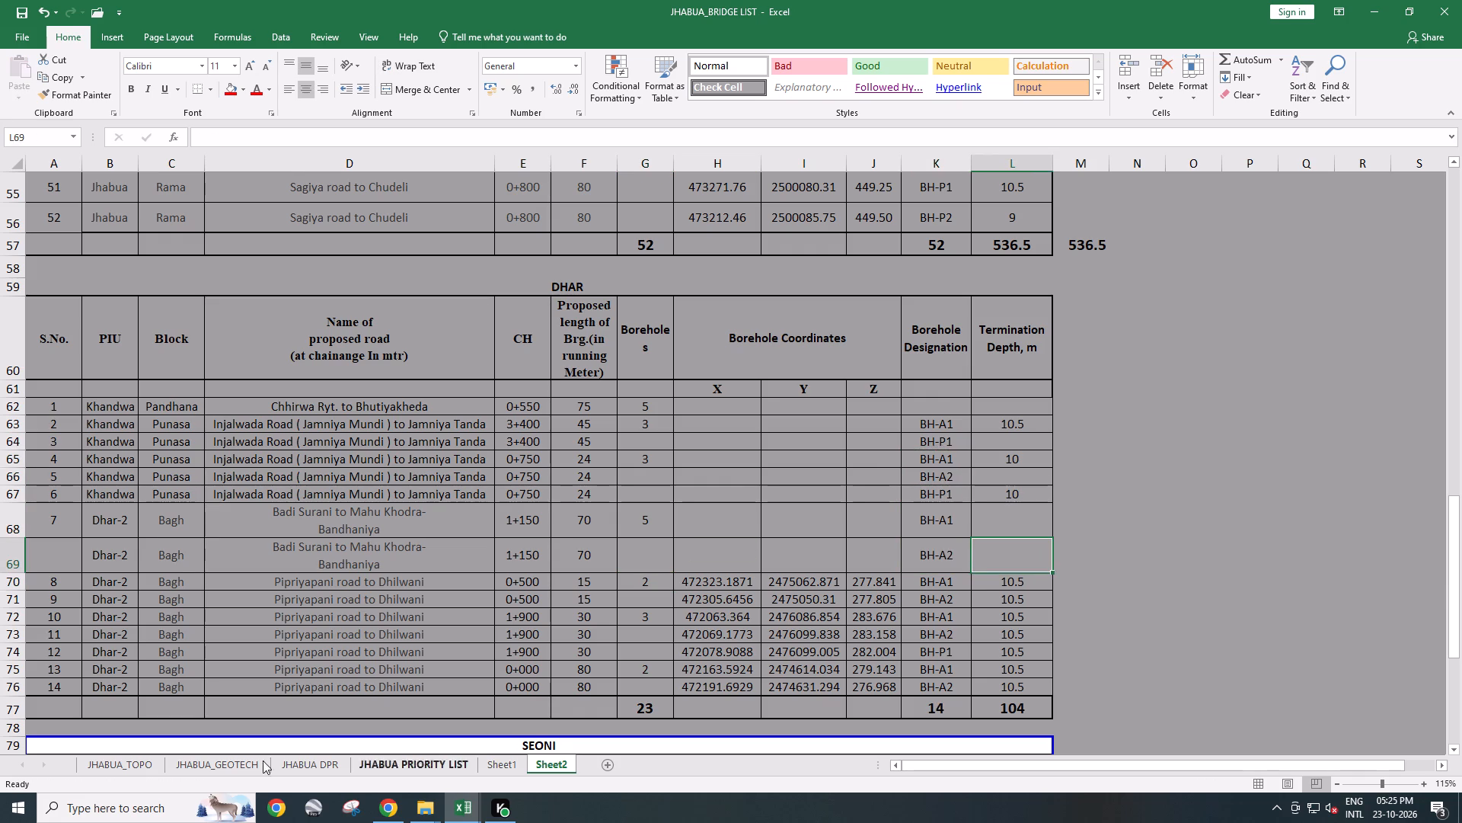
left_click(246, 761)
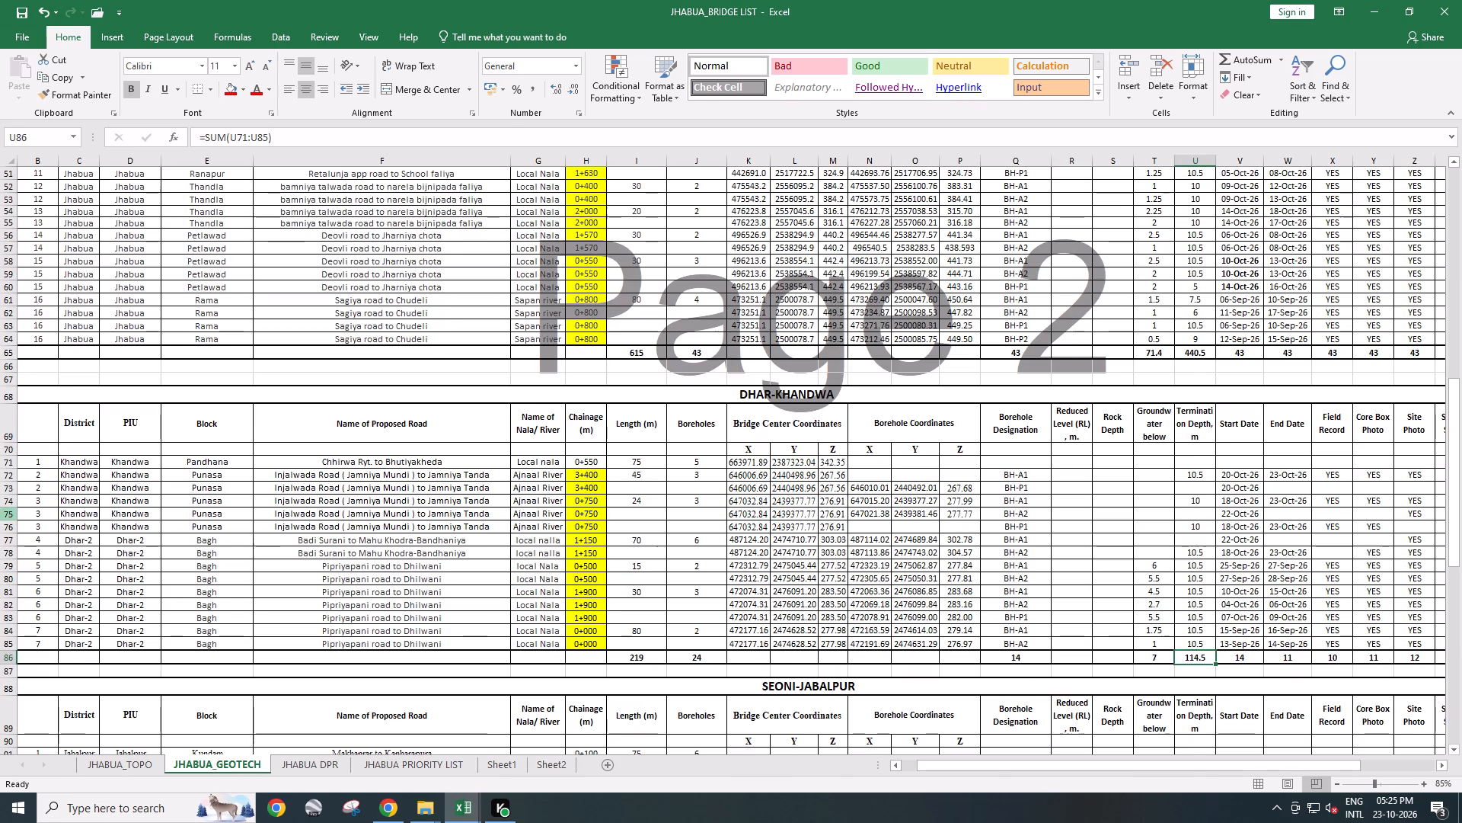
left_click(555, 767)
type("10.50")
key("Return")
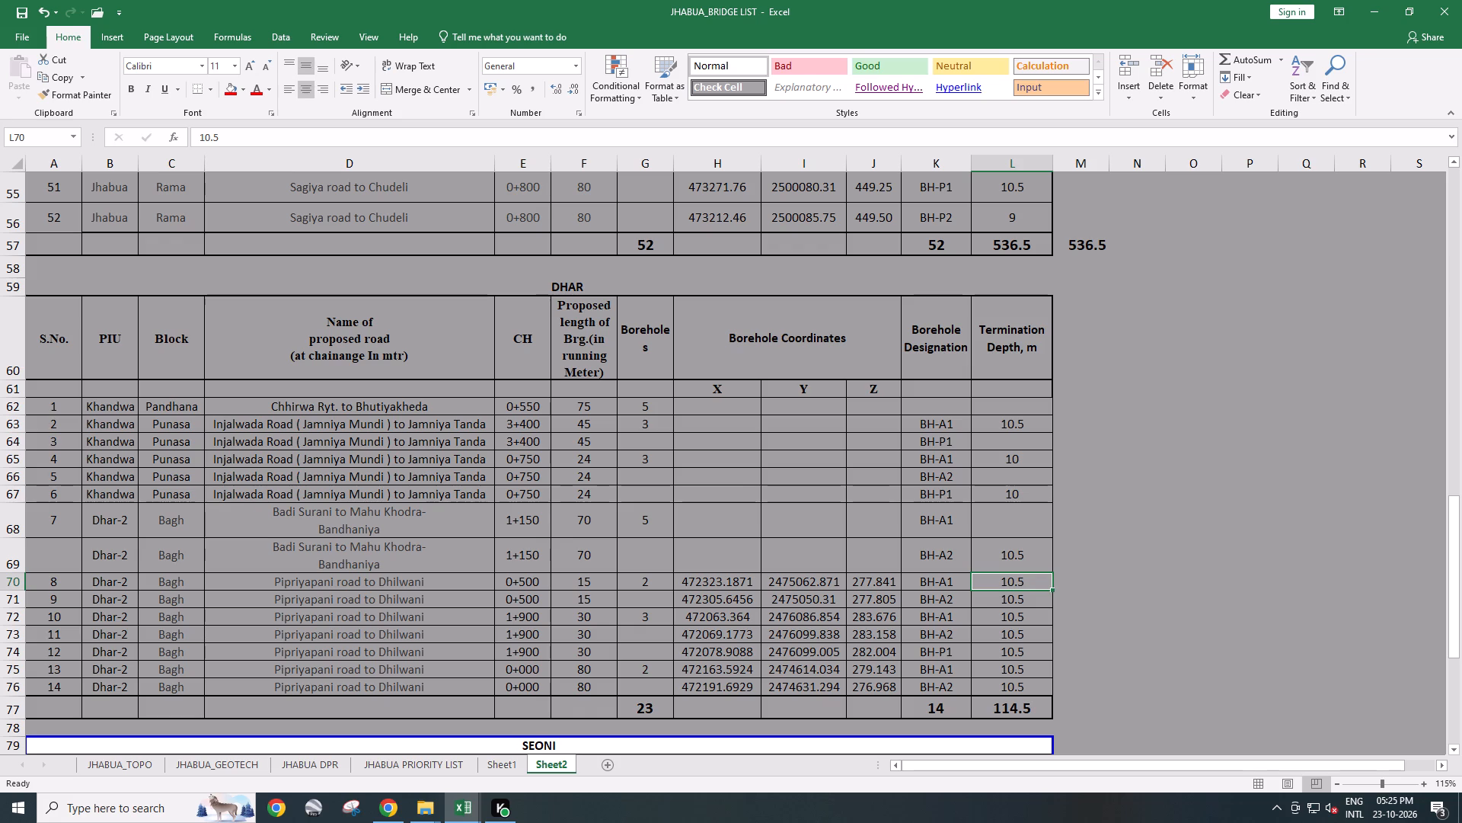
Renumber the DHAR table's serial numbers consecutively from 1 to 15, and save.
left_click_drag(58, 405, 59, 415)
left_click_drag(80, 431, 69, 569)
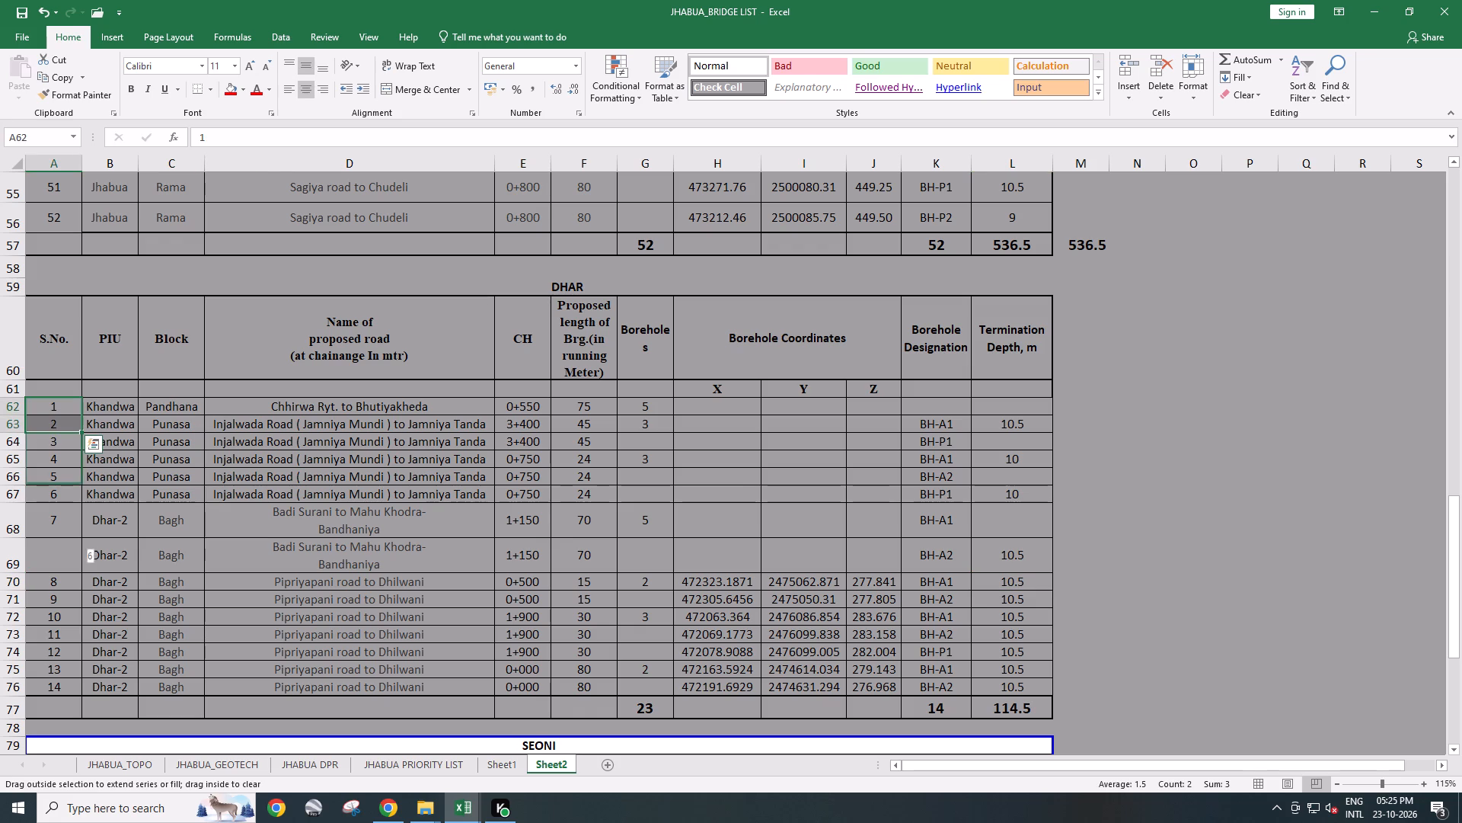
left_click_drag(69, 569, 65, 695)
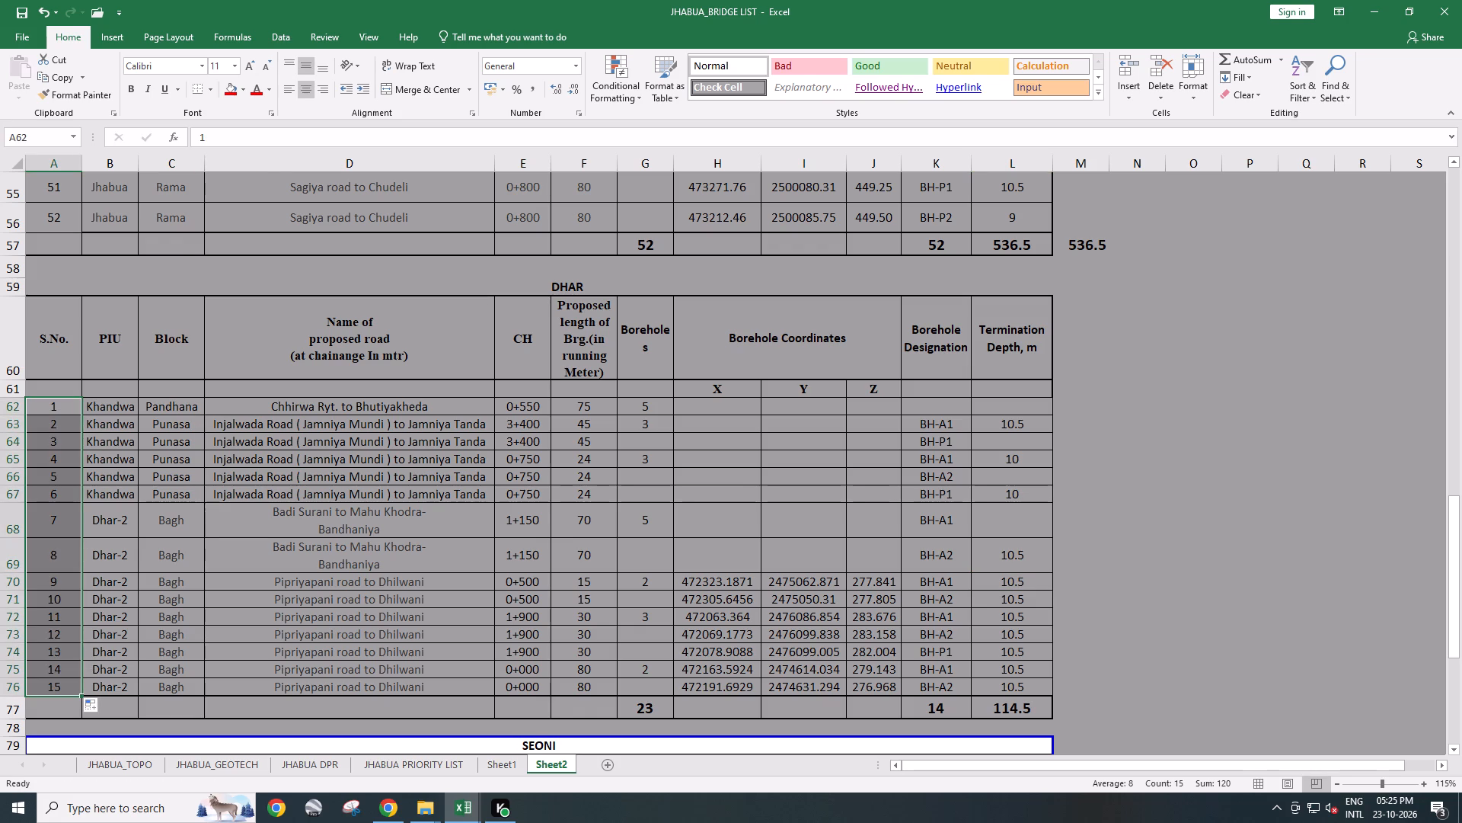
key("ctrl+s")
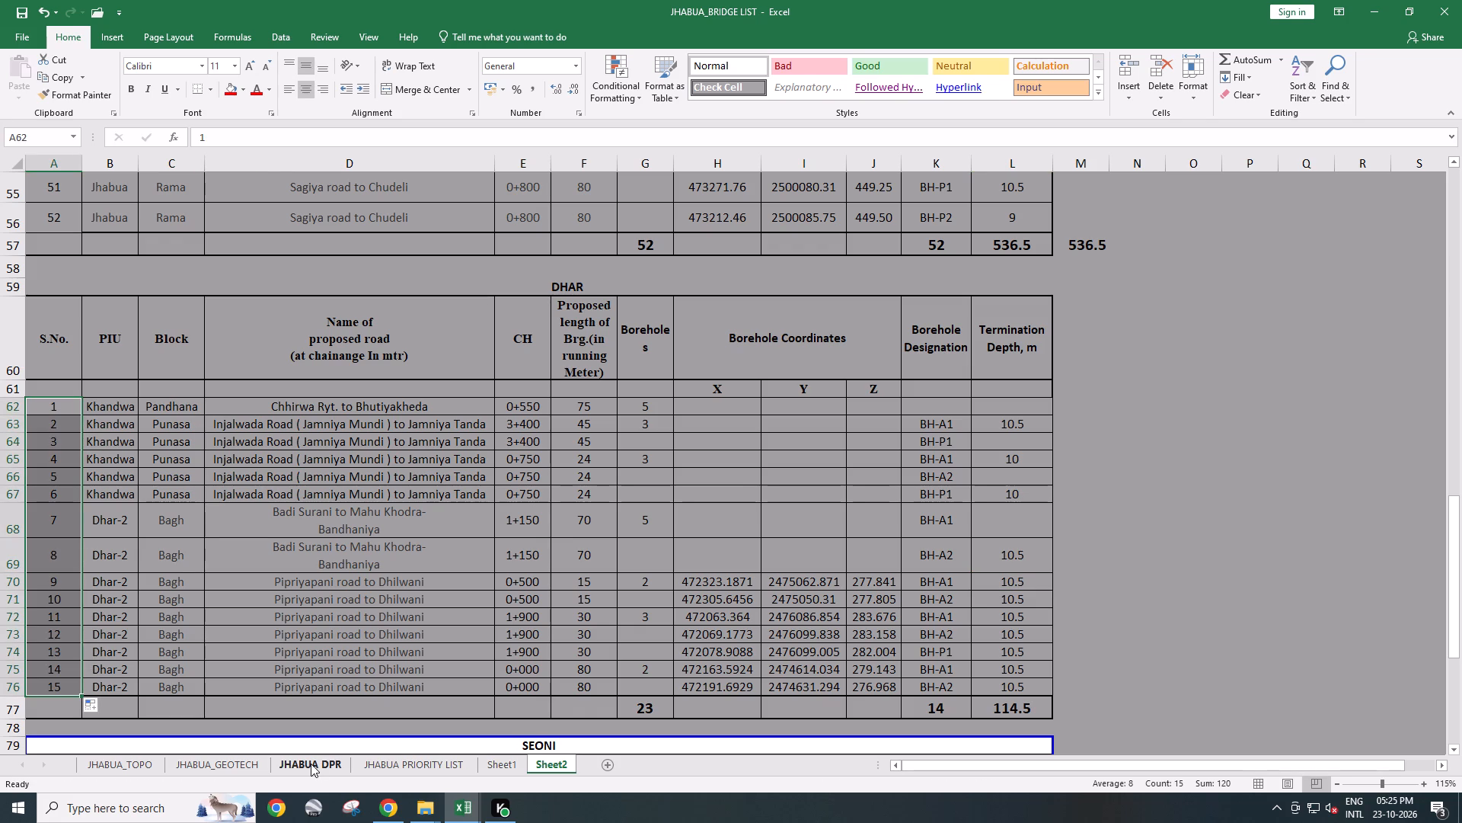
Check the DHAR-KHANDWA start date count's formula range and compare the chainage entries in JHABUA_GEOTECH with Sheet2's DHAR table.
left_click(311, 764)
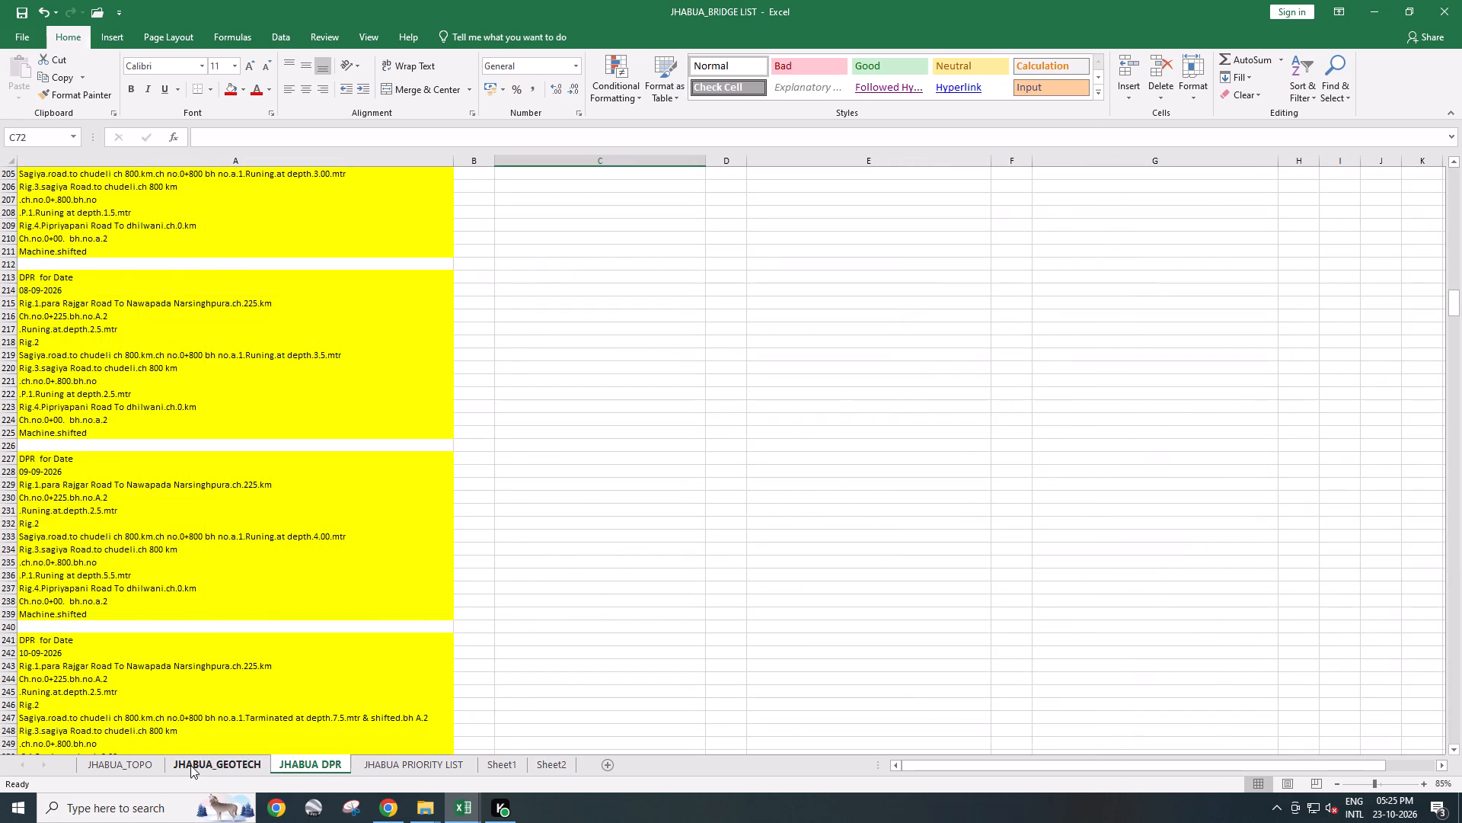
left_click(202, 764)
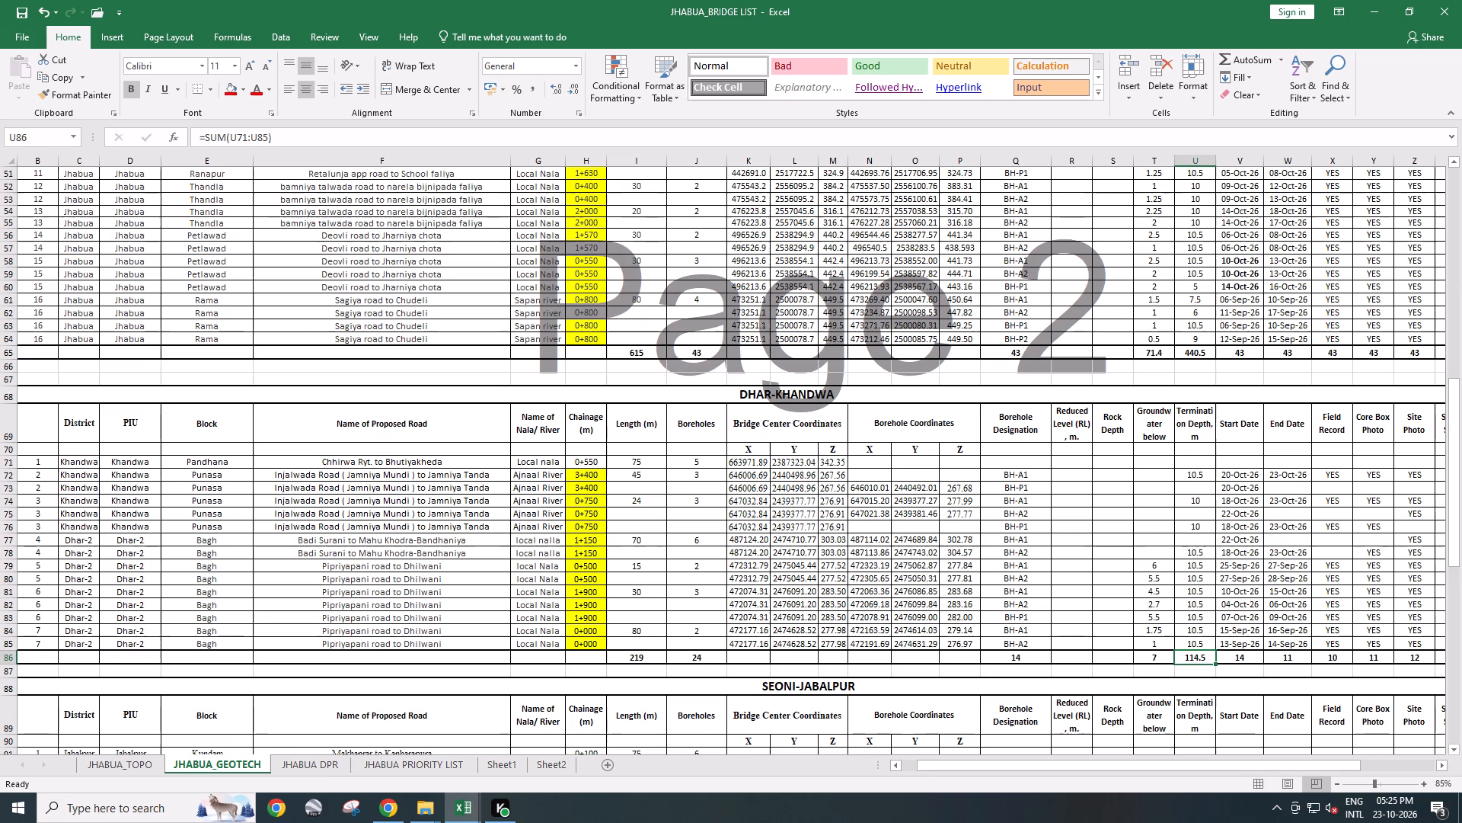
double_click(1240, 659)
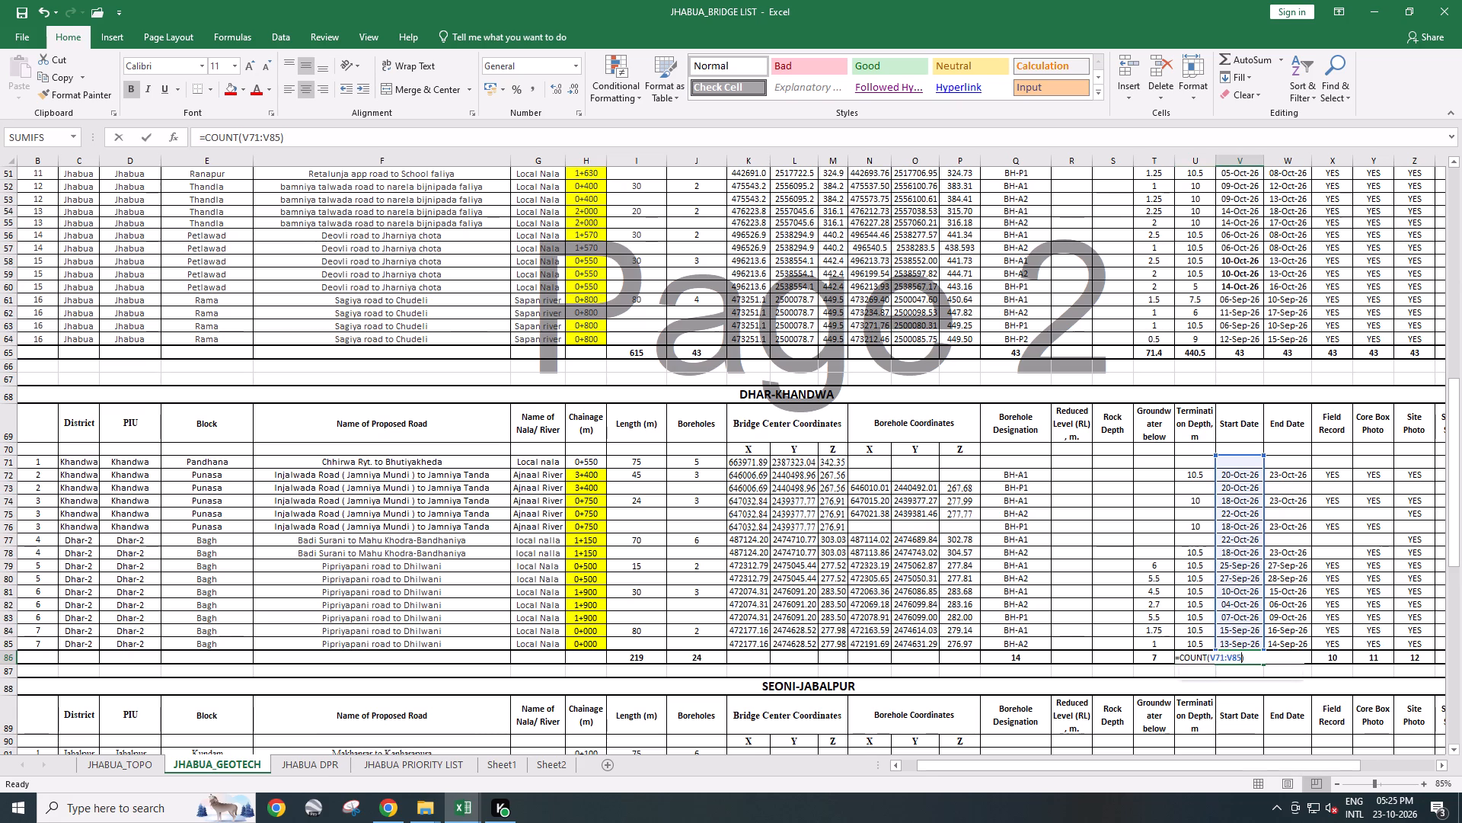
key("Escape")
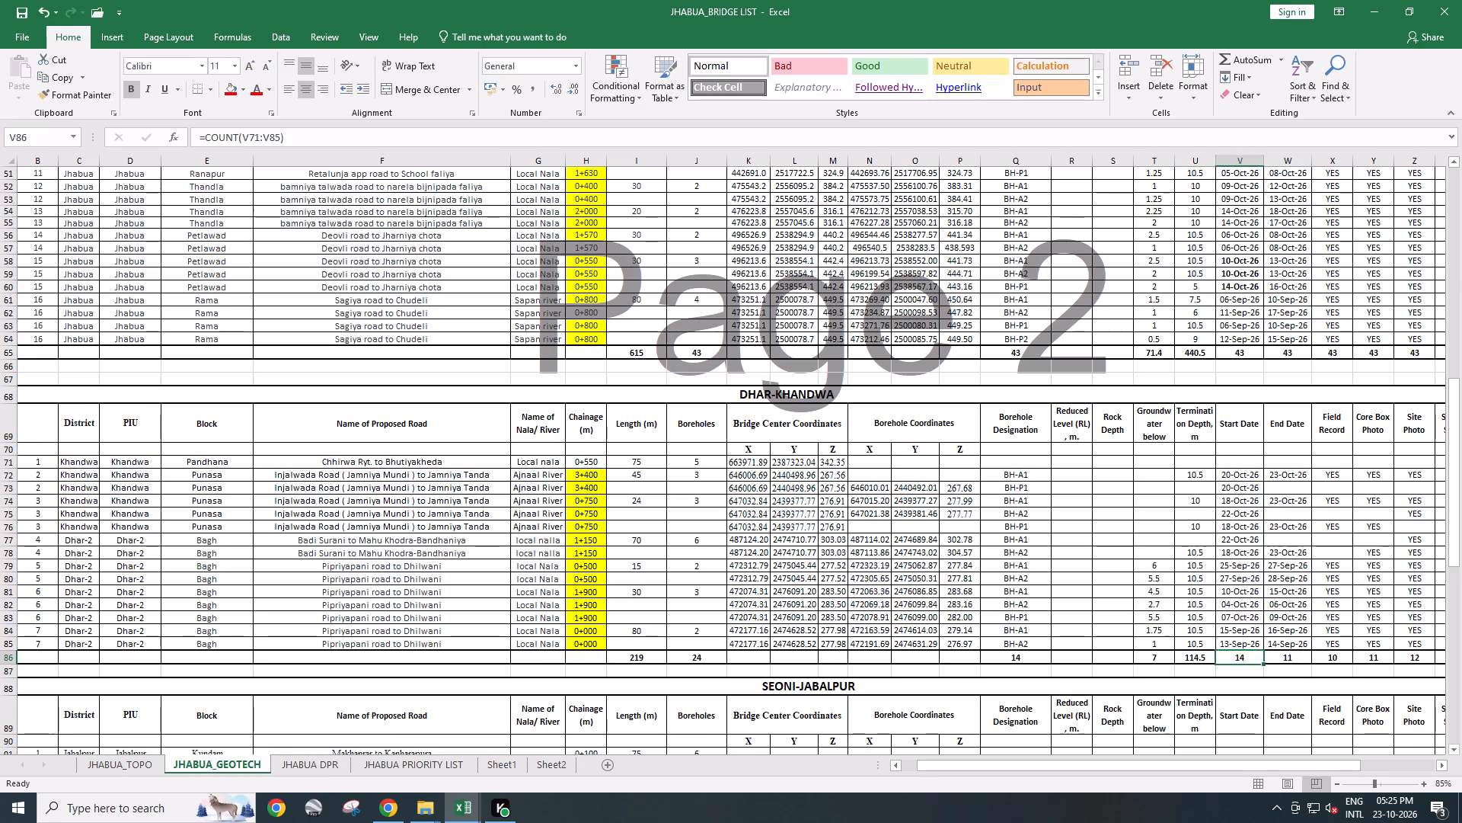
key("Escape")
left_click(590, 479)
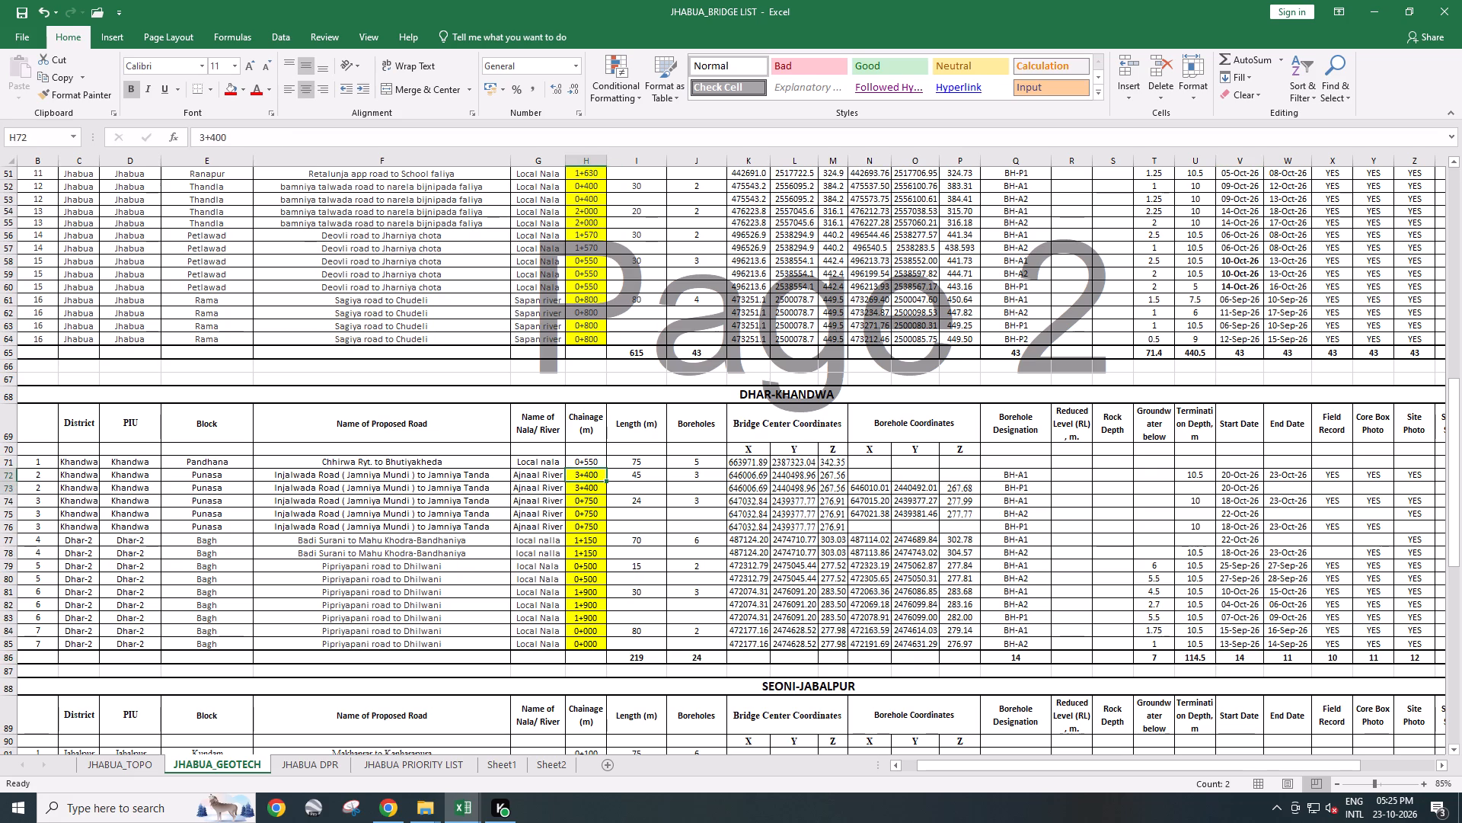
left_click_drag(591, 497, 597, 527)
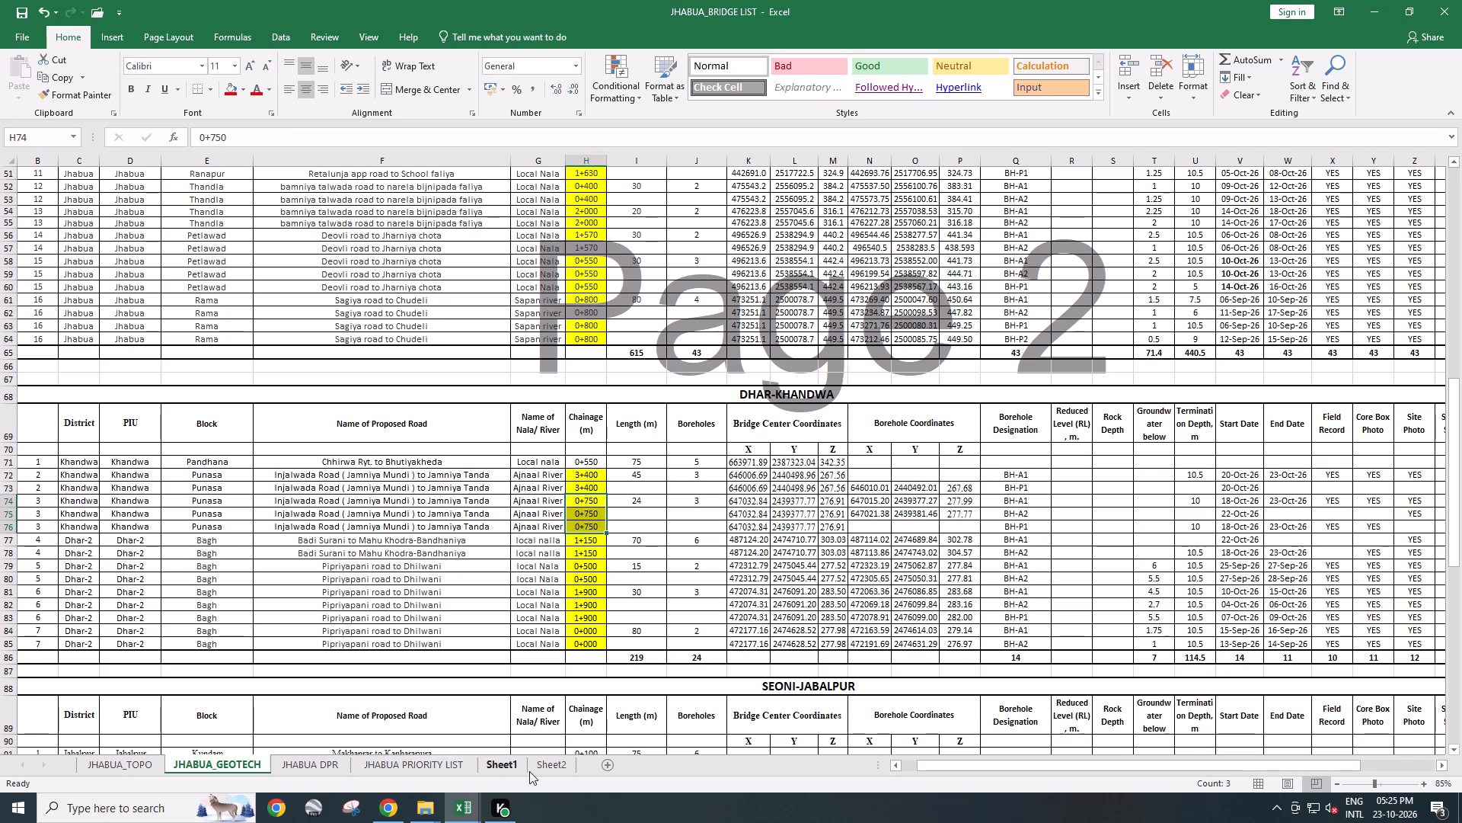
left_click(566, 771)
left_click(512, 536)
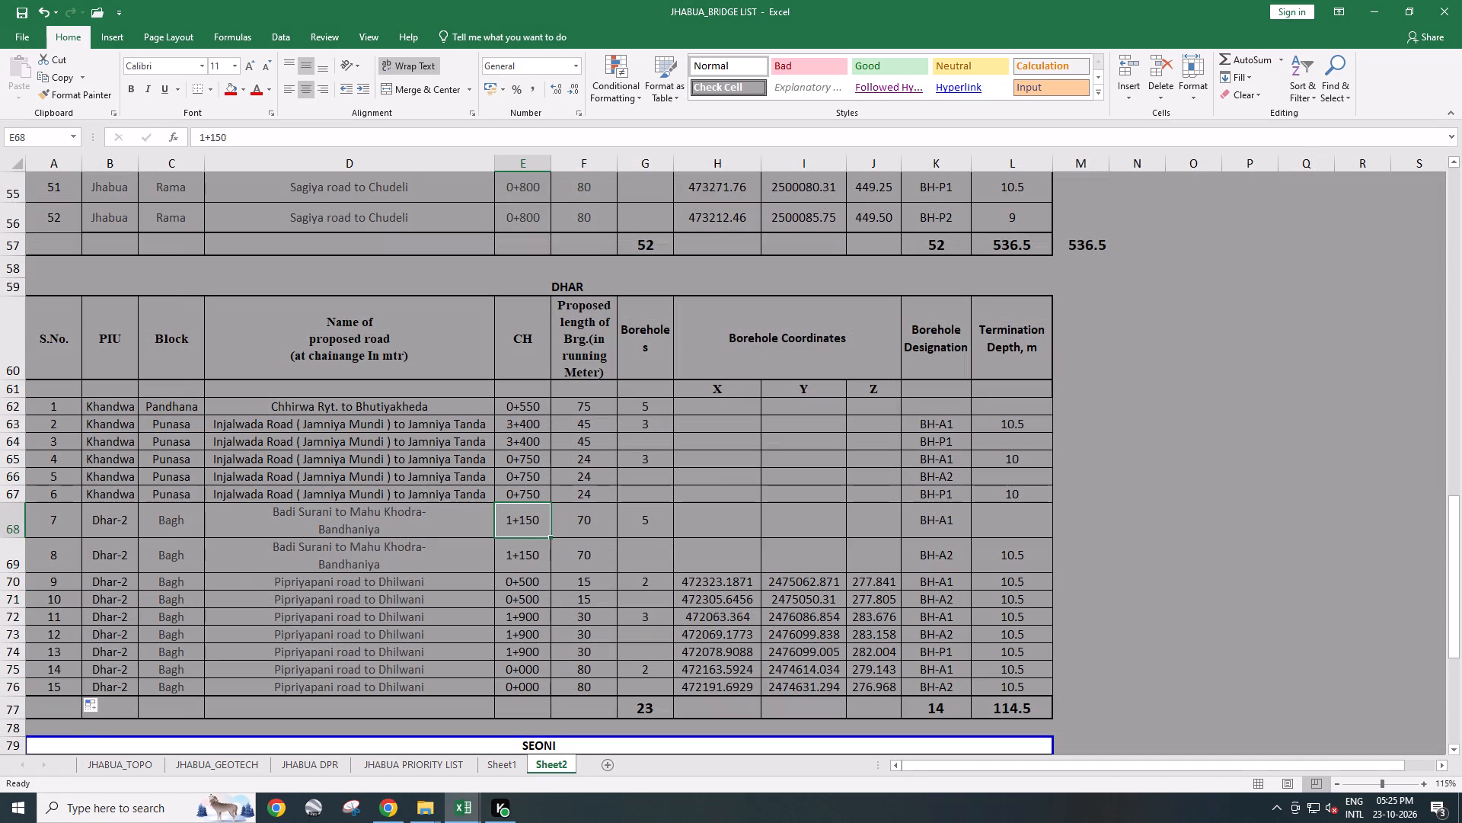
left_click(541, 408)
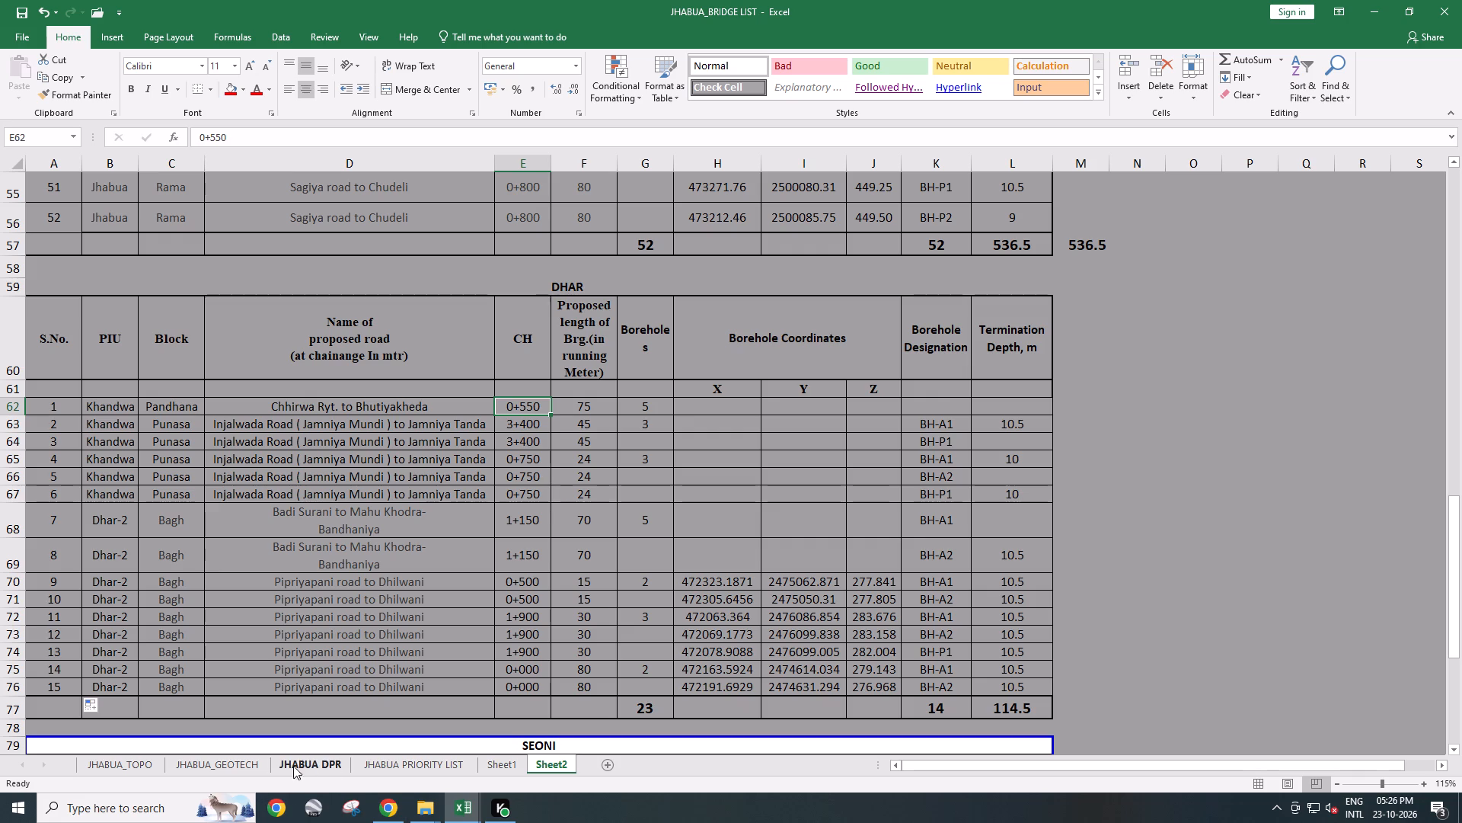
Recheck all DHAR-KHANDWA chainages against Sheet2, save, and inspect the formula range of the DHAR borehole designation total.
left_click(237, 768)
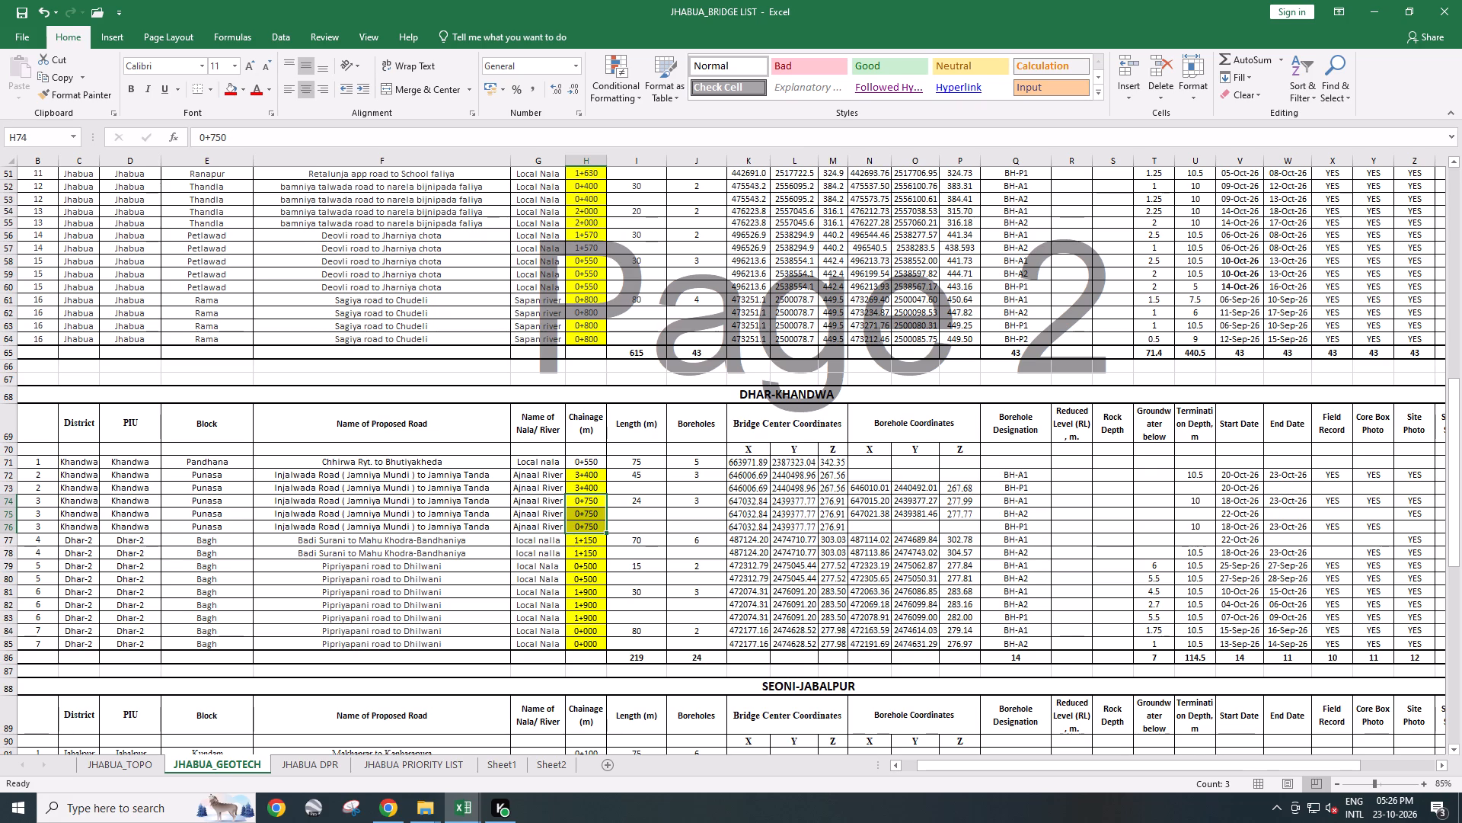
key("ctrl+s")
left_click_drag(583, 464, 572, 647)
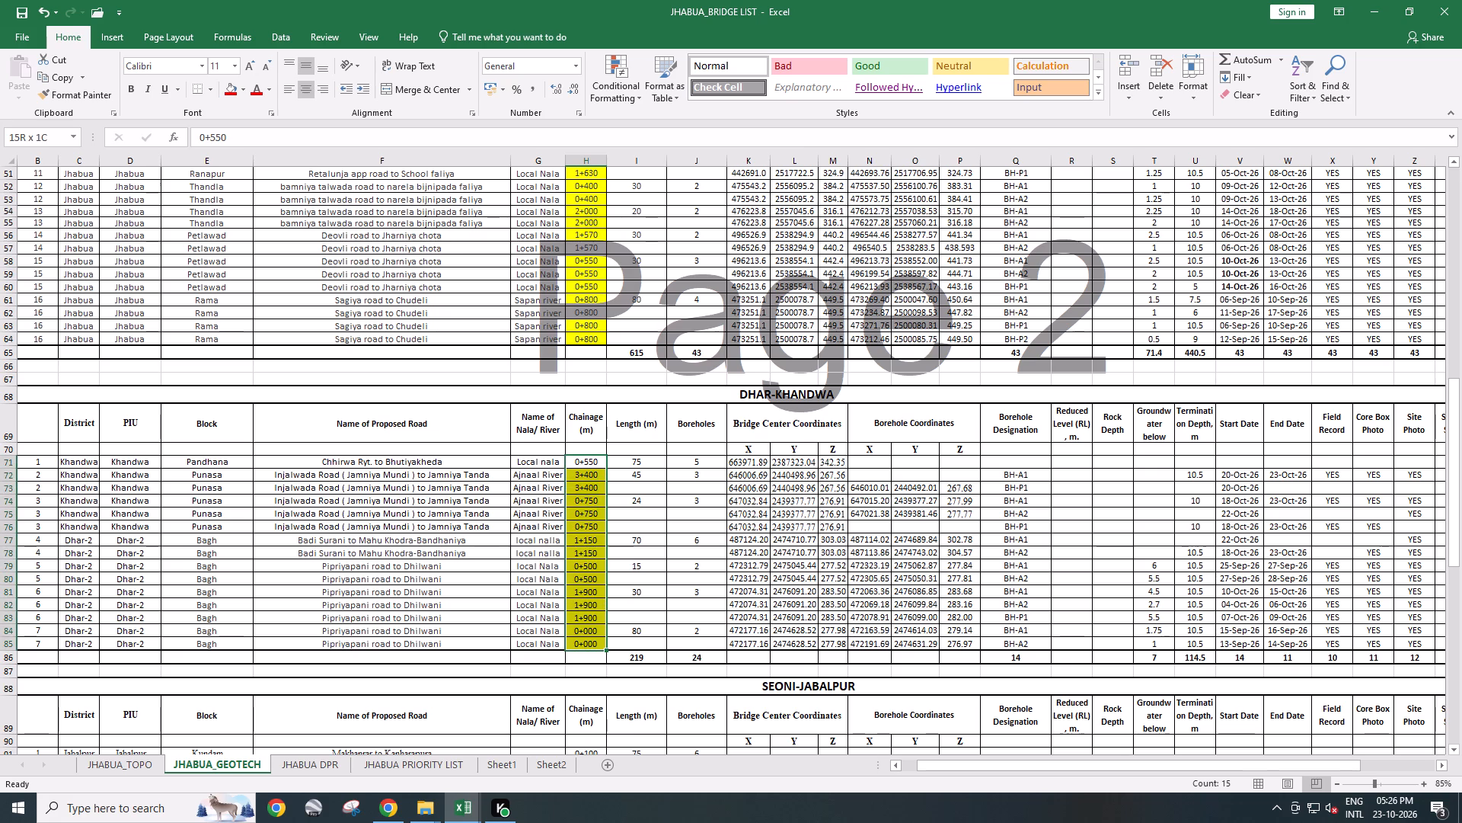
left_click(1066, 578)
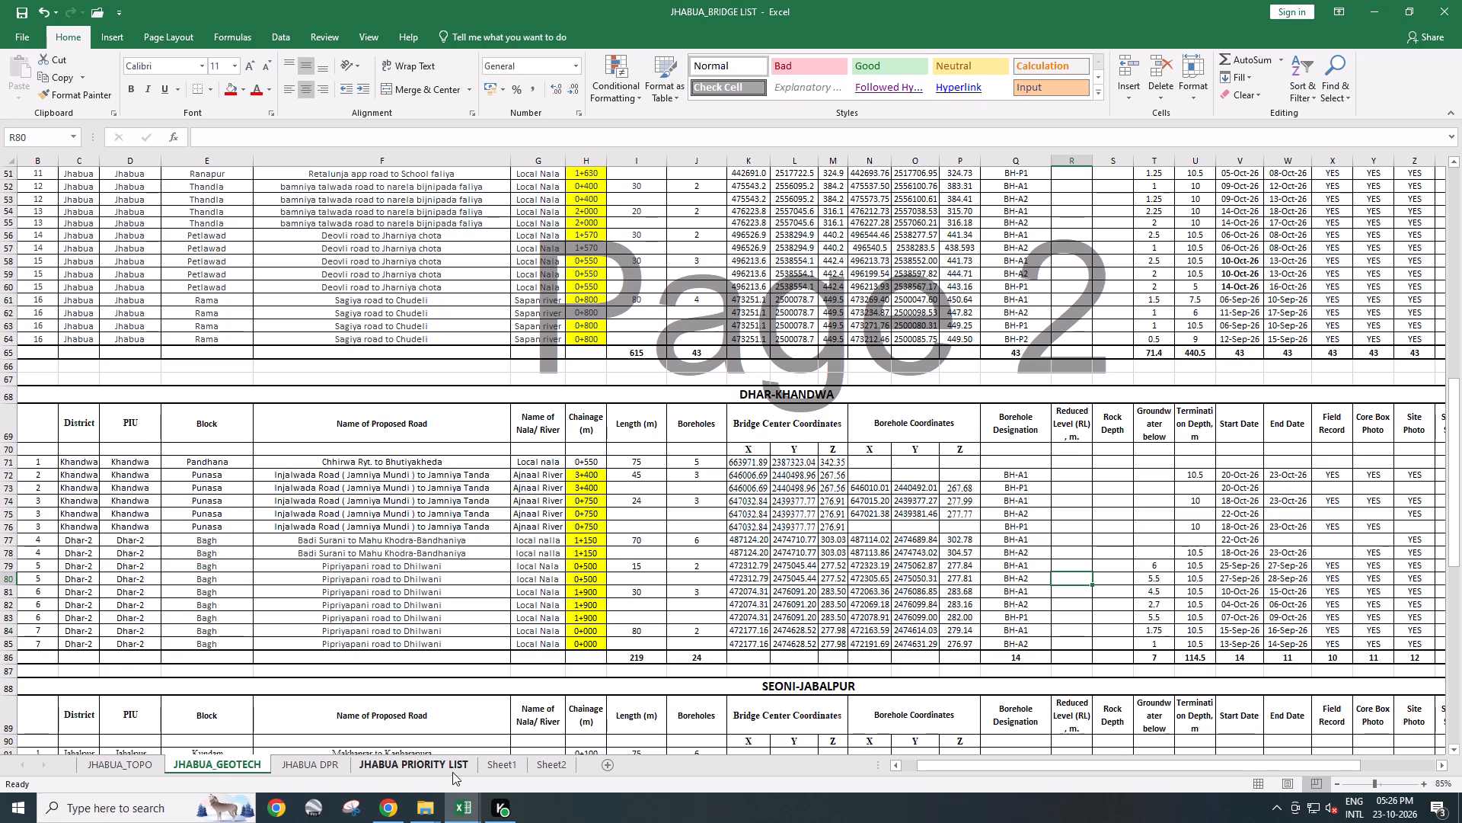
left_click(567, 760)
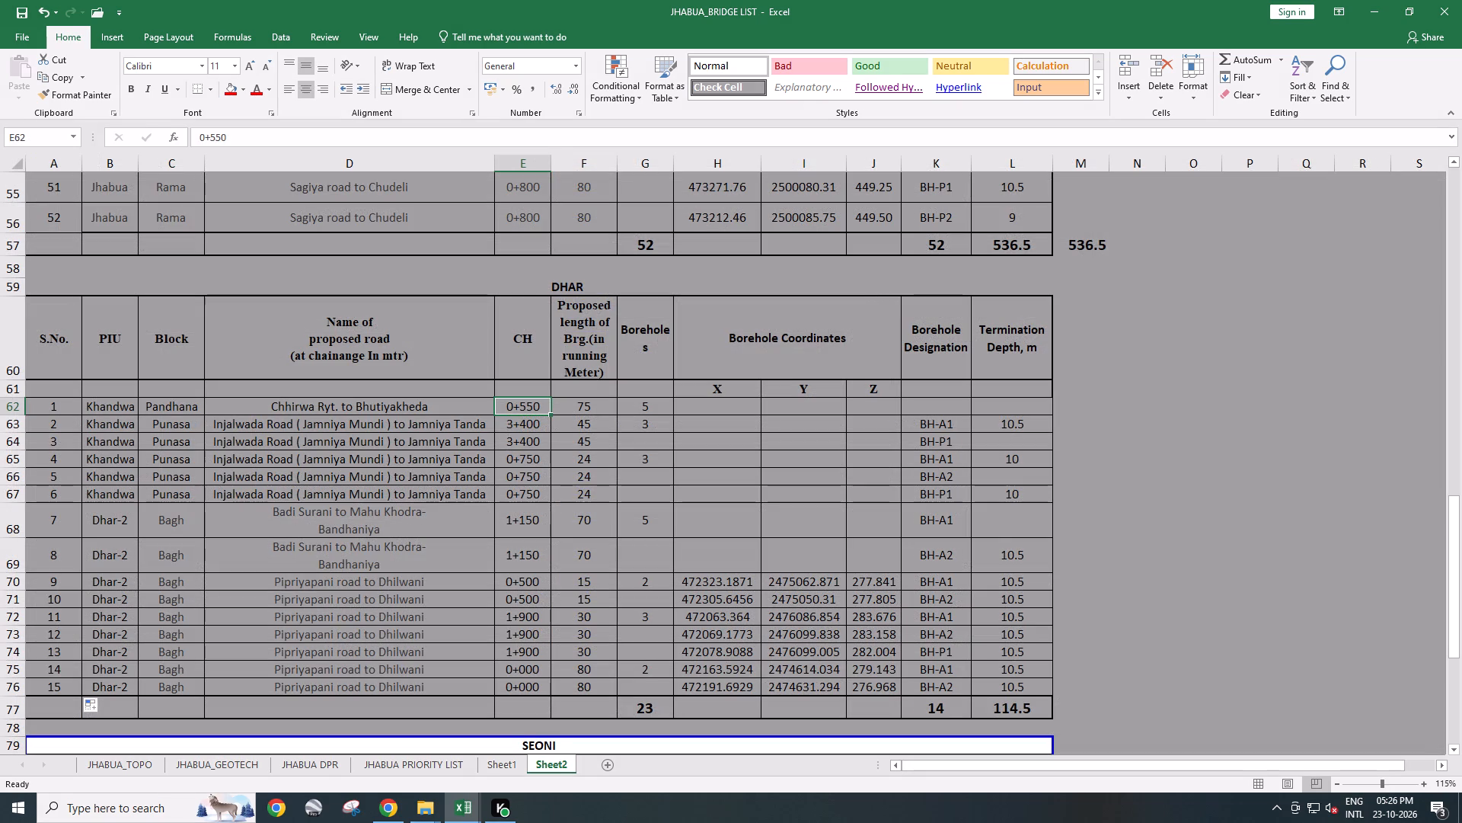
key("ctrl+s")
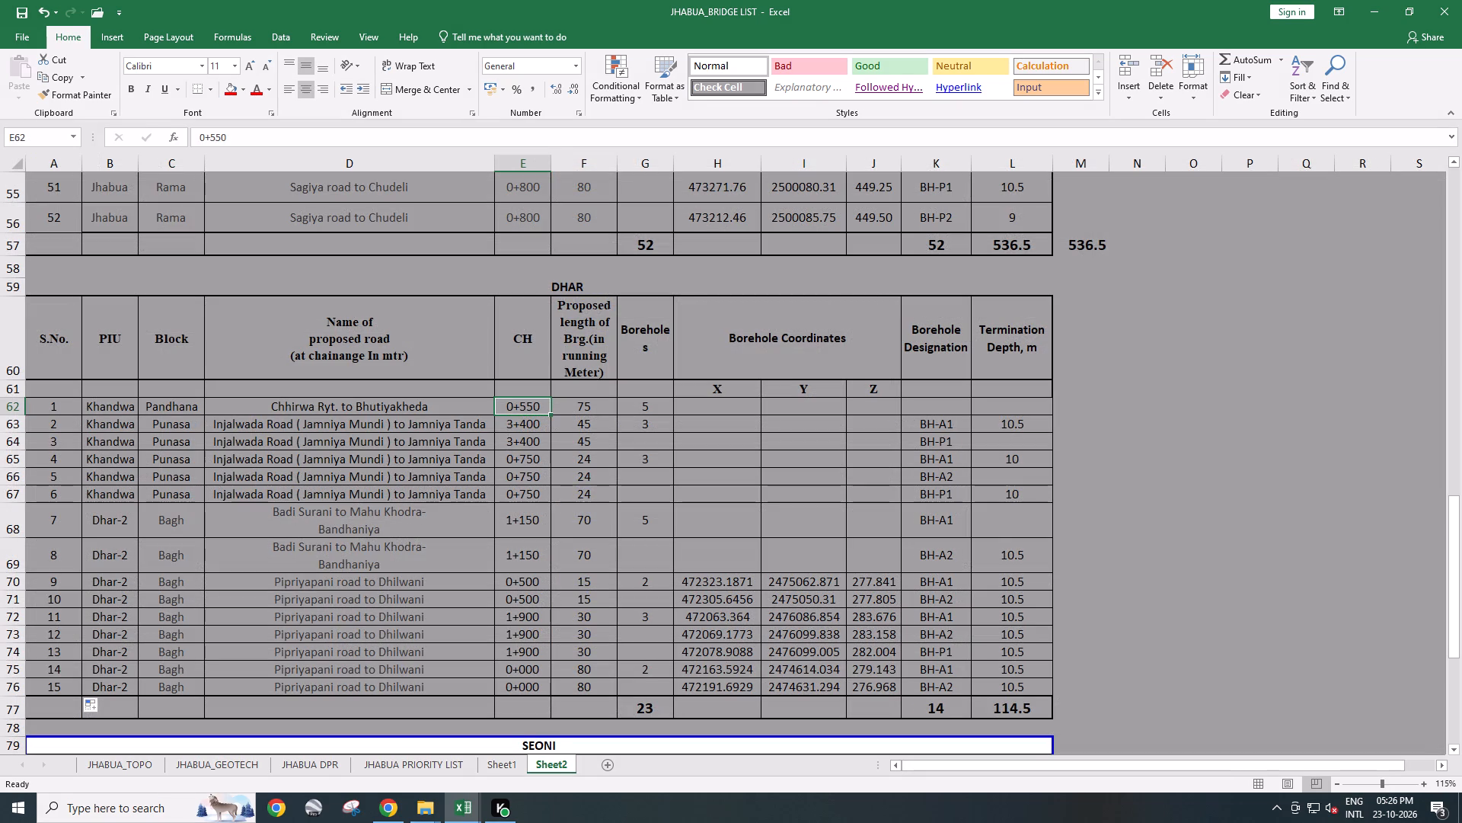
double_click(934, 706)
key("Escape")
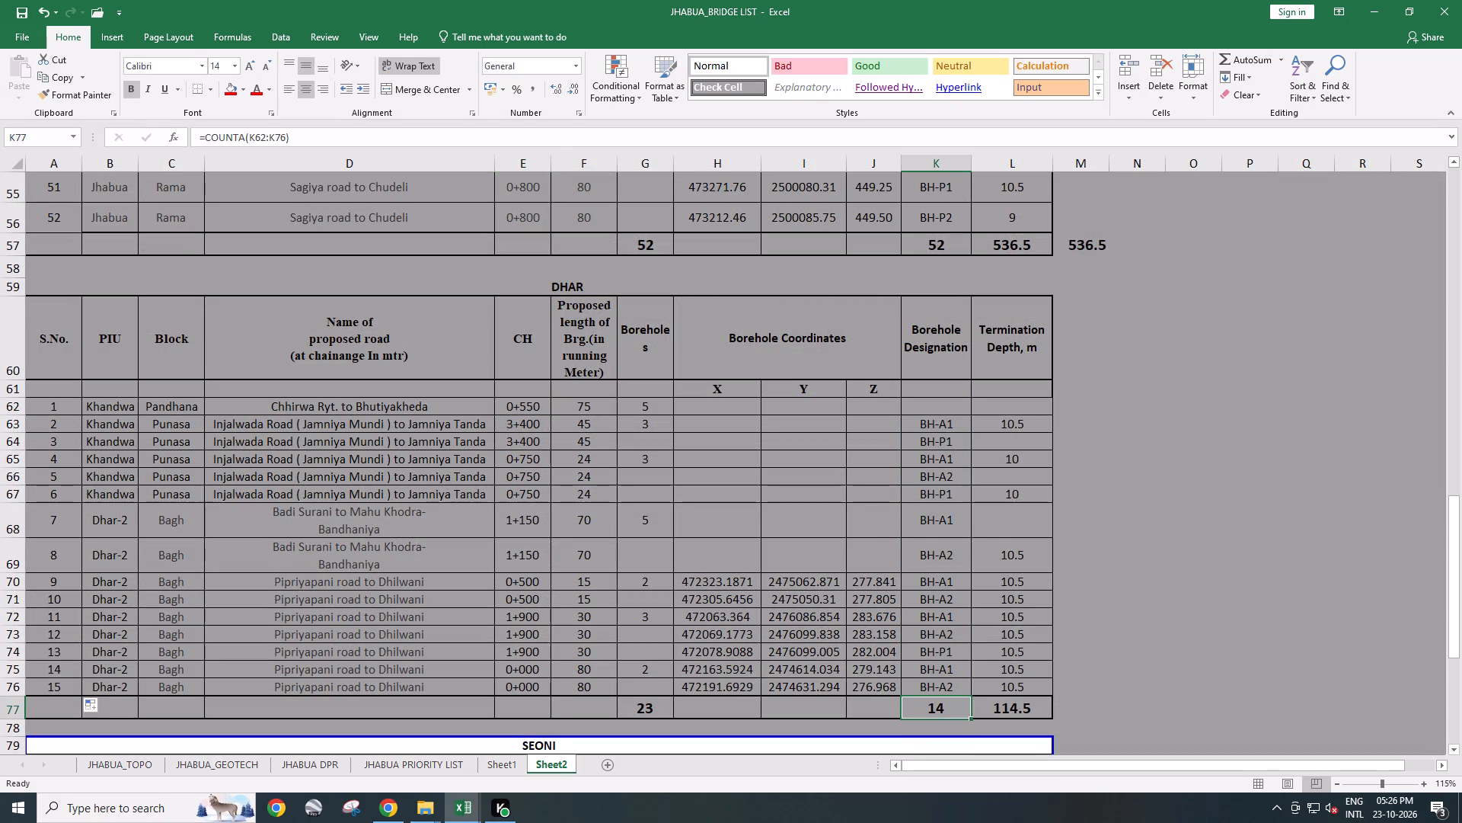
key("Escape")
key("Escape")
key("Escape")
Compare the chainages and borehole rows of Sheet2's SEONI table with the SEONI-JABALPUR section in JHABUA_GEOTECH.
scroll(944, 598, "down", 1)
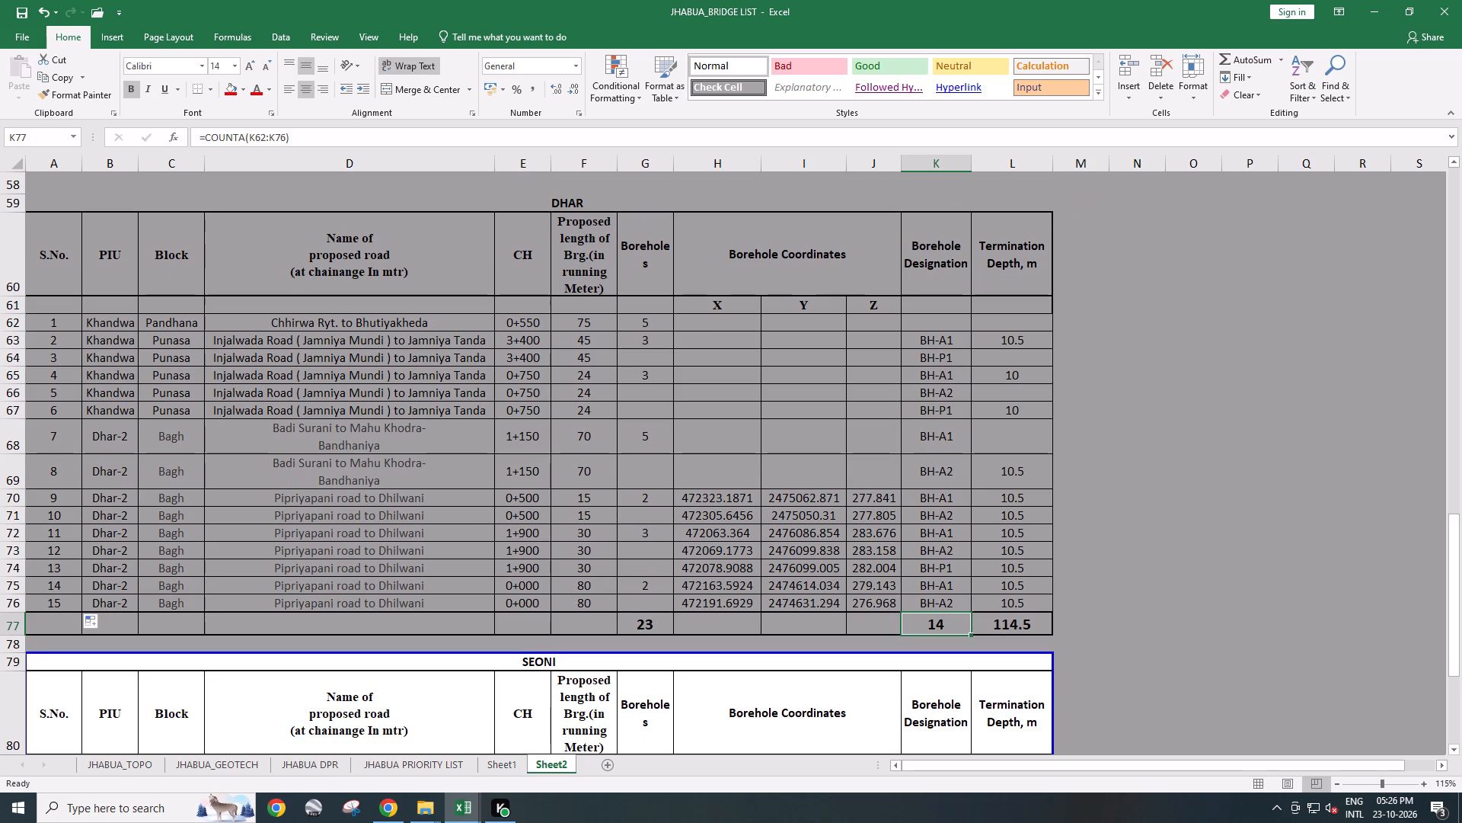
scroll(908, 584, "down", 5)
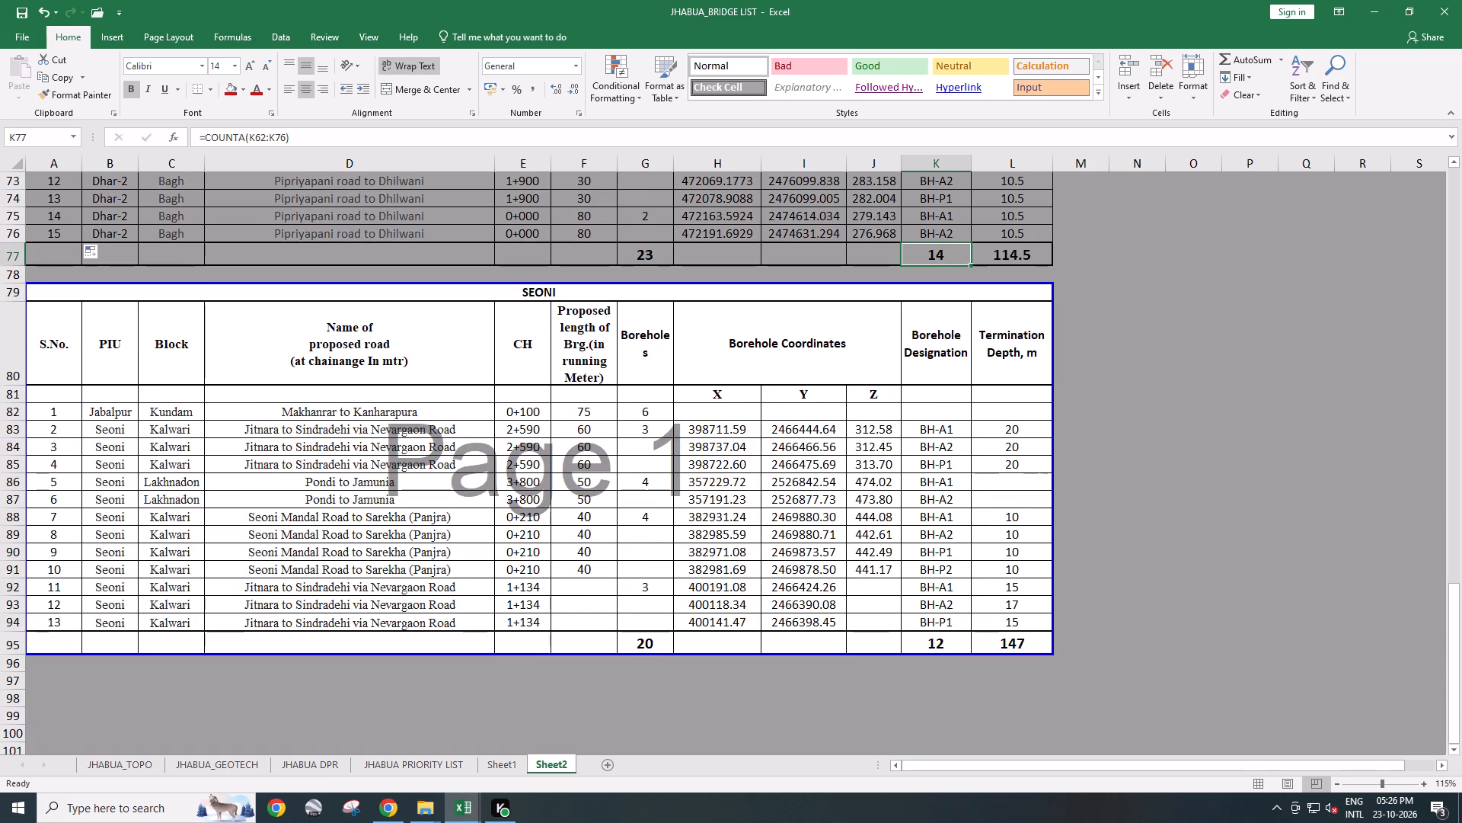
left_click(235, 765)
scroll(841, 628, "down", 8)
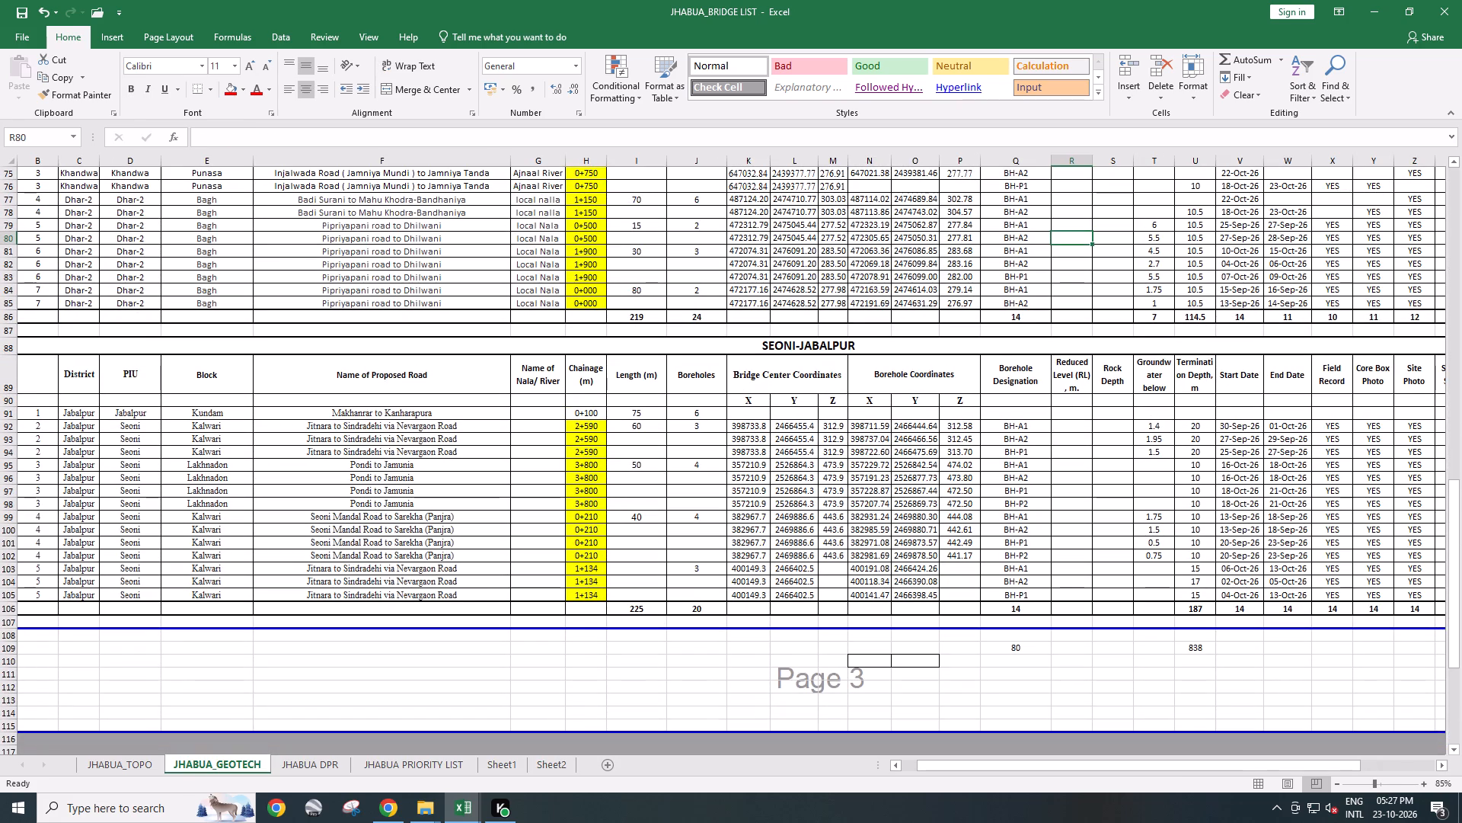
left_click(554, 764)
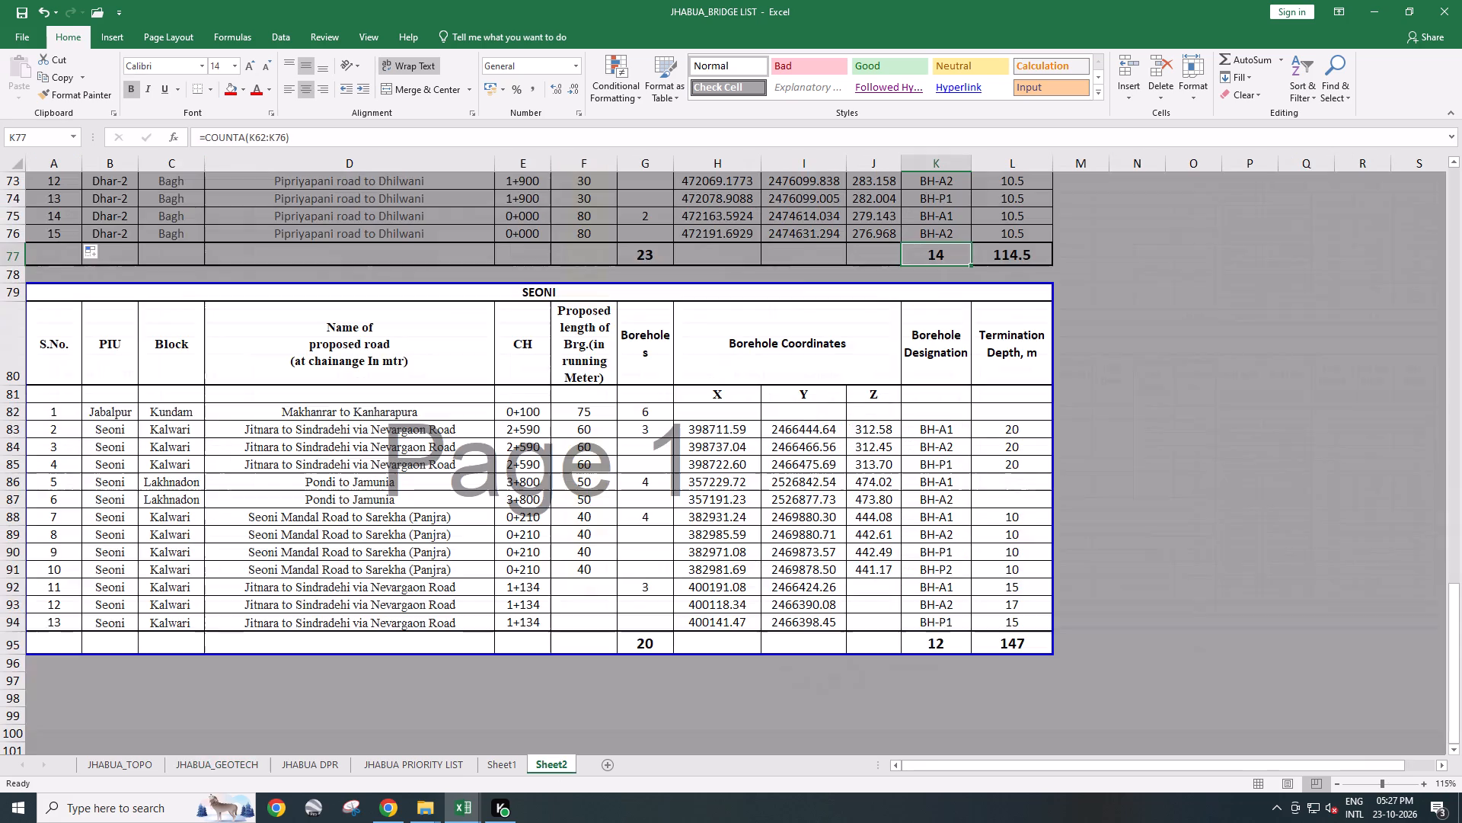
left_click(531, 415)
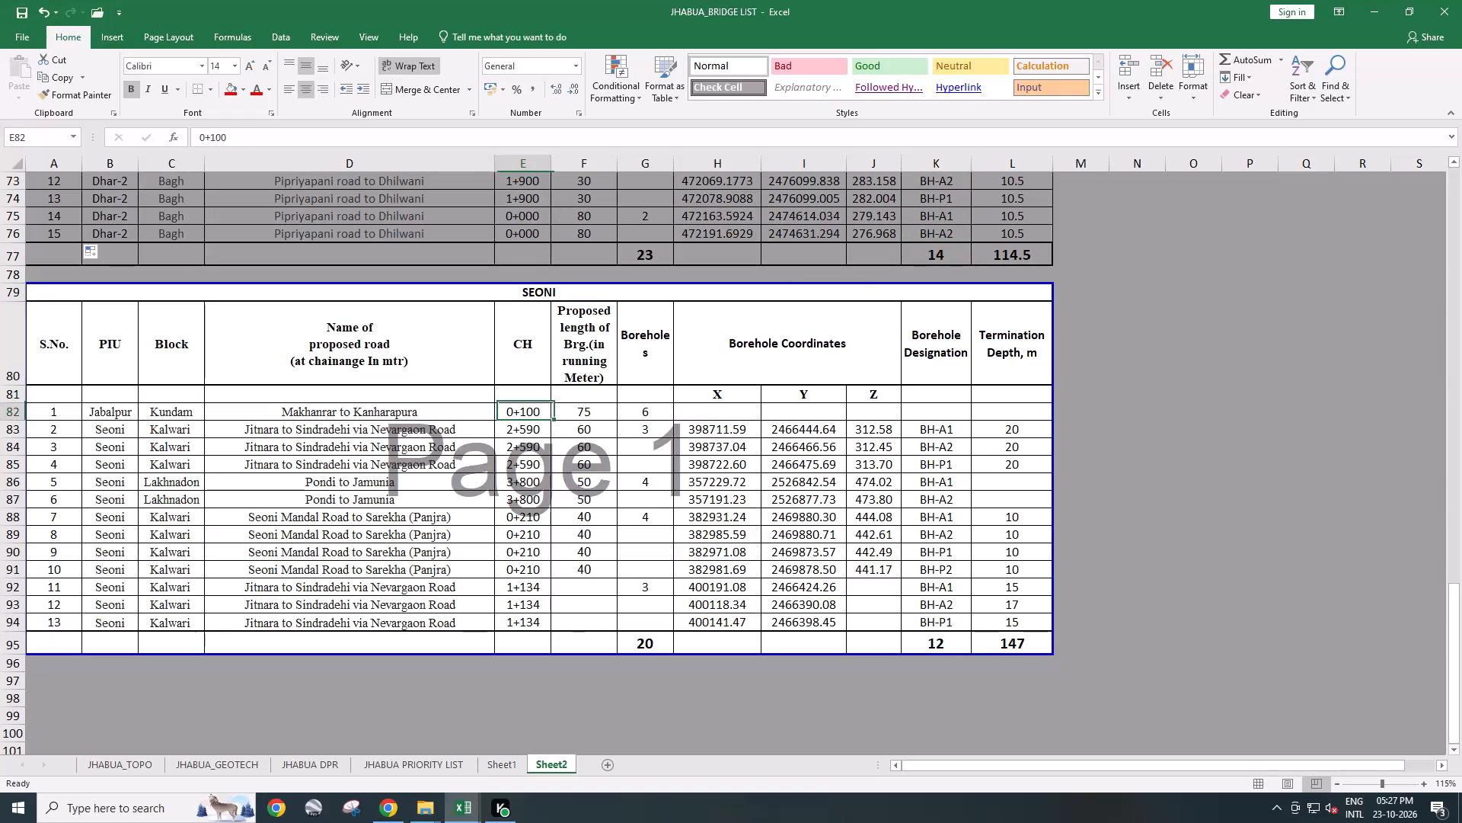
left_click_drag(529, 428, 529, 461)
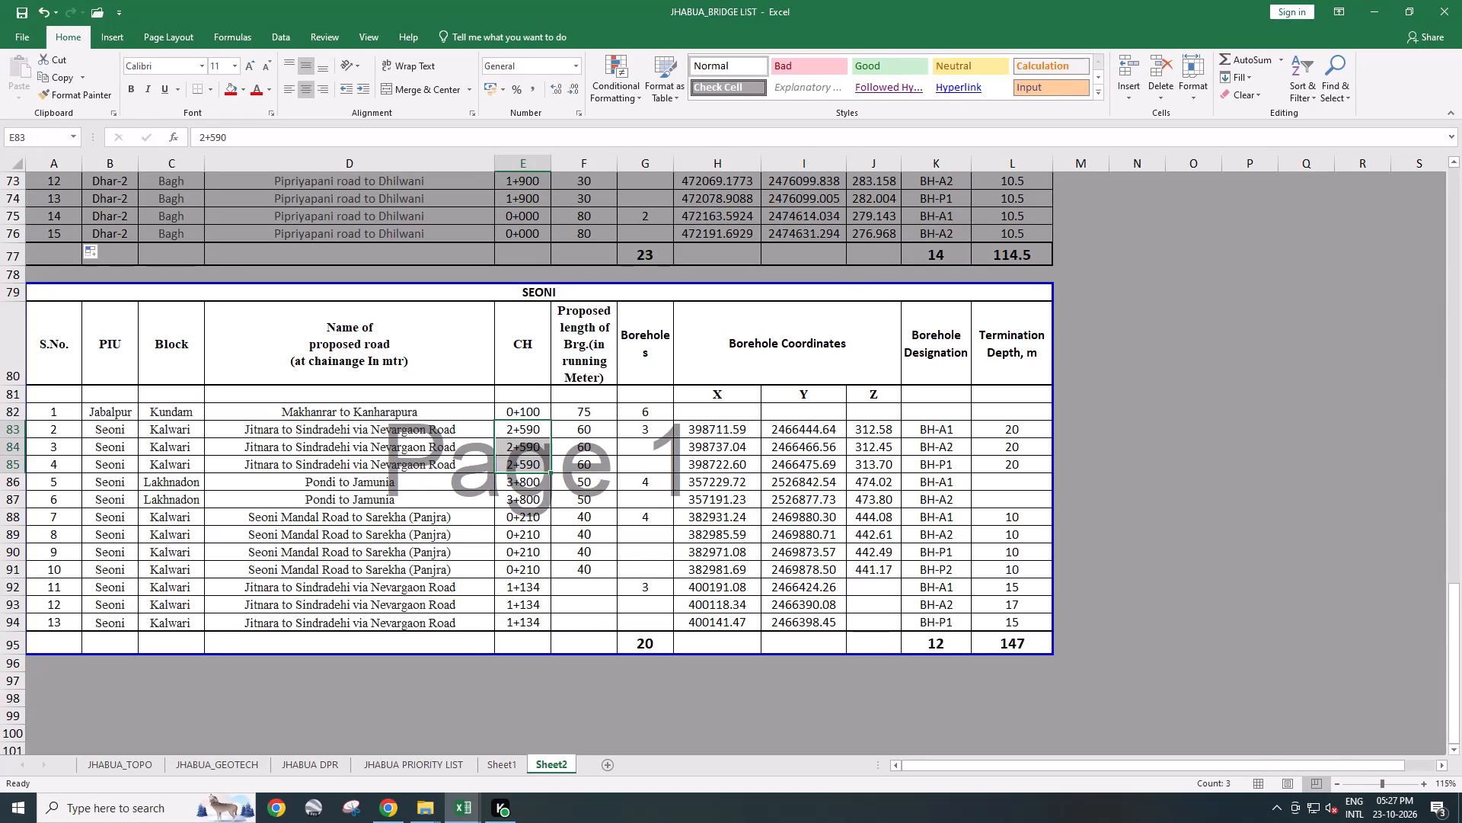
left_click(537, 499)
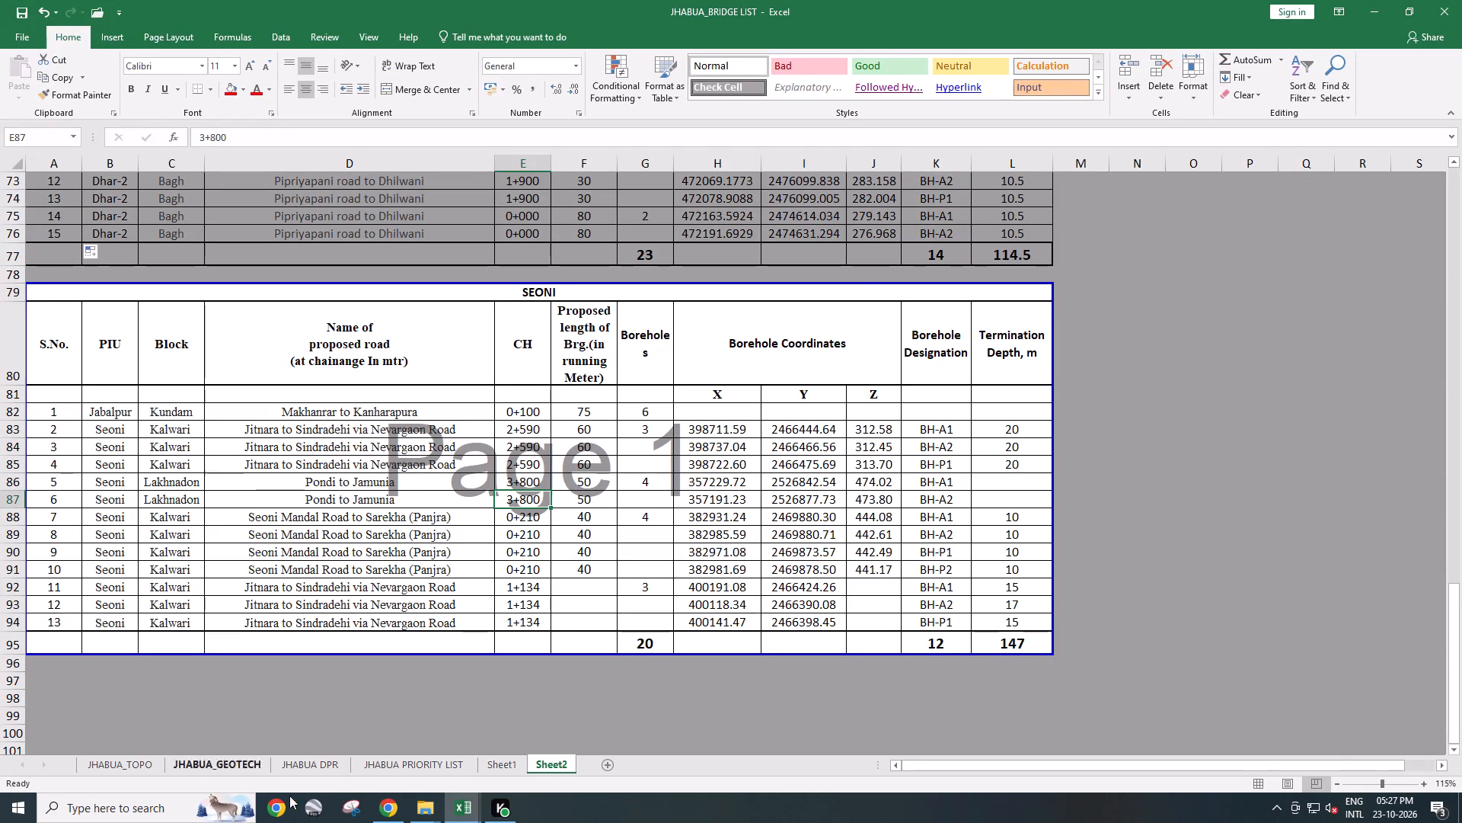
left_click(231, 764)
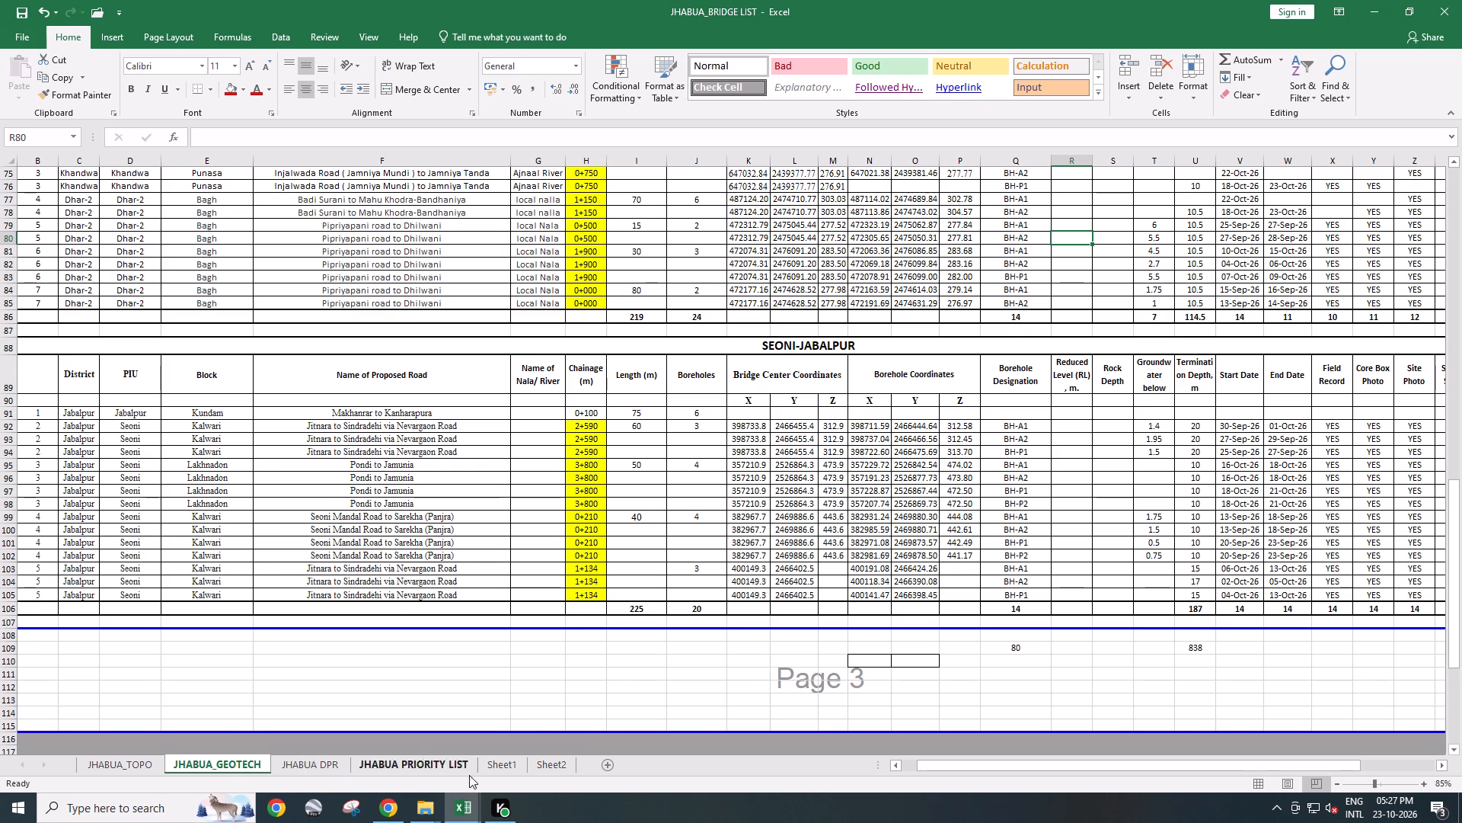
Insert two blank rows below the second Pondi to Jamunia row in Sheet2's SEONI table.
left_click(537, 769)
left_click(94, 544)
left_click(11, 514)
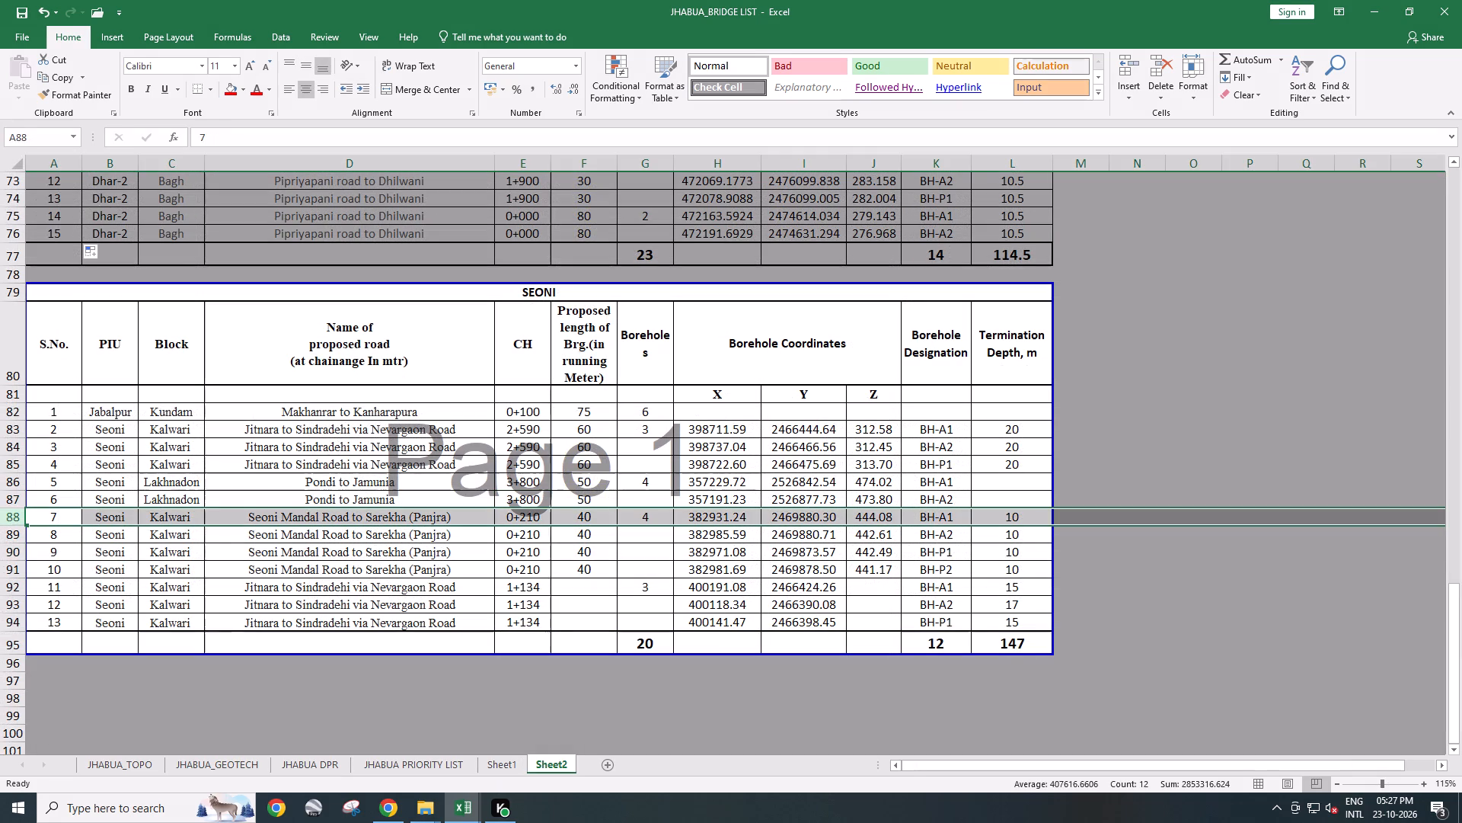
key("ctrl+shift+equal")
key("ctrl+shift+equal")
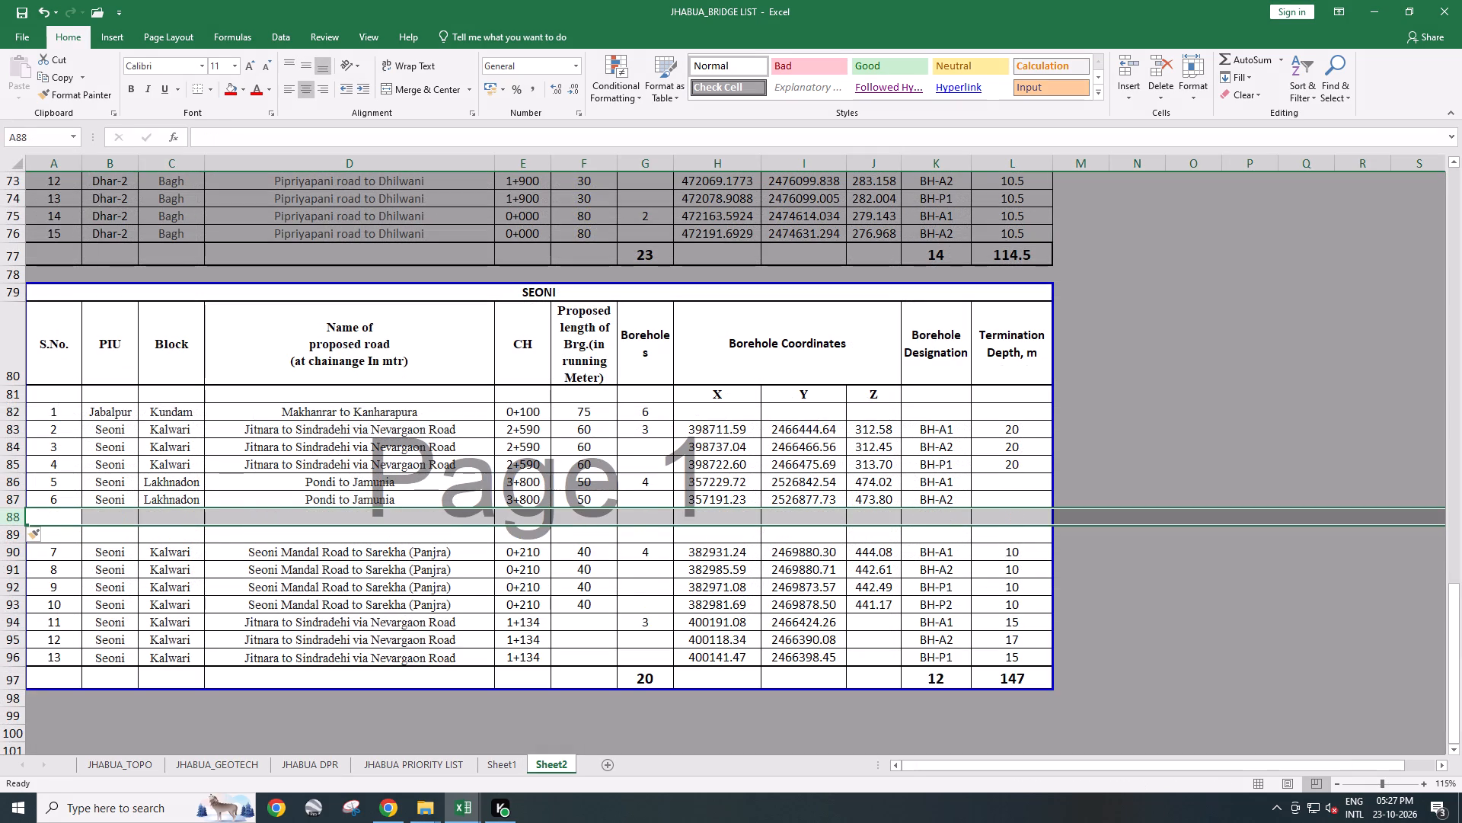
Copy the BH-P1 and BH-P2 designations from the Seoni Mandal Road rows into the two blank SEONI rows.
left_click(951, 566)
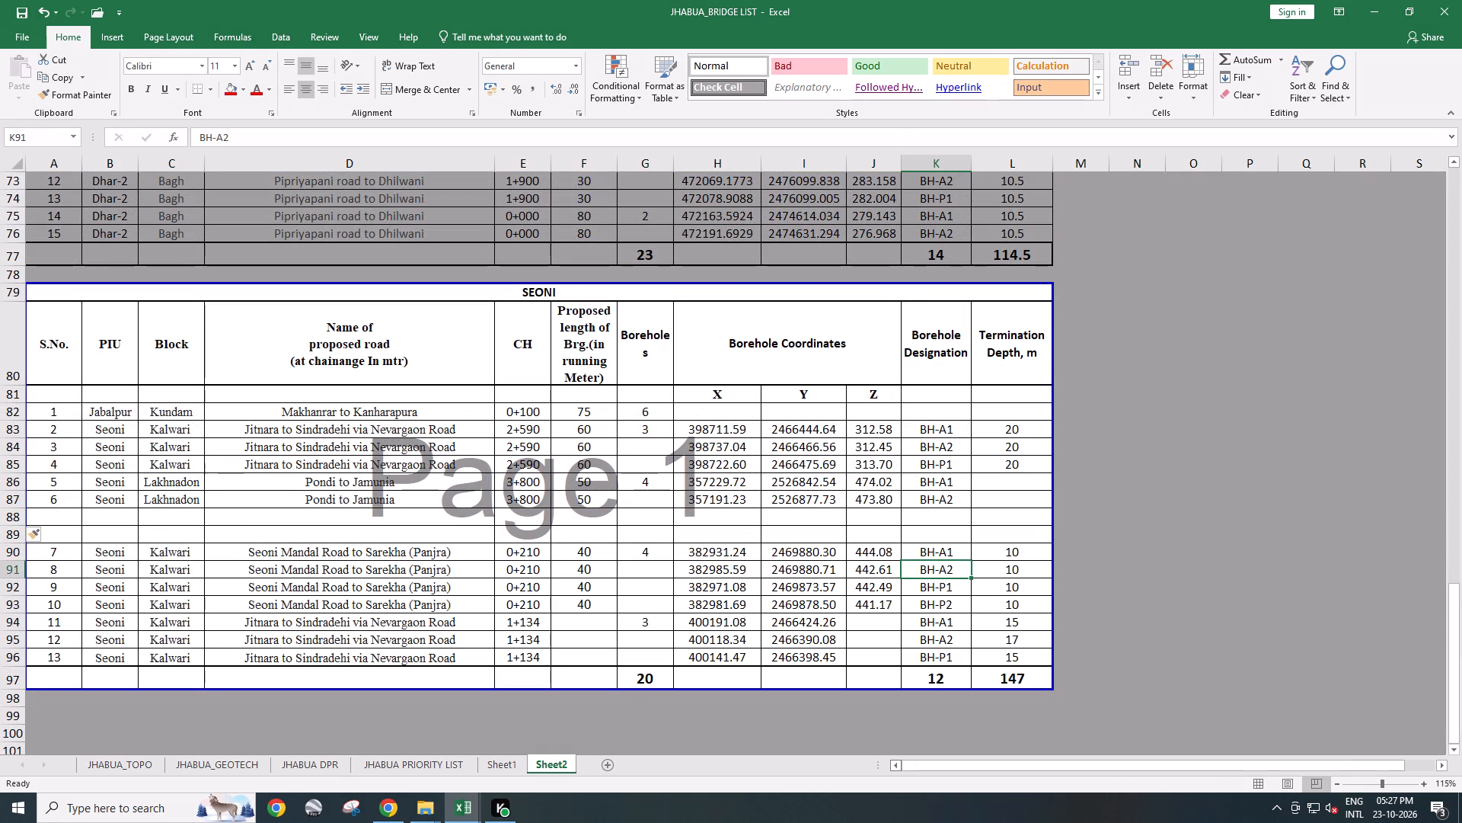
double_click(956, 595)
left_click_drag(953, 590, 953, 599)
key("ctrl+c")
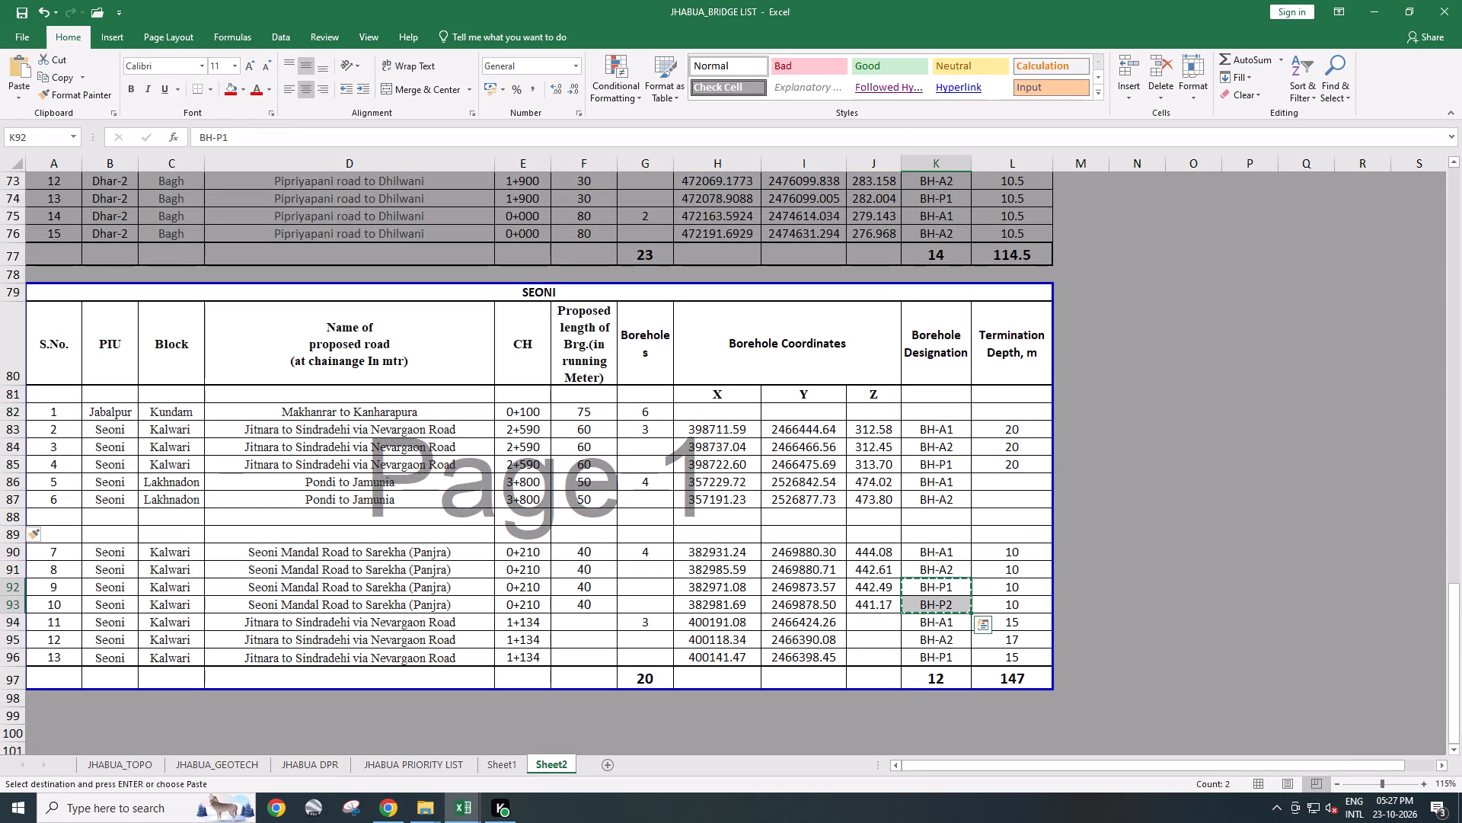
left_click(943, 513)
key("ctrl+v")
left_click(838, 526)
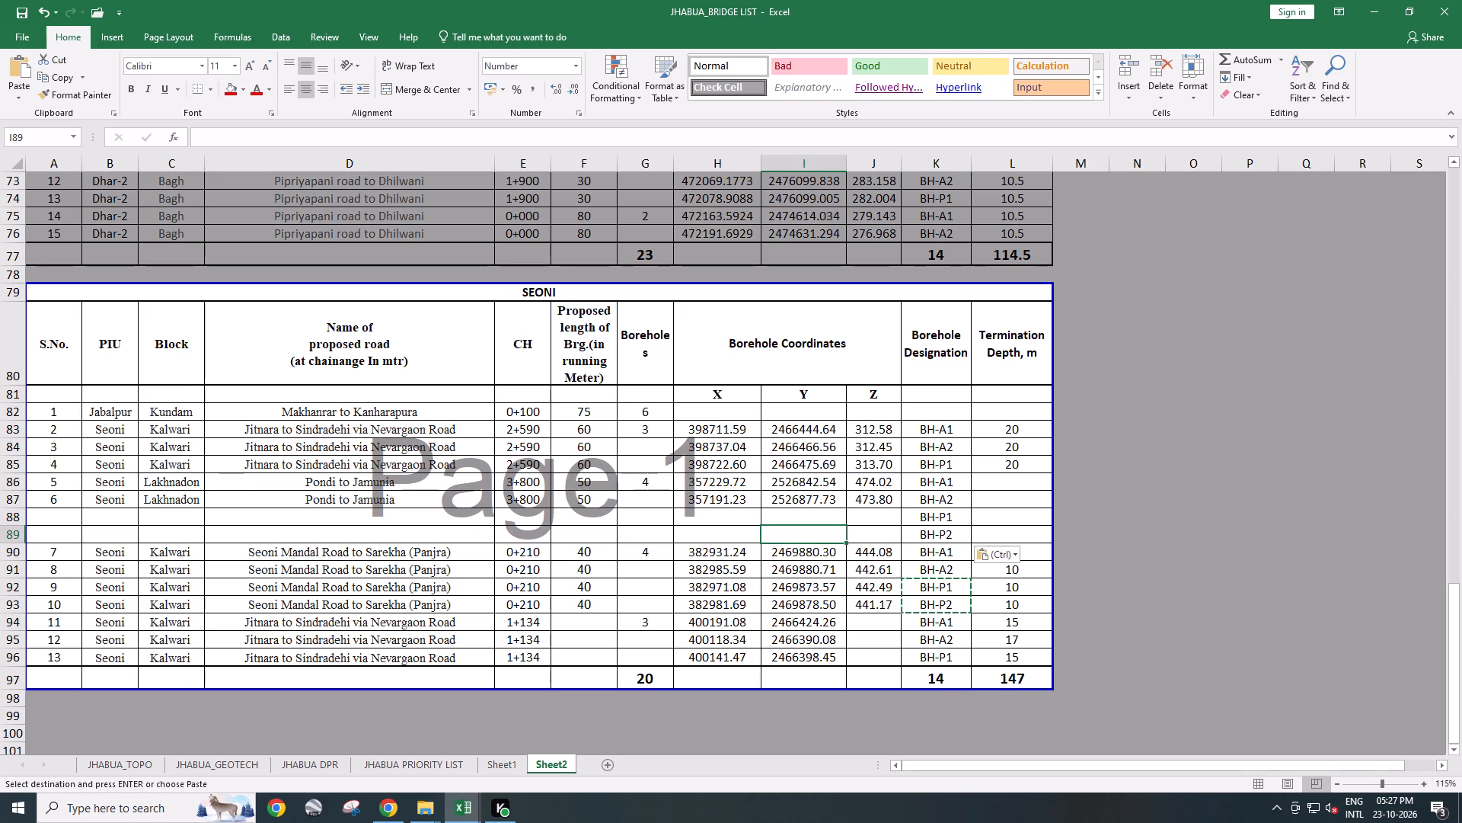
Copy the Pondi to Jamunia PIU, block, road name, chainage and length into both new rows, and save.
left_click_drag(115, 501, 586, 497)
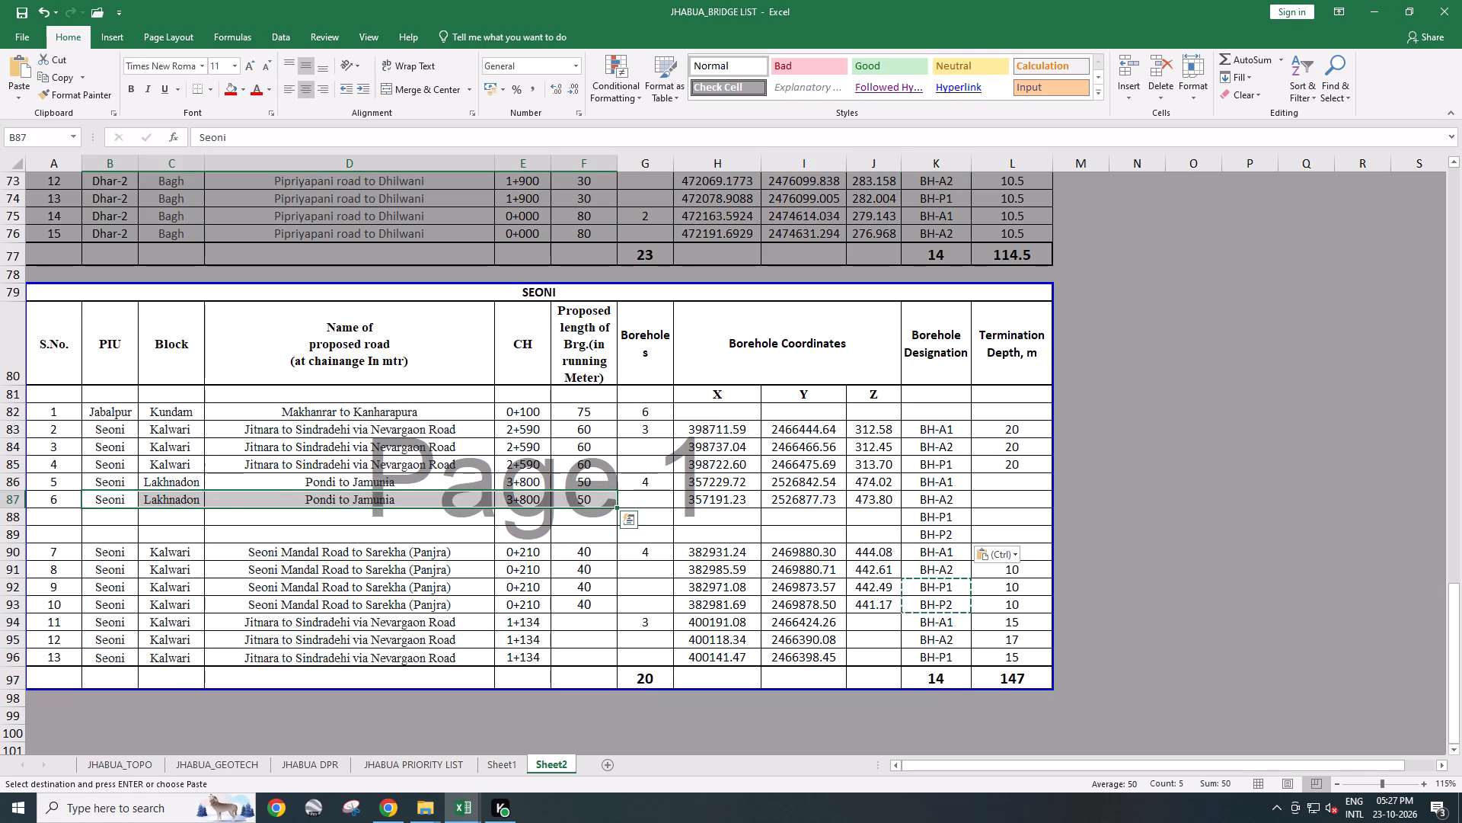
key("ctrl+c")
left_click_drag(120, 520, 123, 535)
key("ctrl+v")
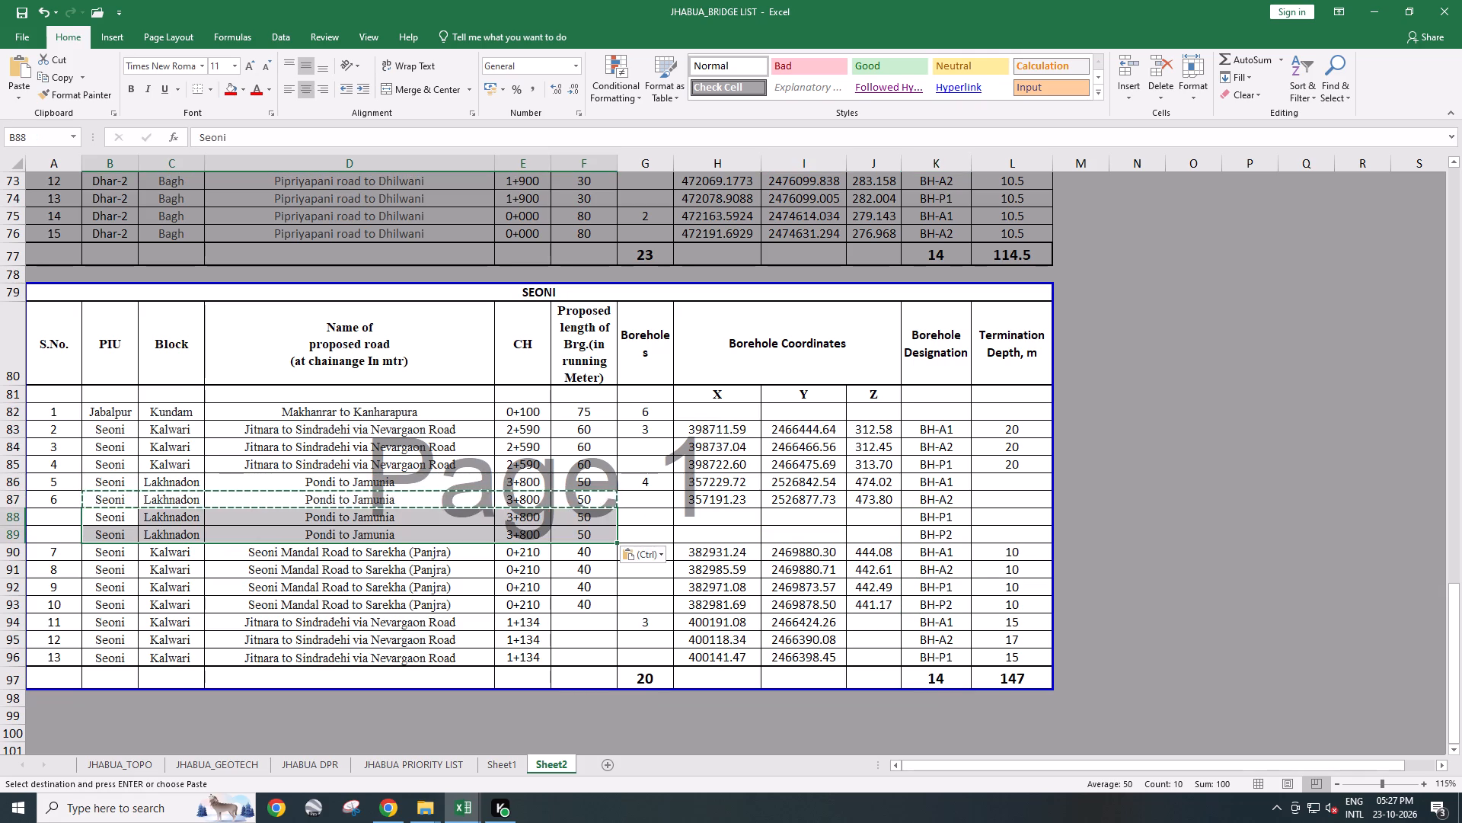
key("ctrl+s")
Renumber the SEONI table's serial numbers consecutively through 15, continuing from 5 and 6, and save.
left_click_drag(54, 479, 60, 494)
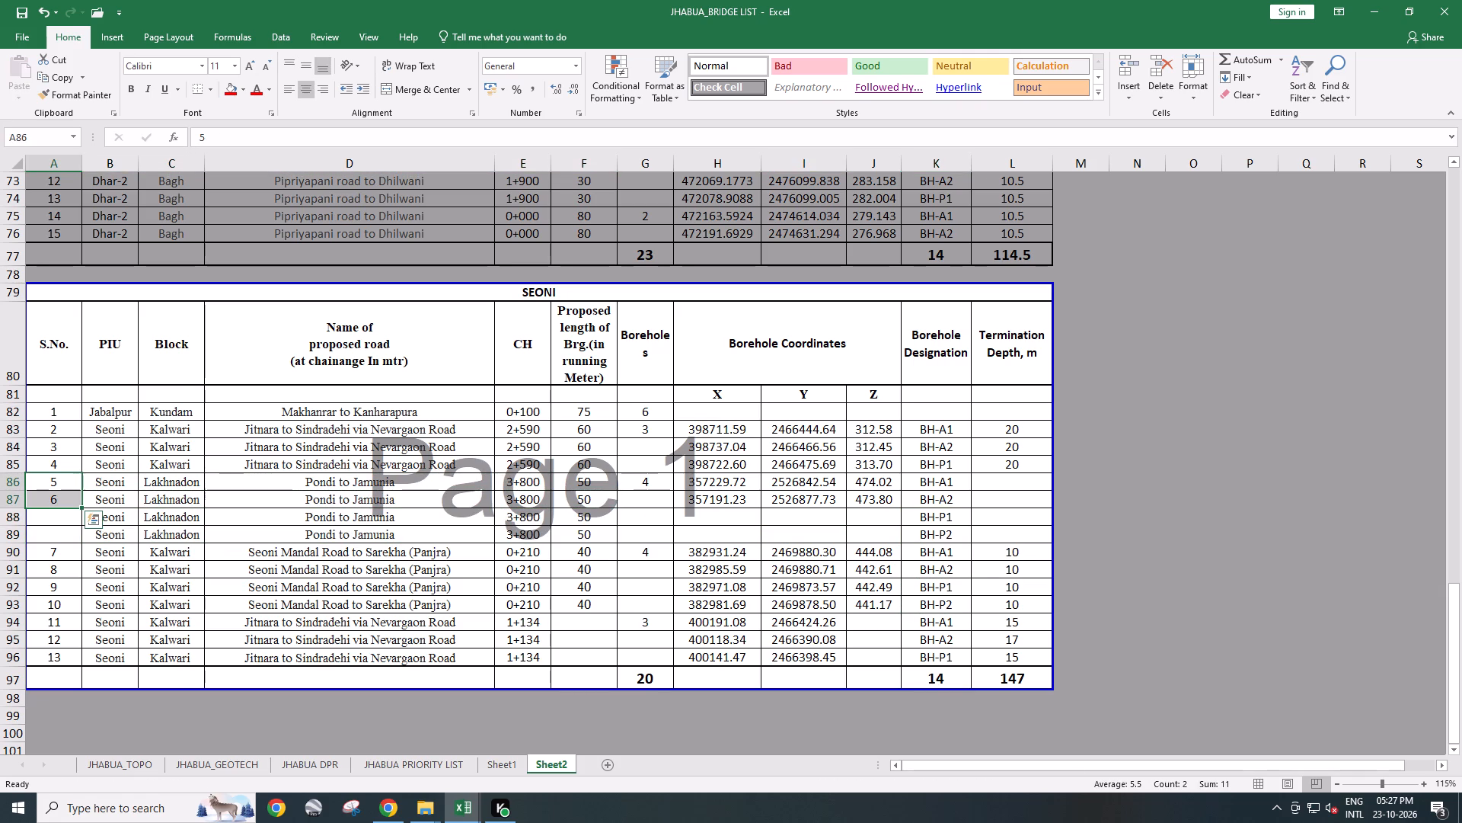
left_click_drag(82, 508, 103, 668)
key("ctrl+s")
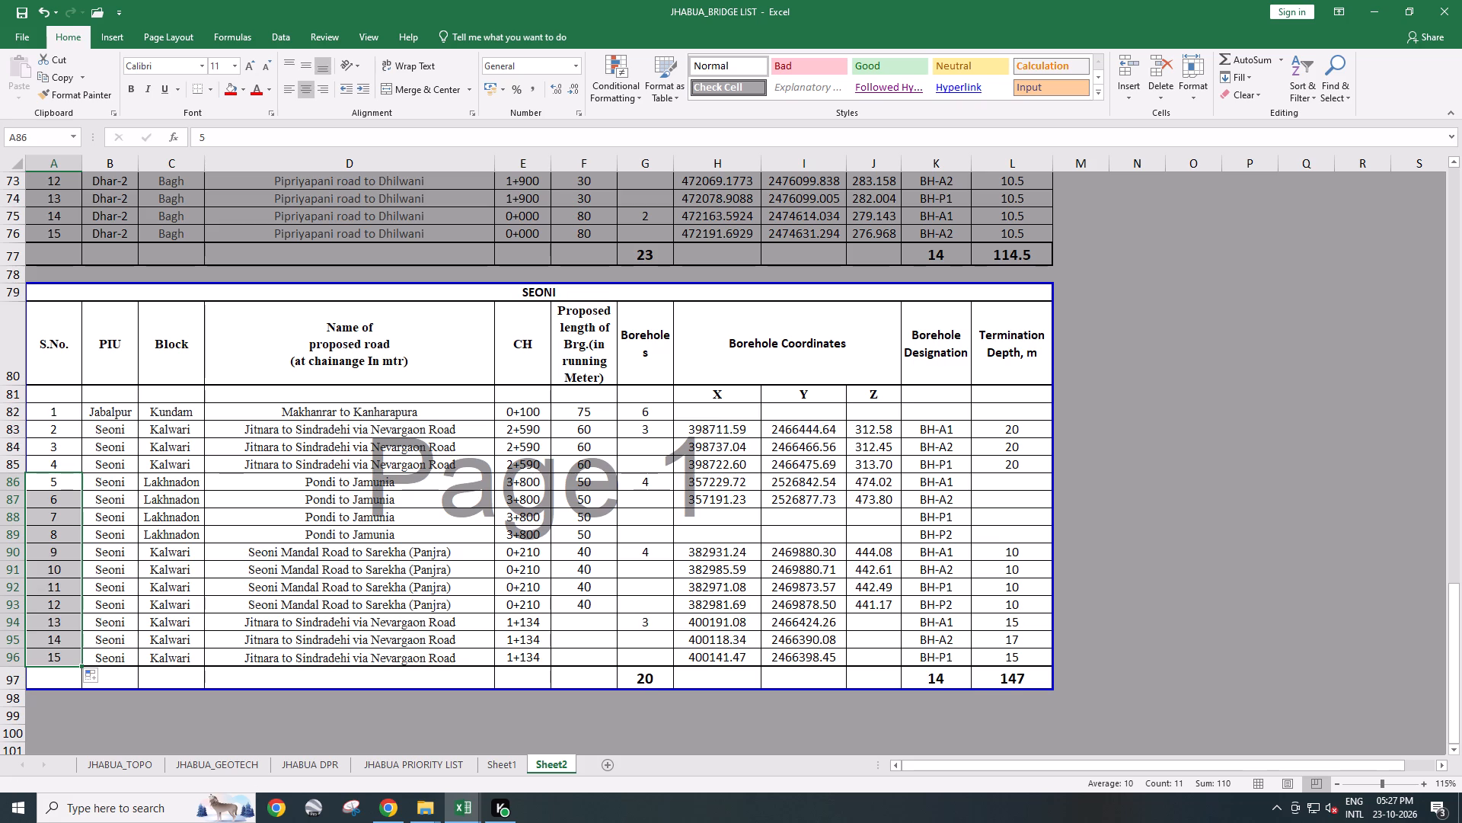
Look up the Pondi to Jamunia termination depths in JHABUA_GEOTECH, enter 10 in all four matching Sheet2 rows, and save.
left_click(401, 573)
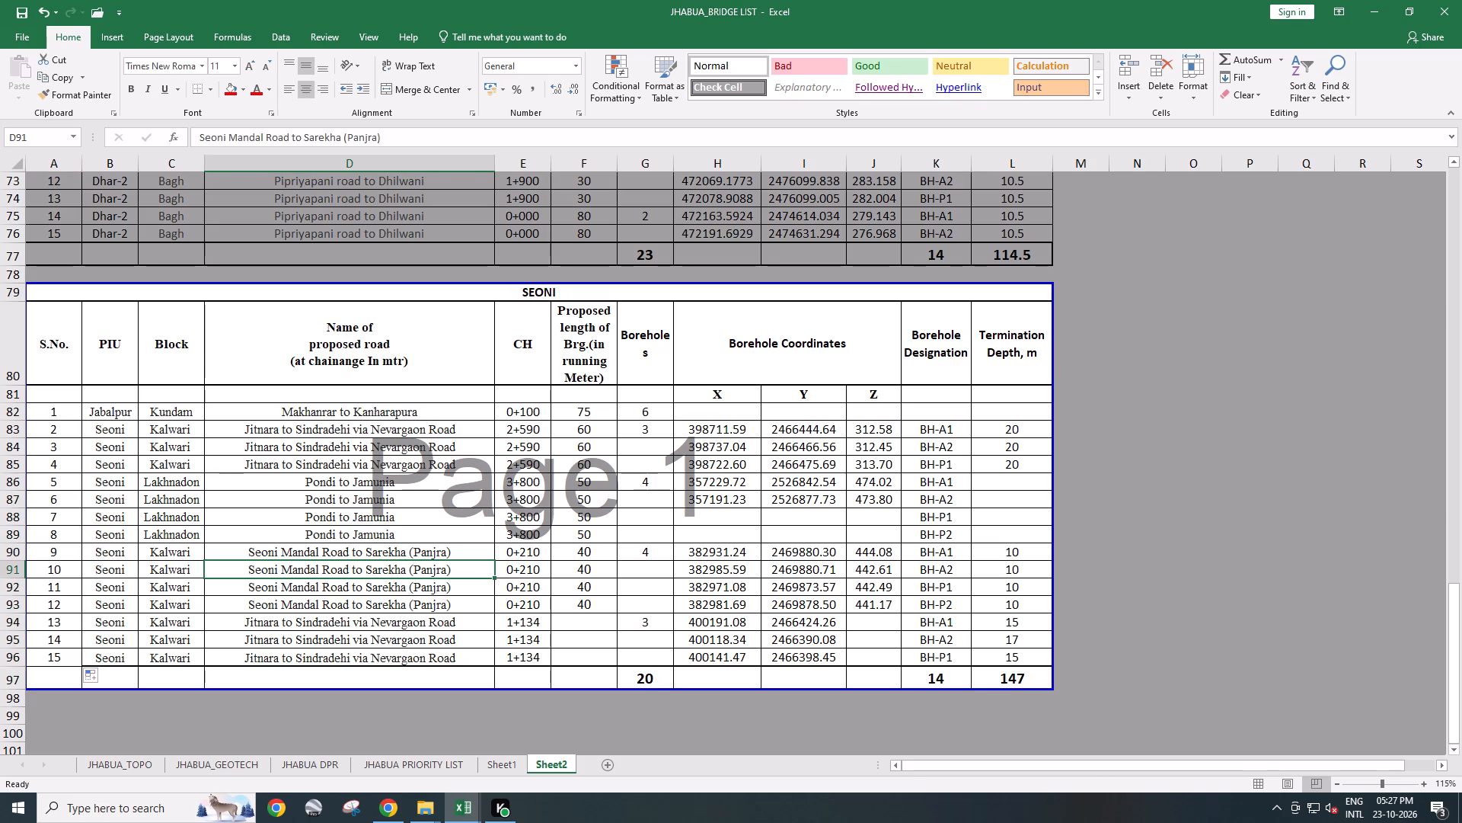
scroll(876, 543, "up", 3)
scroll(876, 544, "down", 3)
left_click(212, 760)
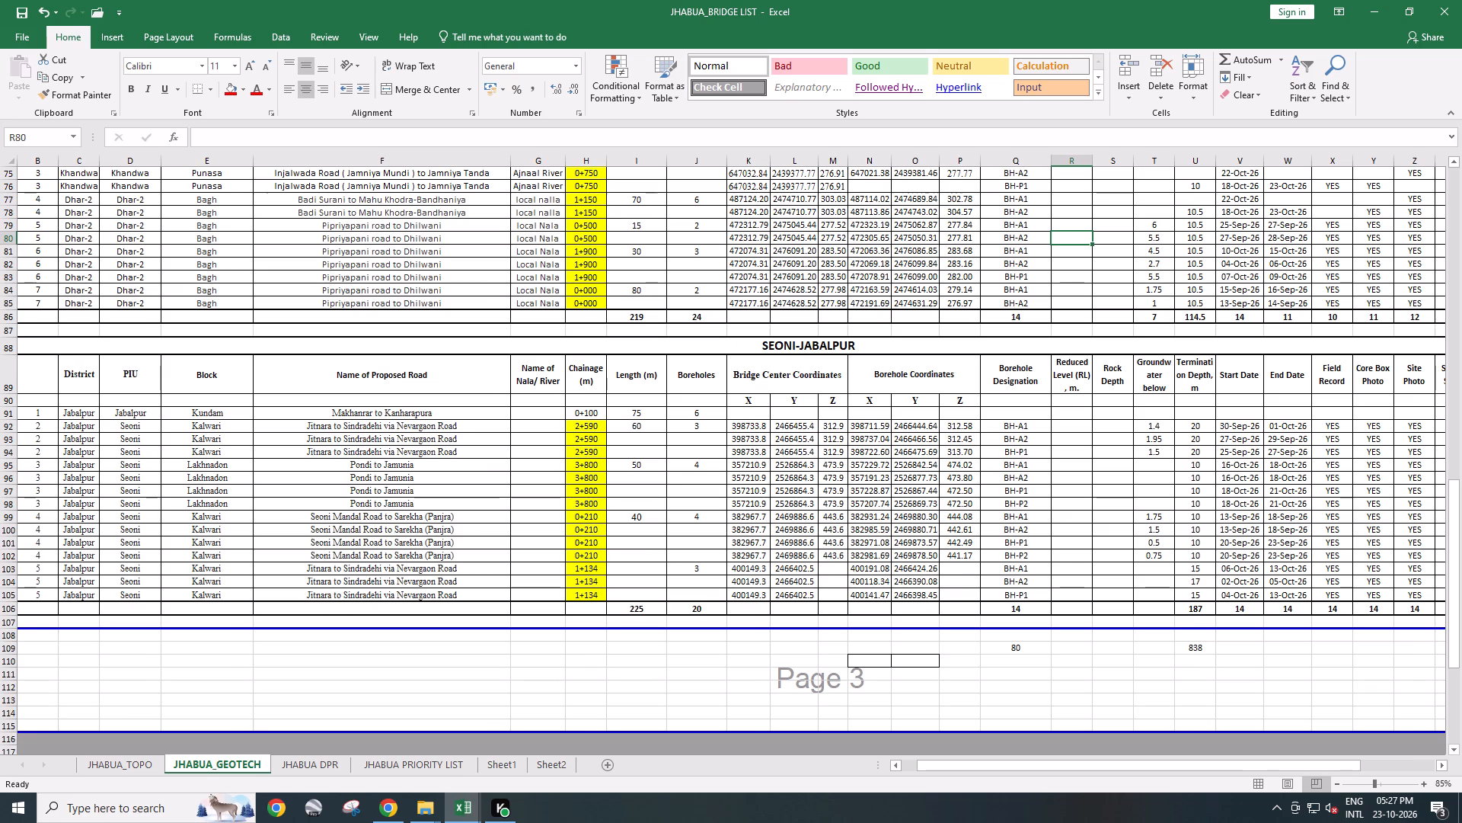
left_click(542, 769)
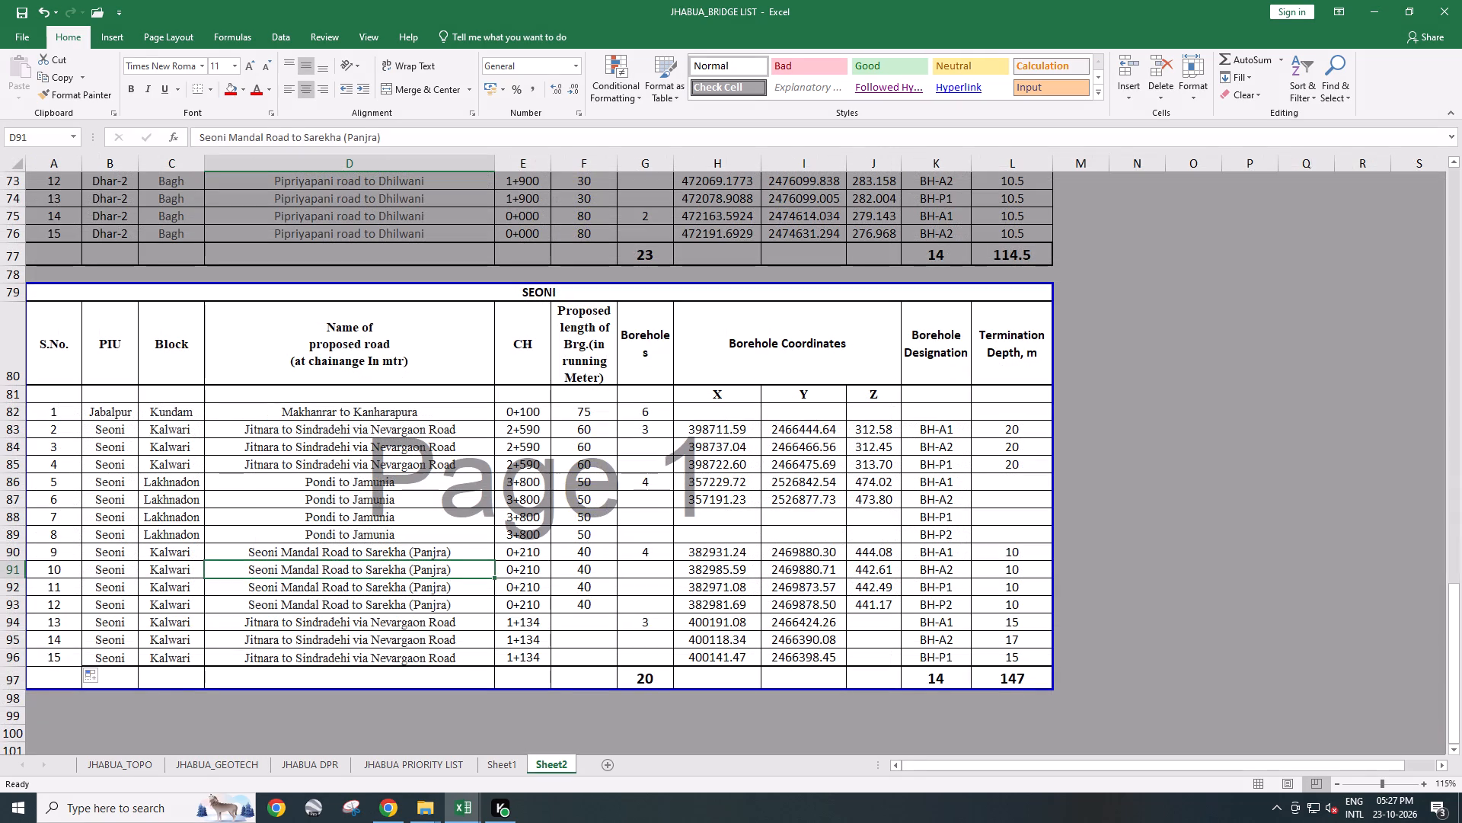
left_click(1014, 485)
type("10")
key("Return")
type("10")
key("Return")
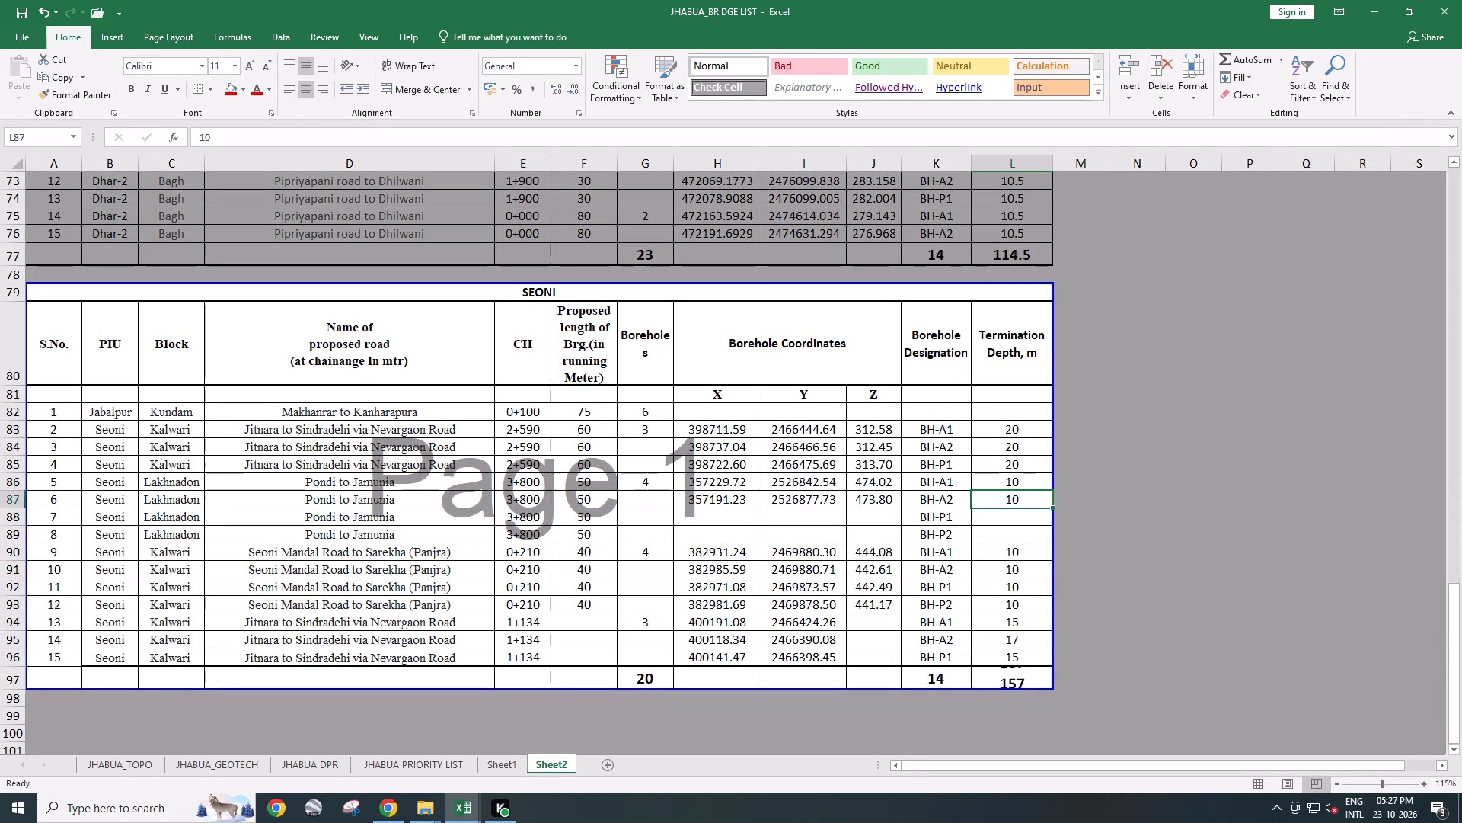
type("10")
key("Return")
type("10")
key("Return")
key("ctrl+s")
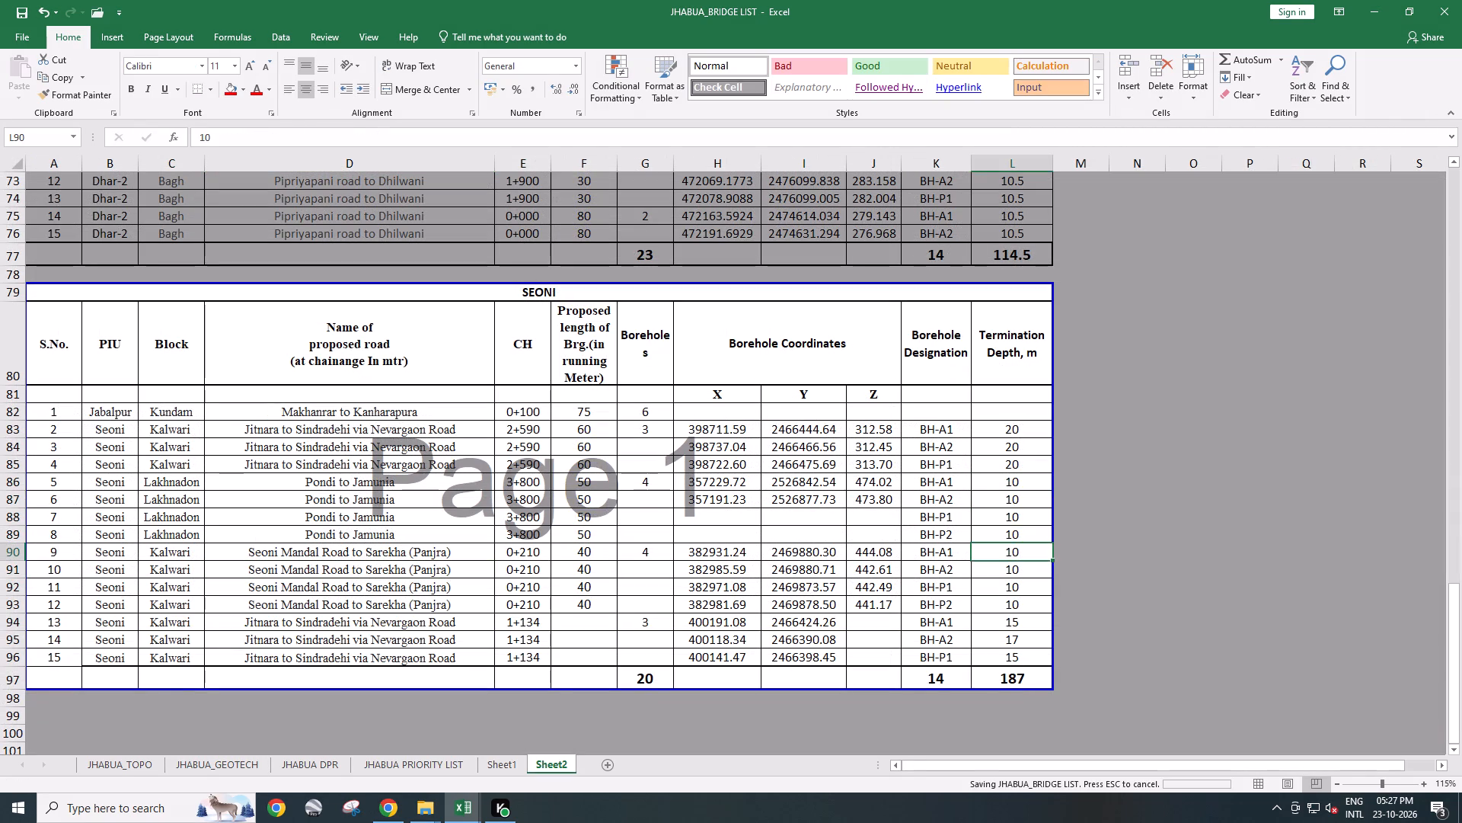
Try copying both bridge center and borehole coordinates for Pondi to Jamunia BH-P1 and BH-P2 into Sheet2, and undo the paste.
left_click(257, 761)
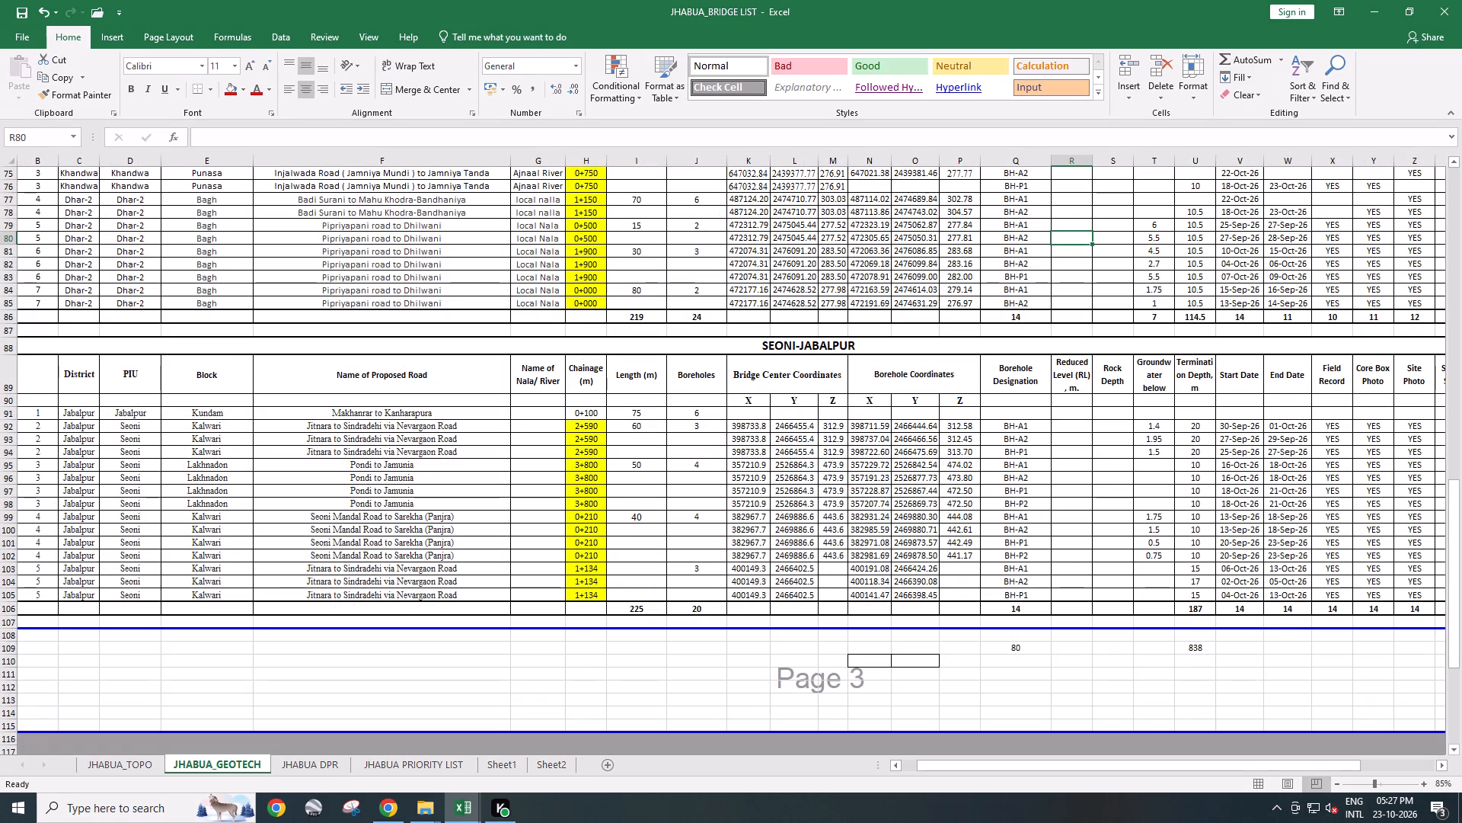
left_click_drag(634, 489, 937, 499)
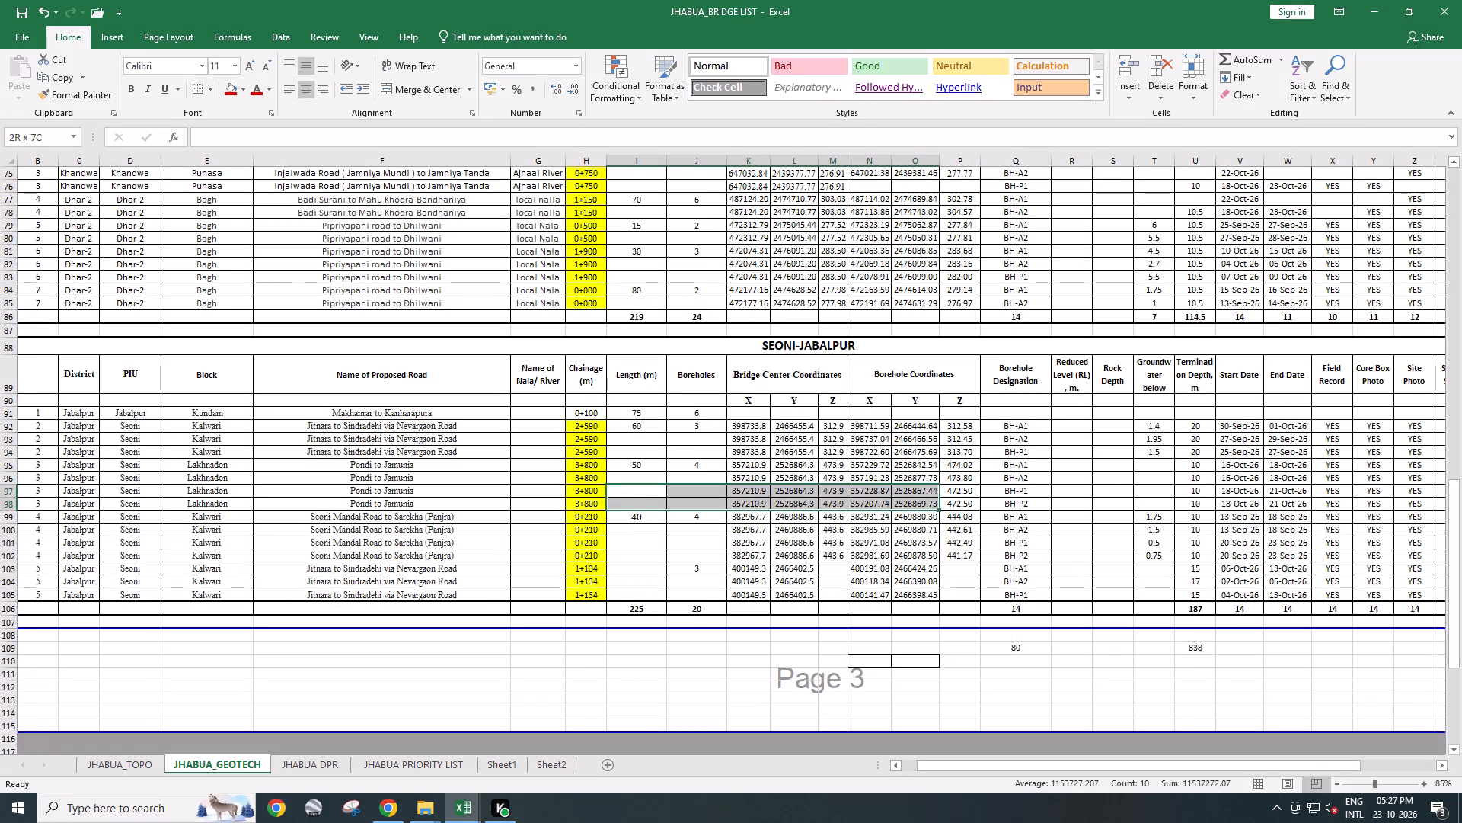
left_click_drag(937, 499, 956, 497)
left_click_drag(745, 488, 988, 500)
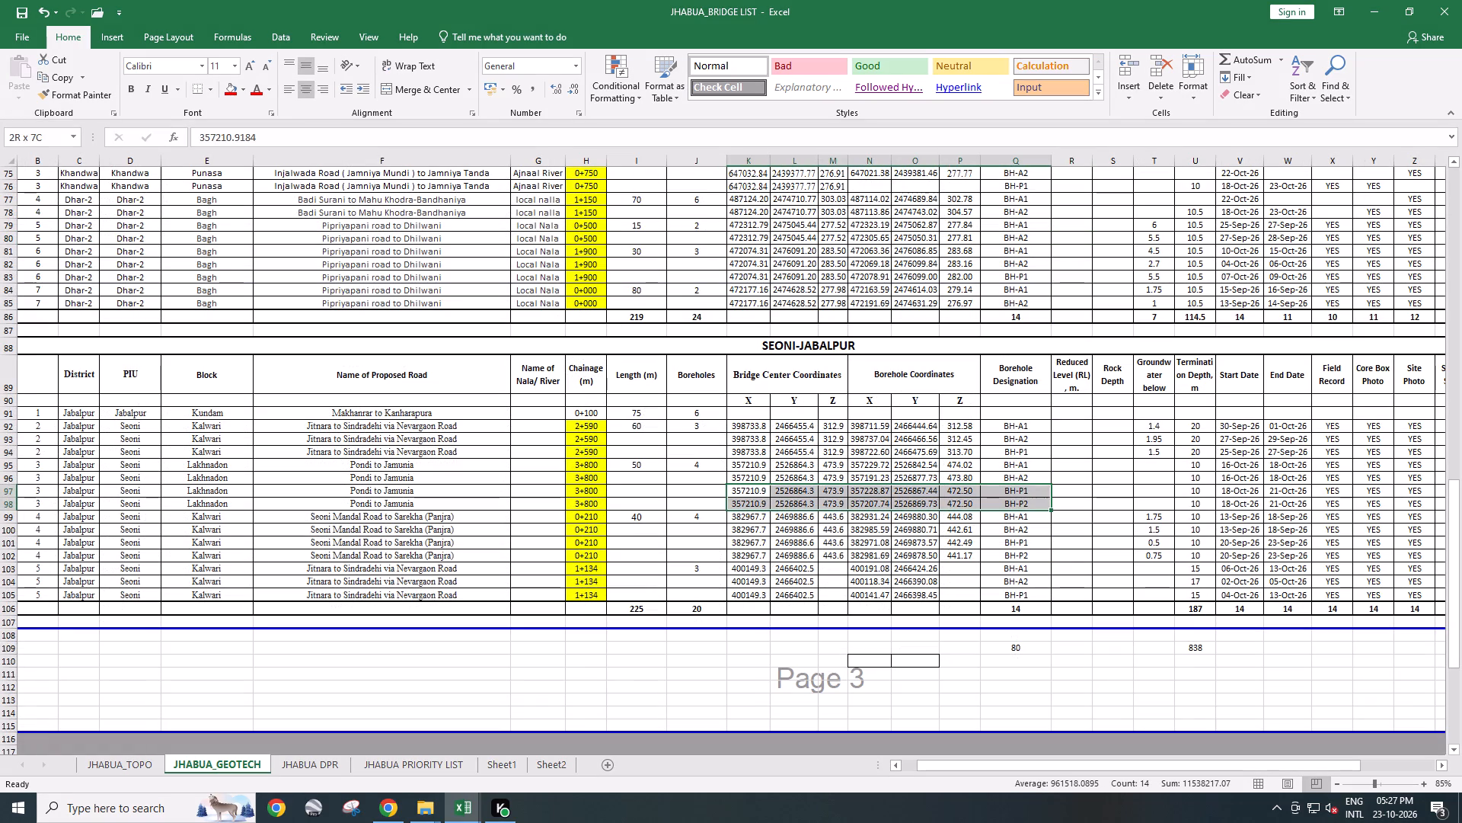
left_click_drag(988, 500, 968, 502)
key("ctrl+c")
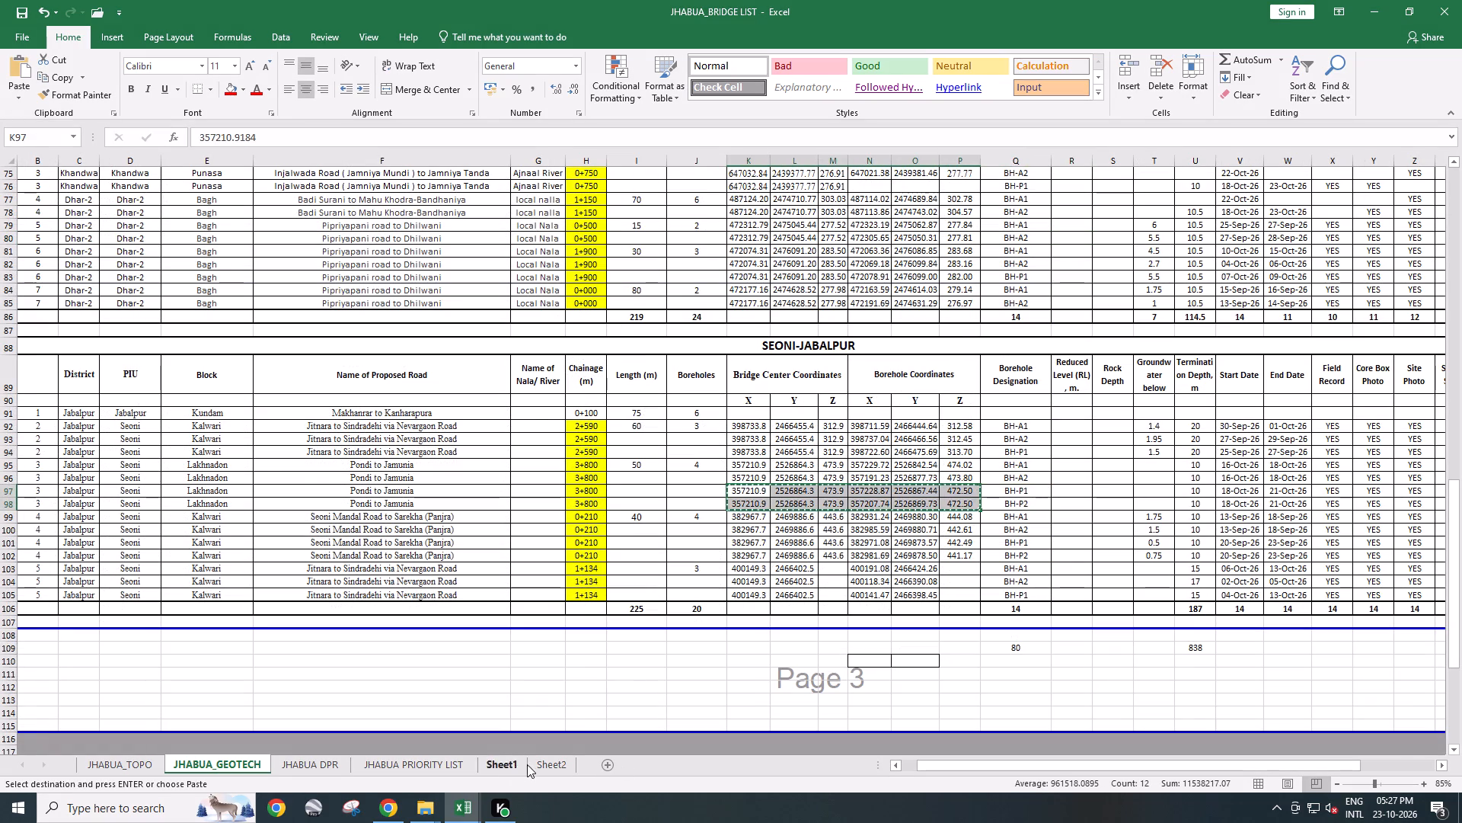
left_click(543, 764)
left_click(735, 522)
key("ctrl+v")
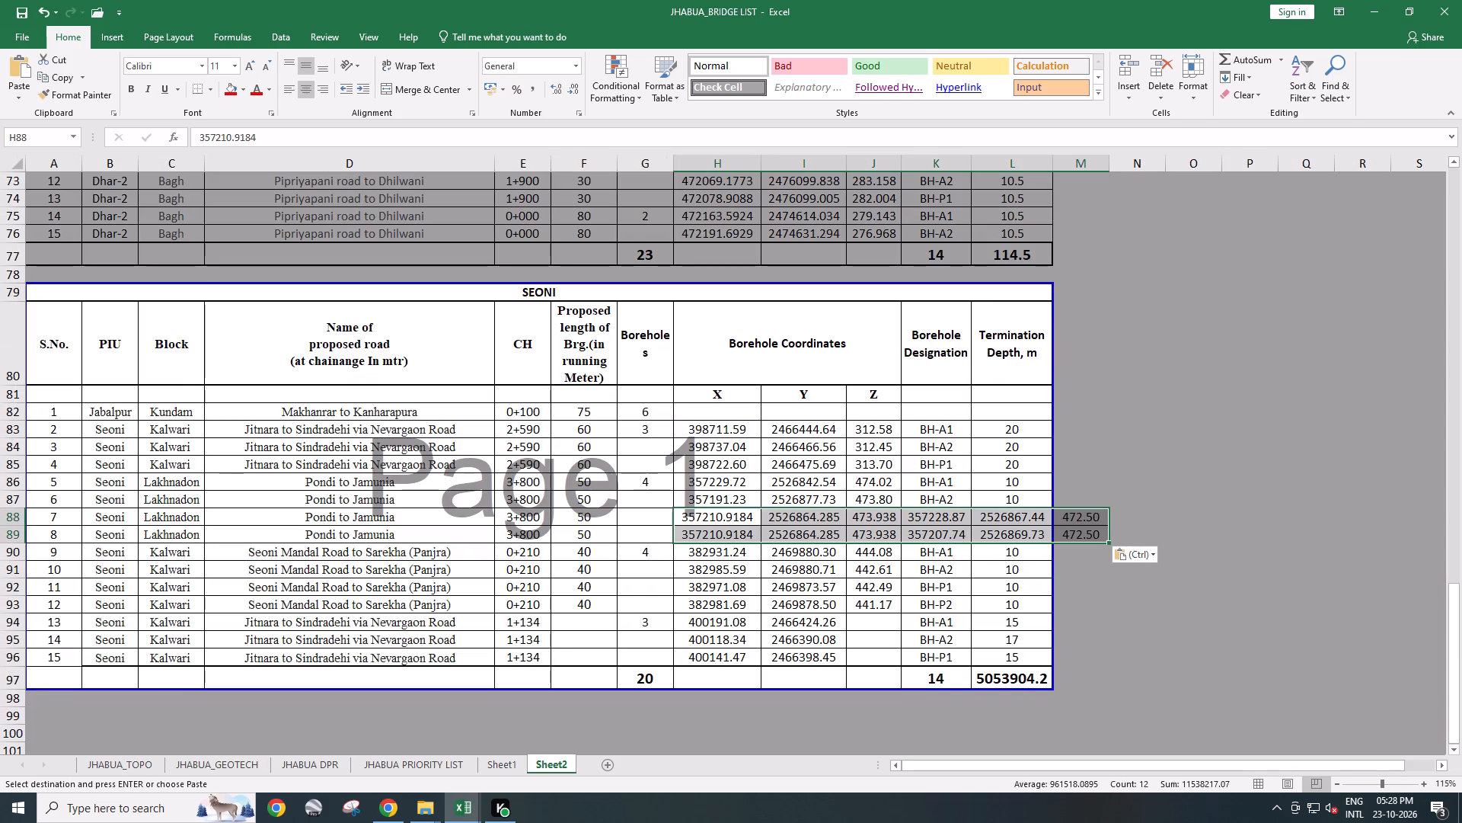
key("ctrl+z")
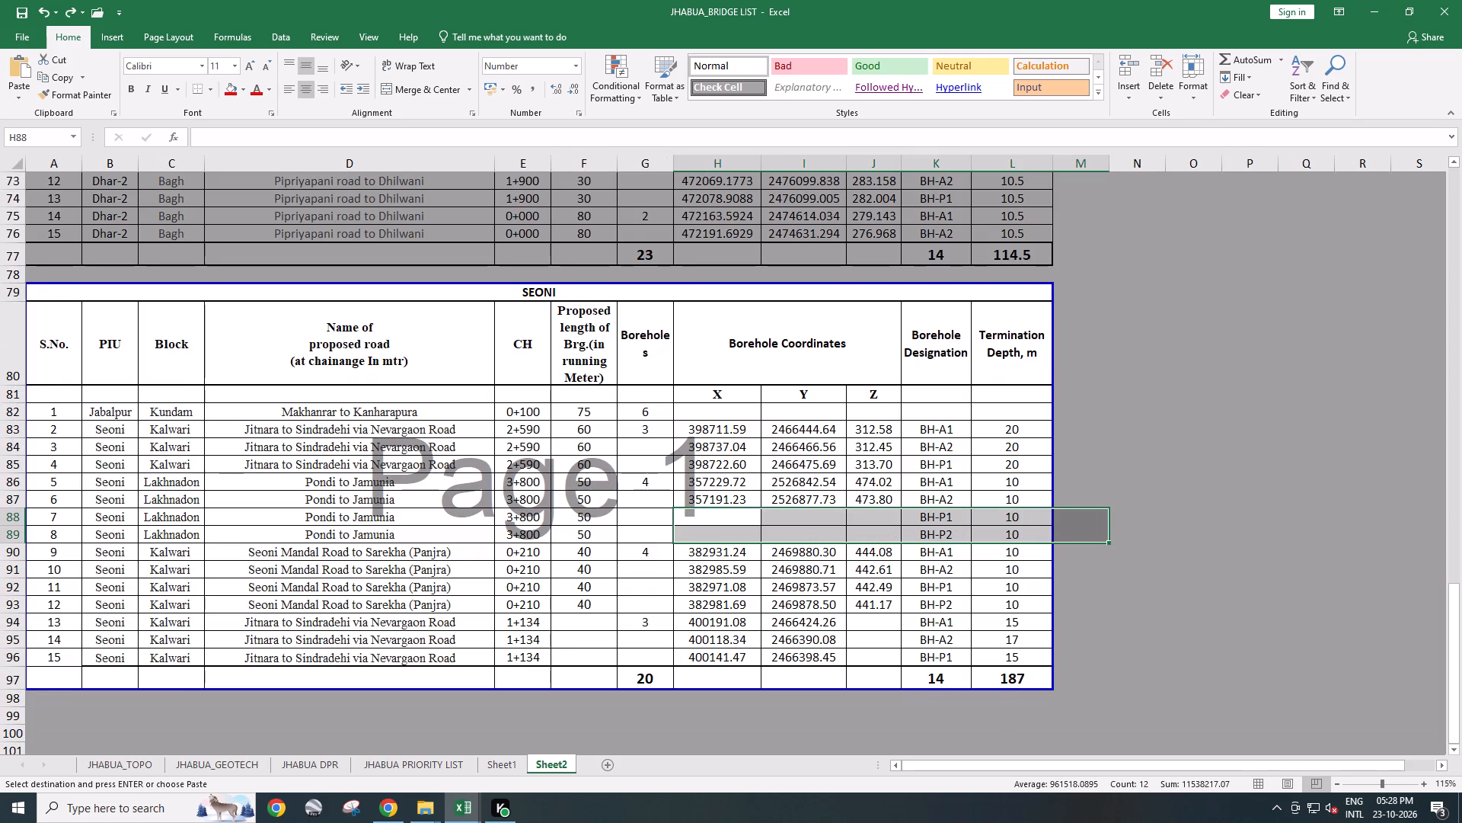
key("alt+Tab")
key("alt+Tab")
Copy only the borehole X, Y and Z coordinates of Pondi to Jamunia BH-P1 and BH-P2 from JHABUA_GEOTECH into Sheet2, and save.
left_click(192, 763)
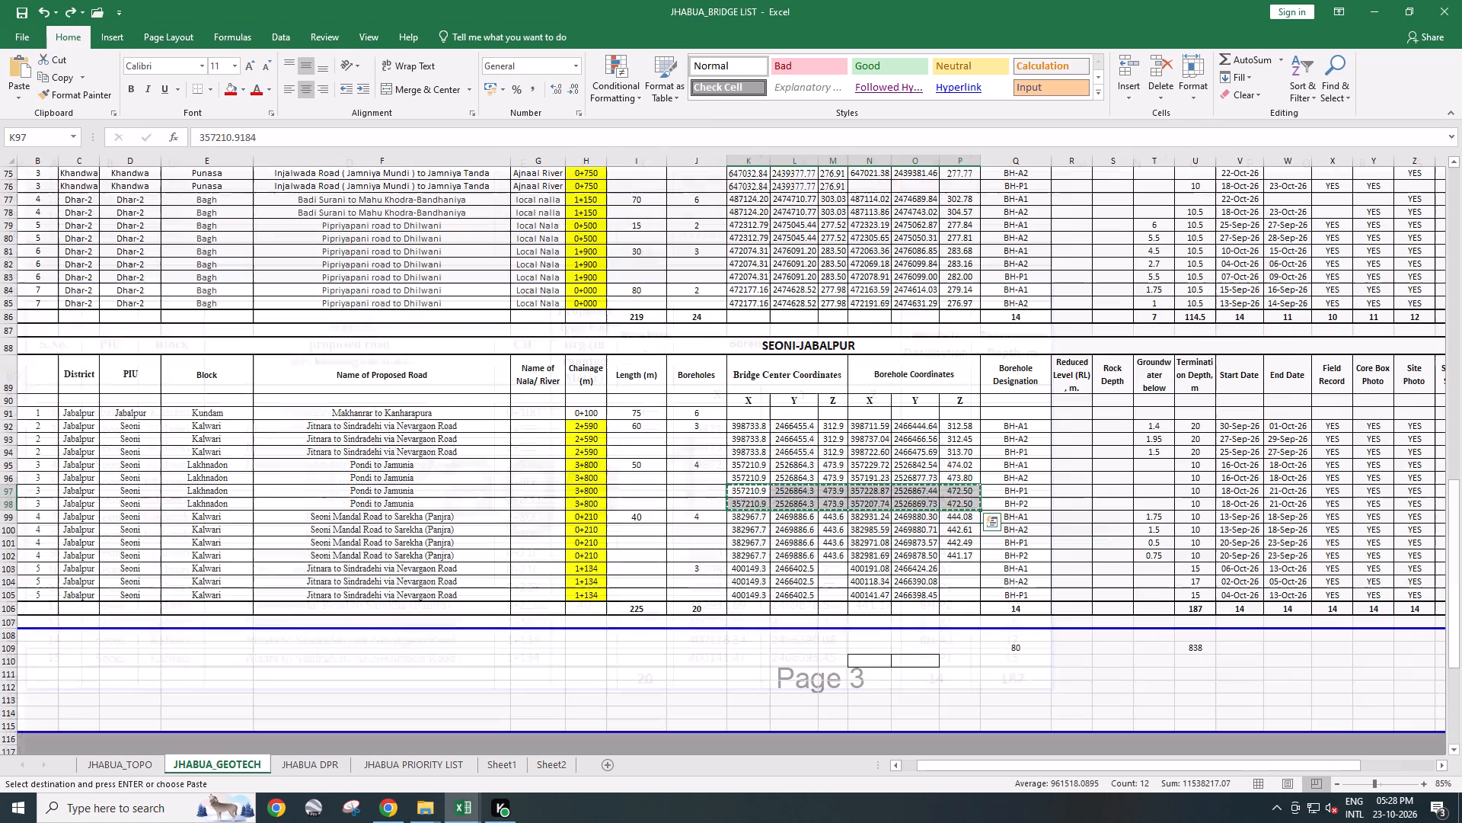
left_click(889, 533)
left_click_drag(868, 488, 962, 504)
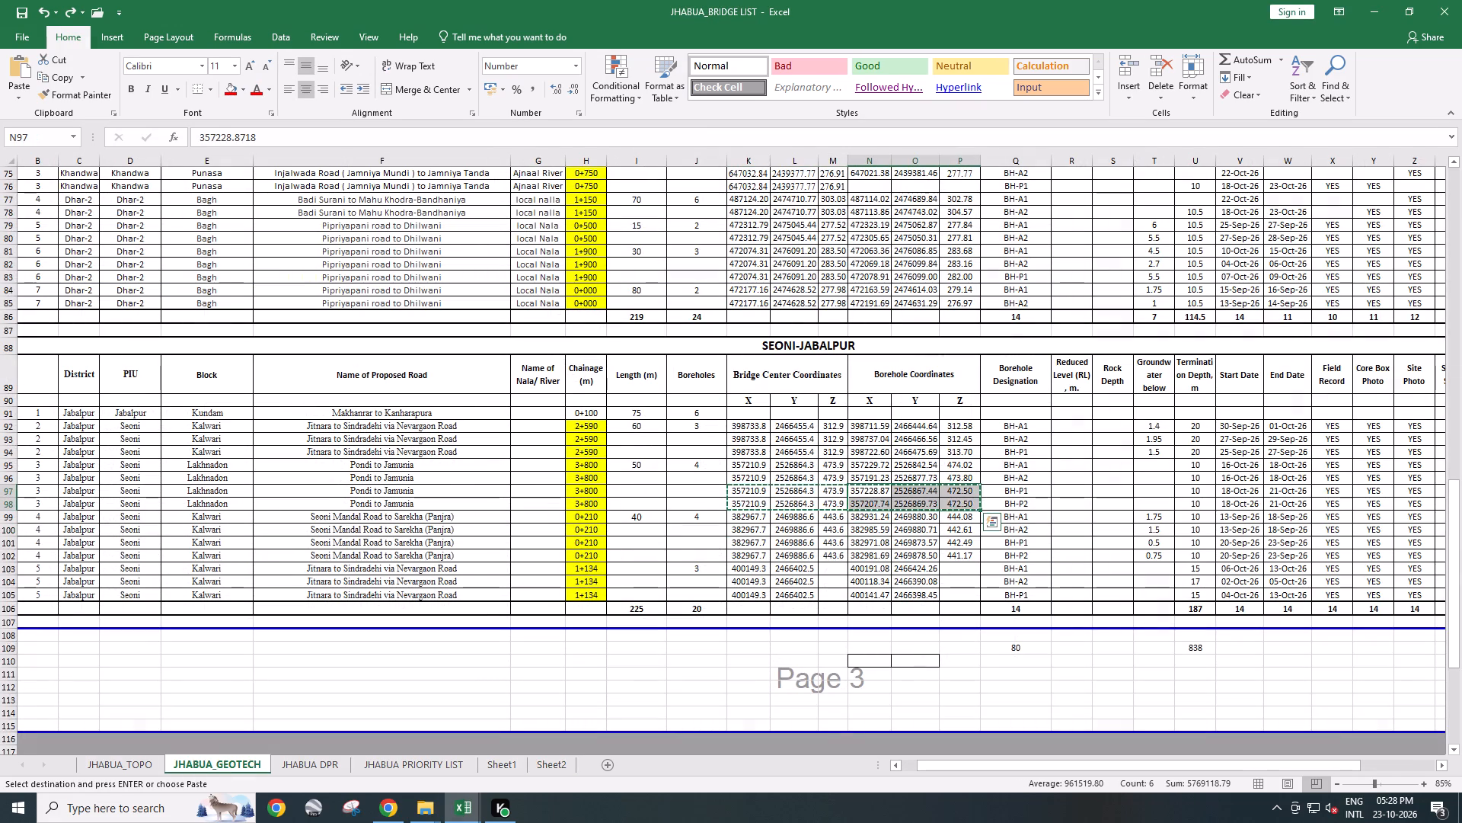
key("ctrl+c")
left_click(550, 766)
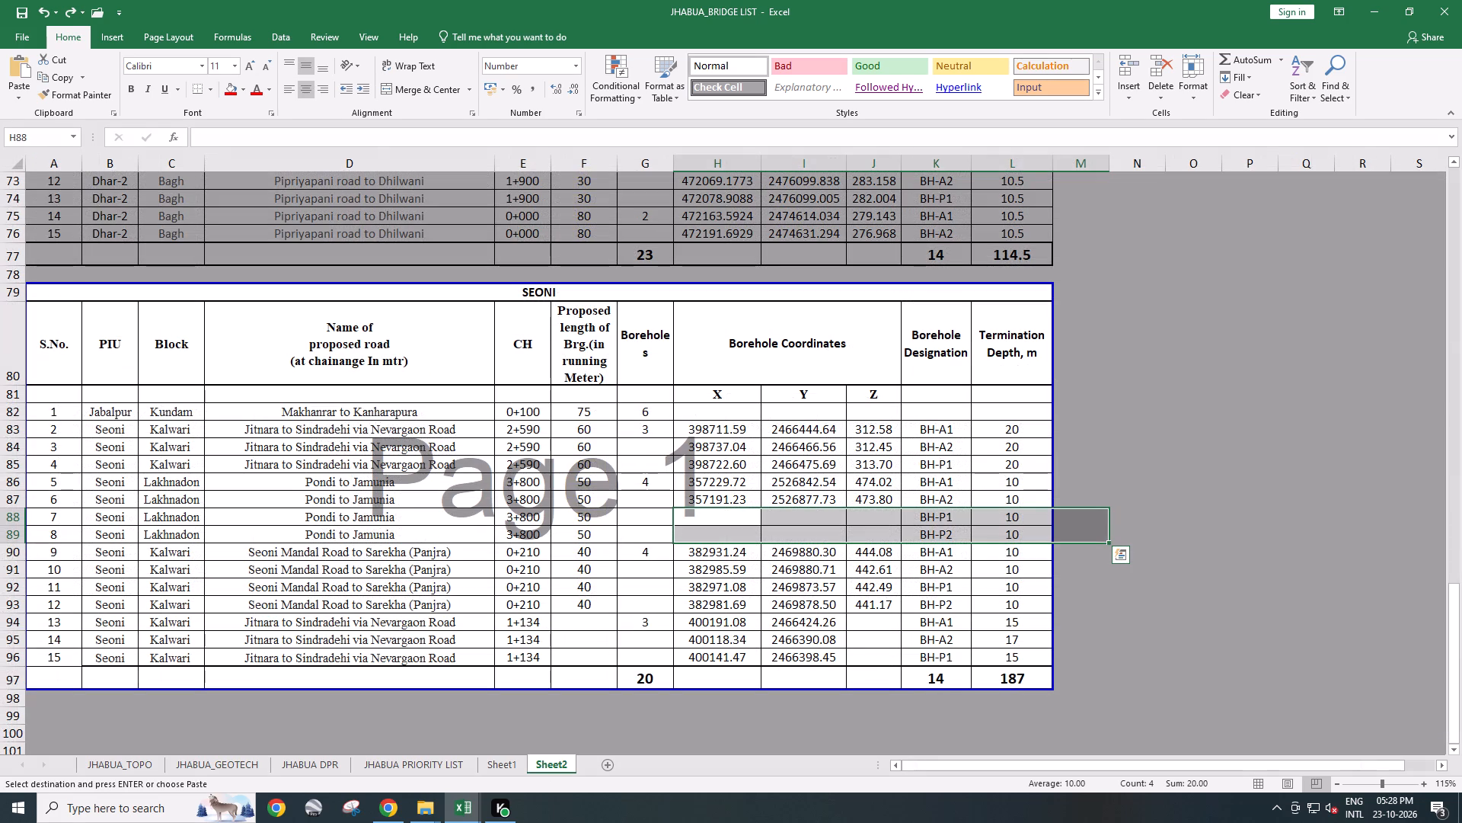
left_click(743, 516)
key("ctrl+v")
key("ctrl+s")
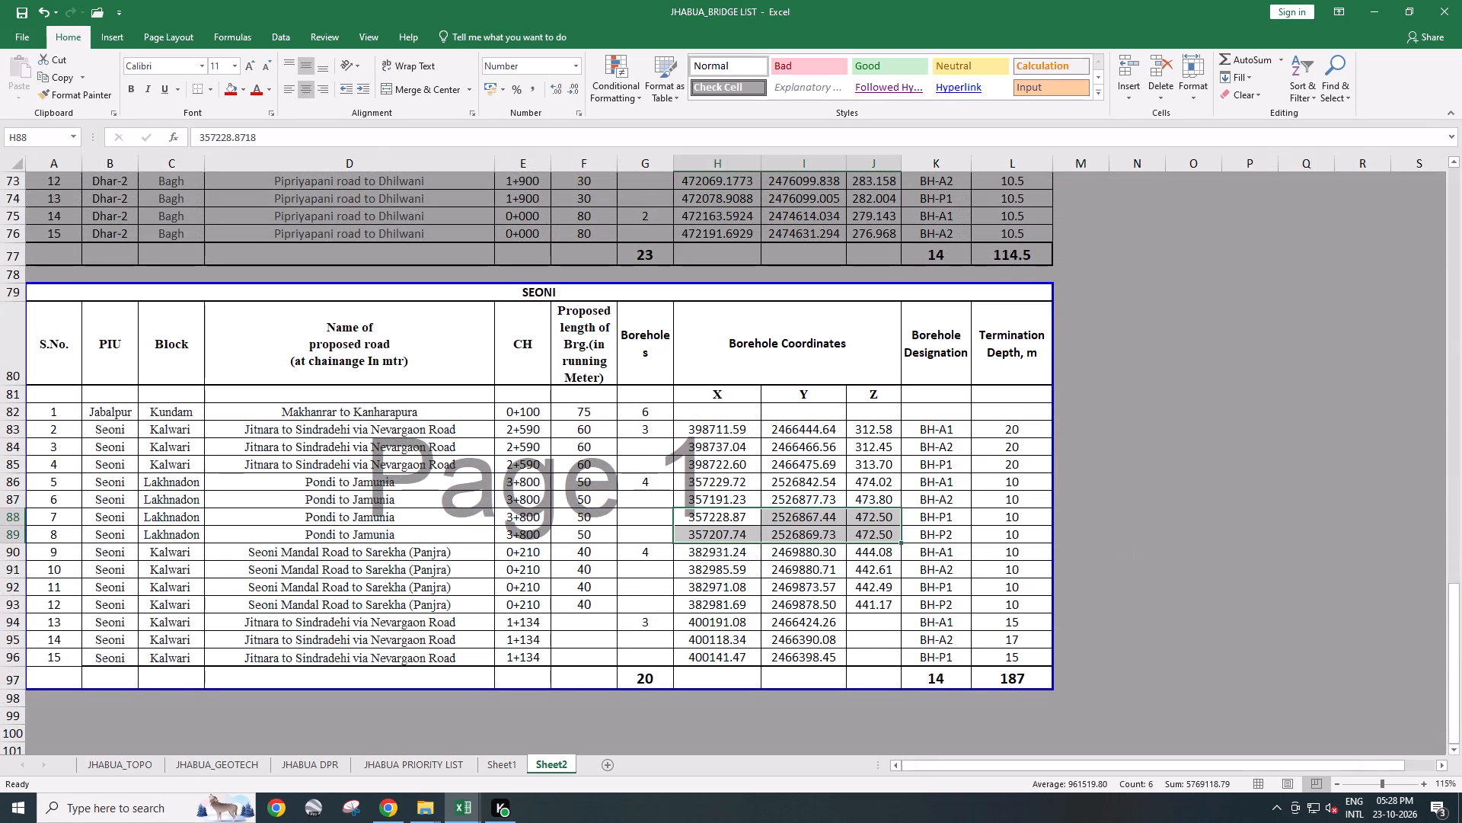
Copy the borehole X, Y and Z coordinates of Injalwada Road 3+400 BH-P1 and 0+750 BH-A1 and BH-A2 from JHABUA_GEOTECH into Sheet2's DHAR table, and save.
scroll(857, 635, "up", 6)
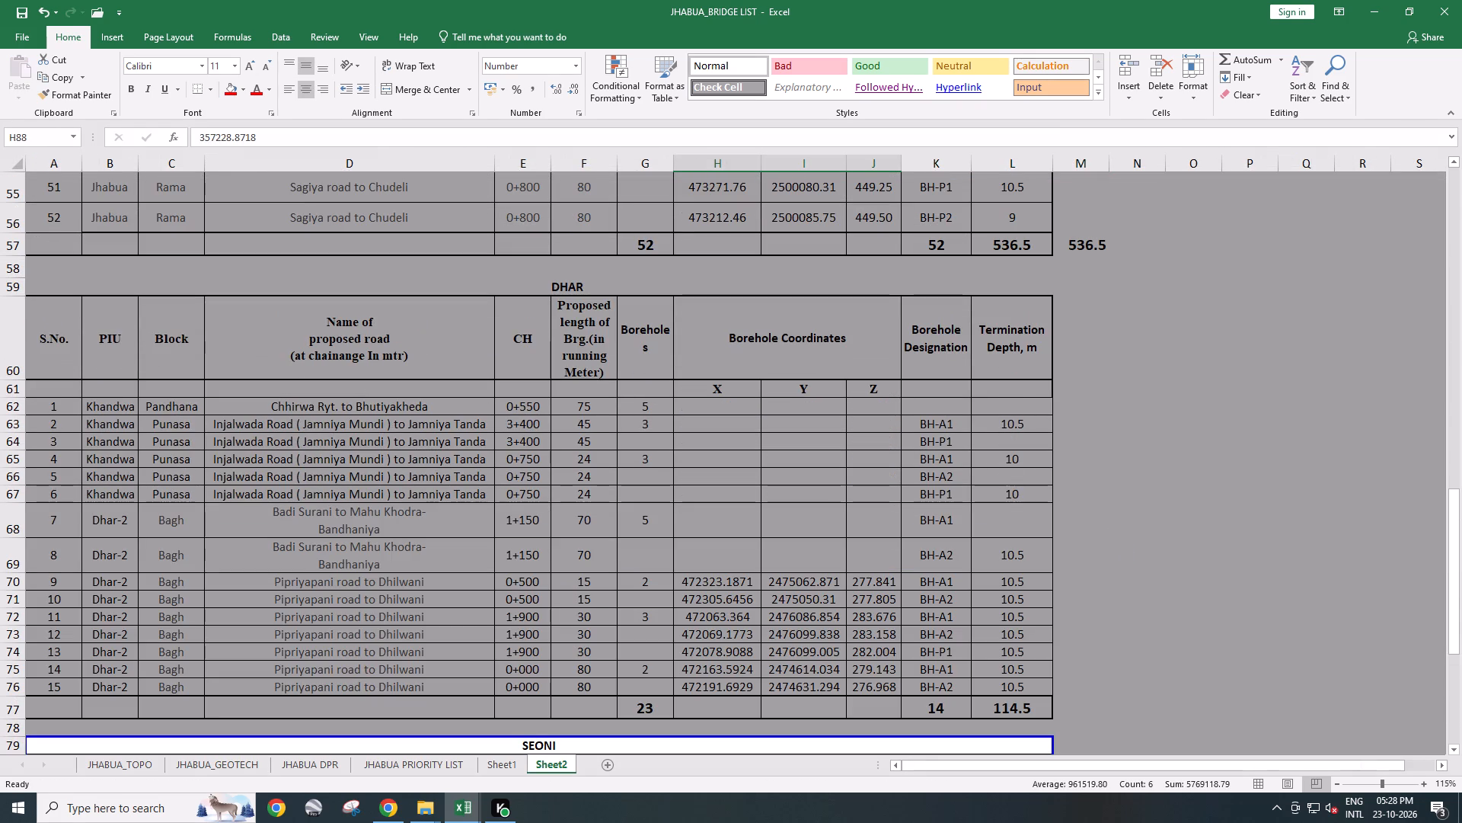
left_click(238, 766)
scroll(790, 421, "up", 3)
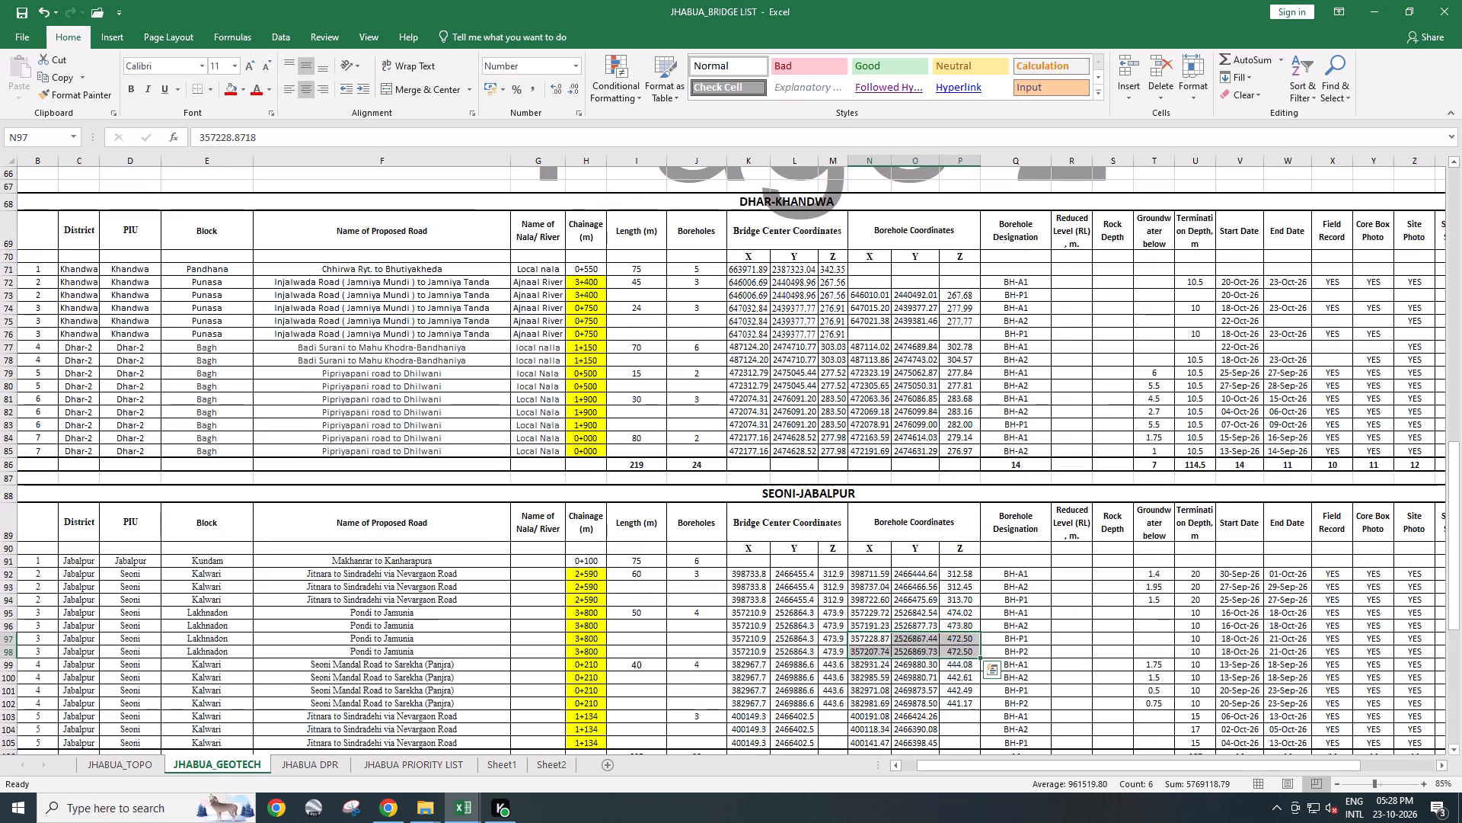
scroll(790, 421, "up", 1)
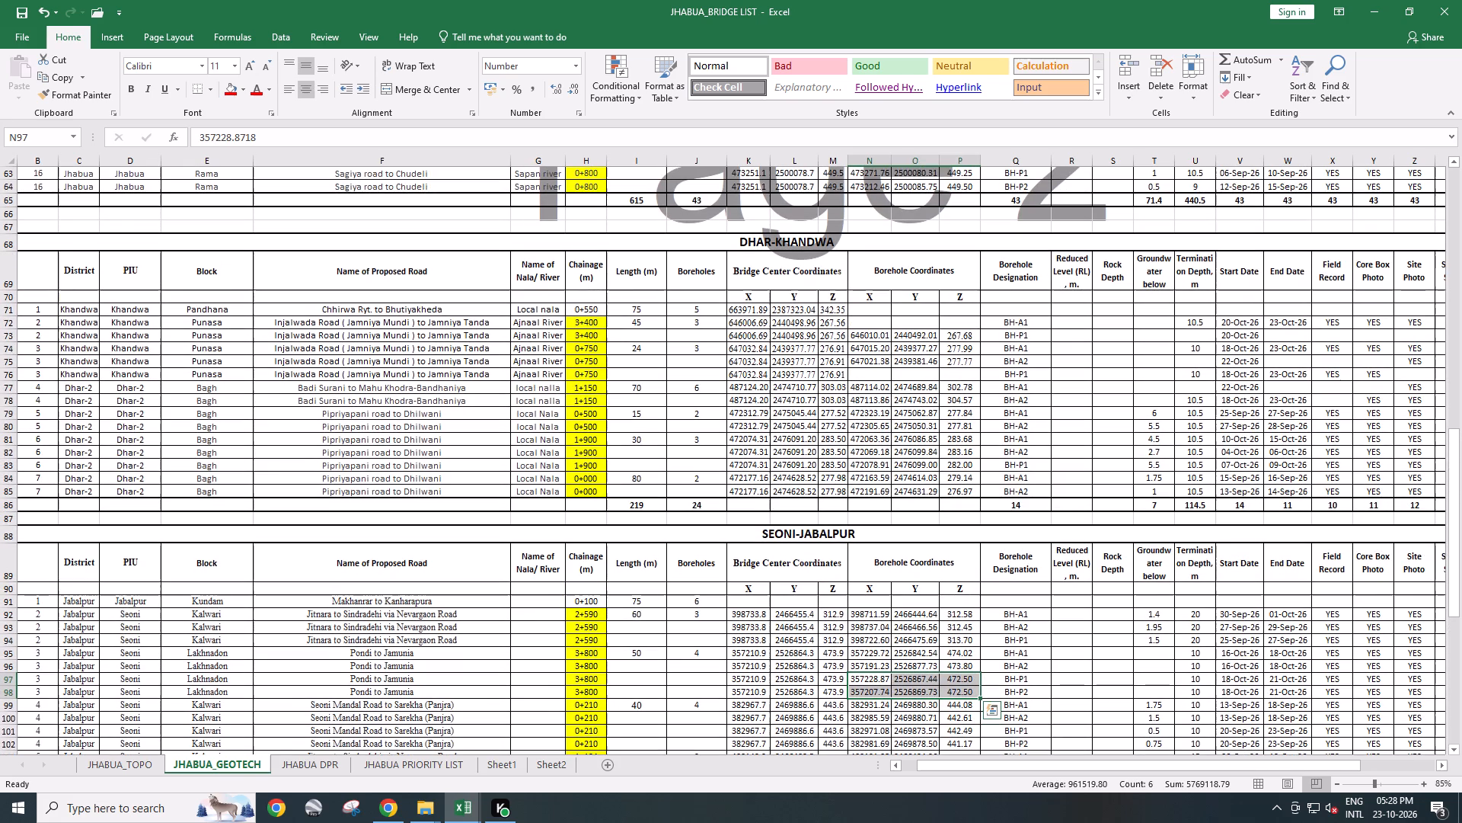
left_click_drag(865, 329, 969, 363)
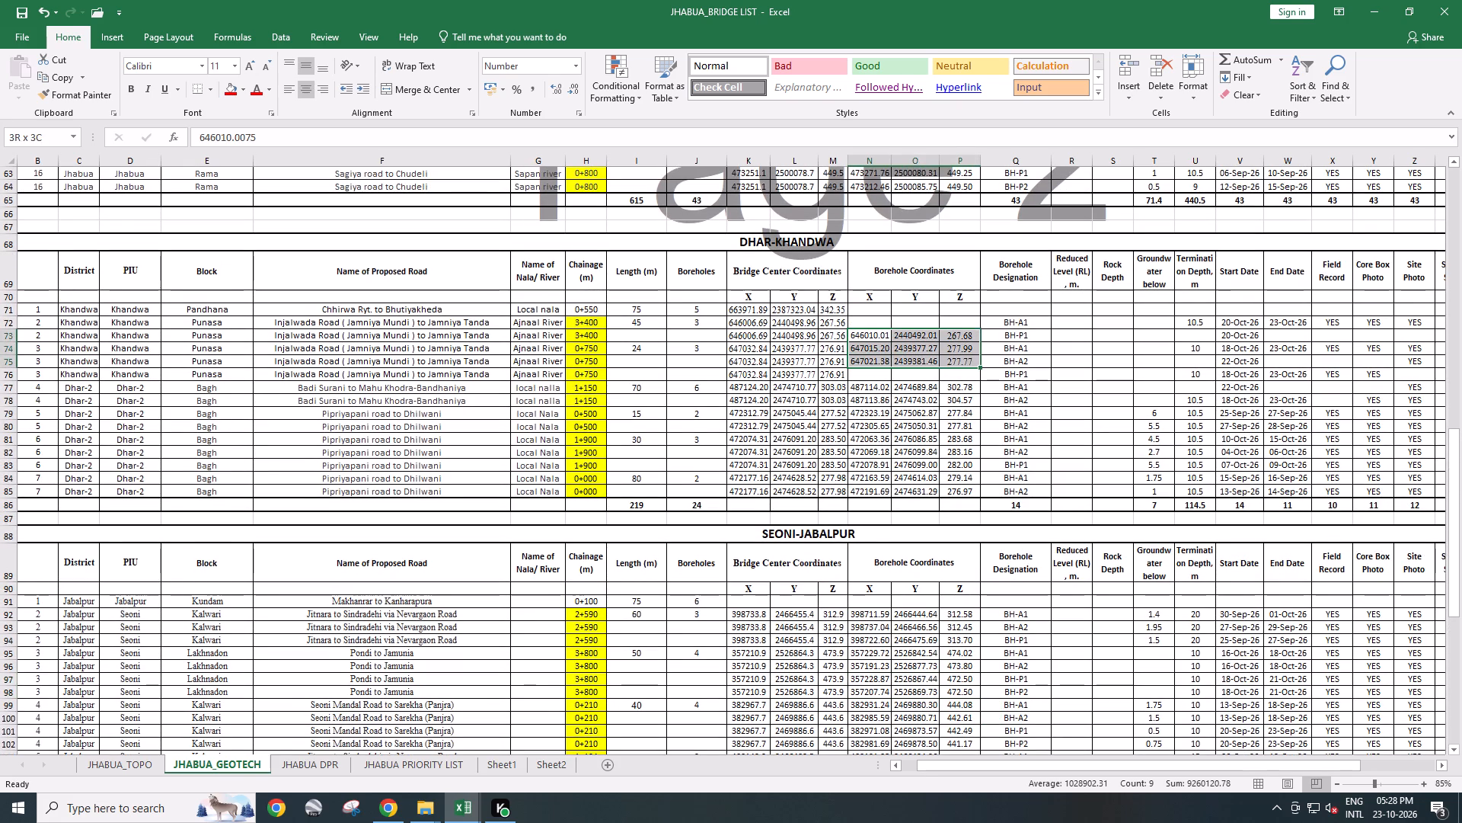
key("ctrl+c")
left_click(543, 765)
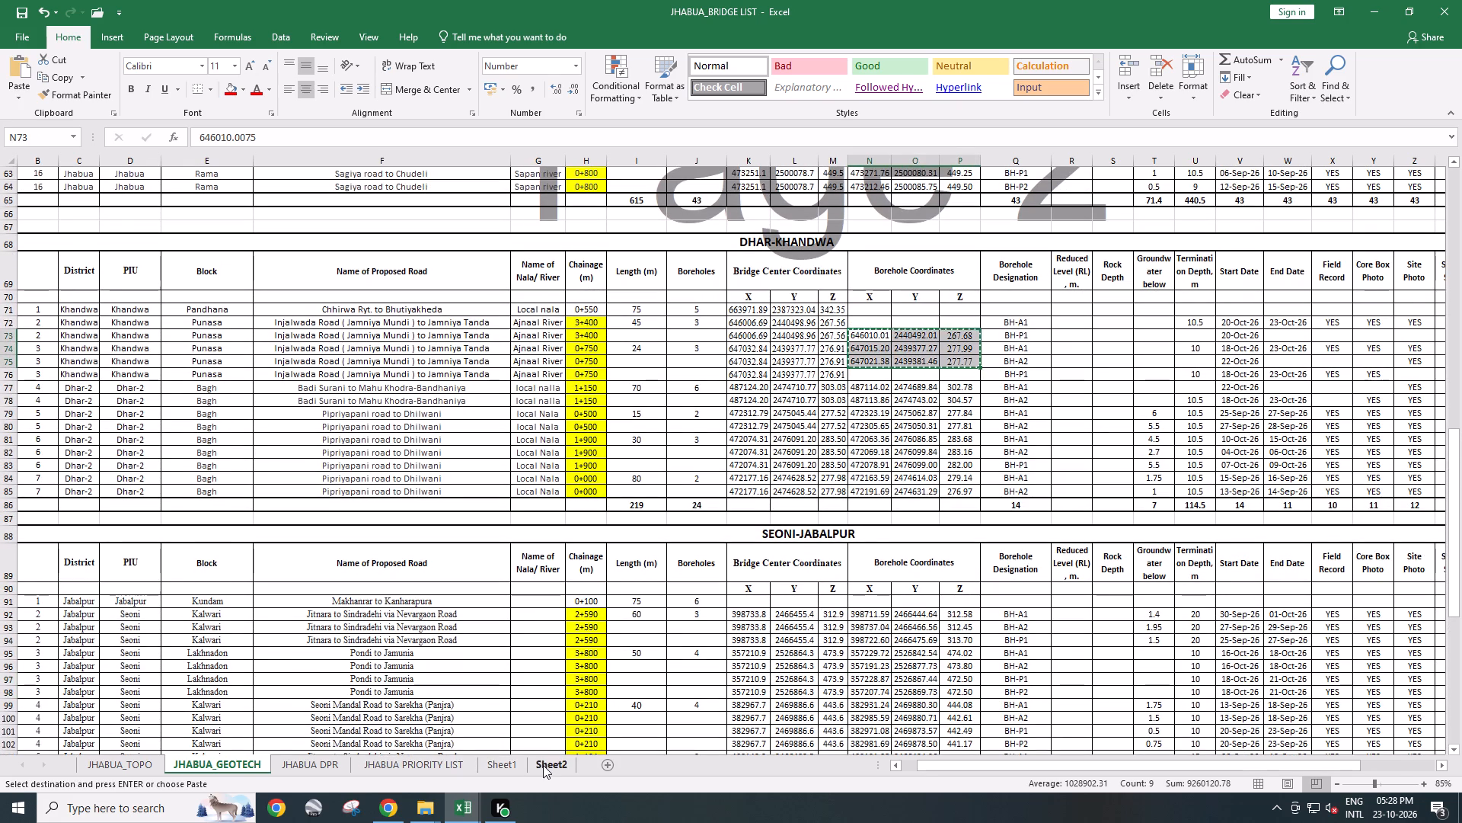
left_click(725, 439)
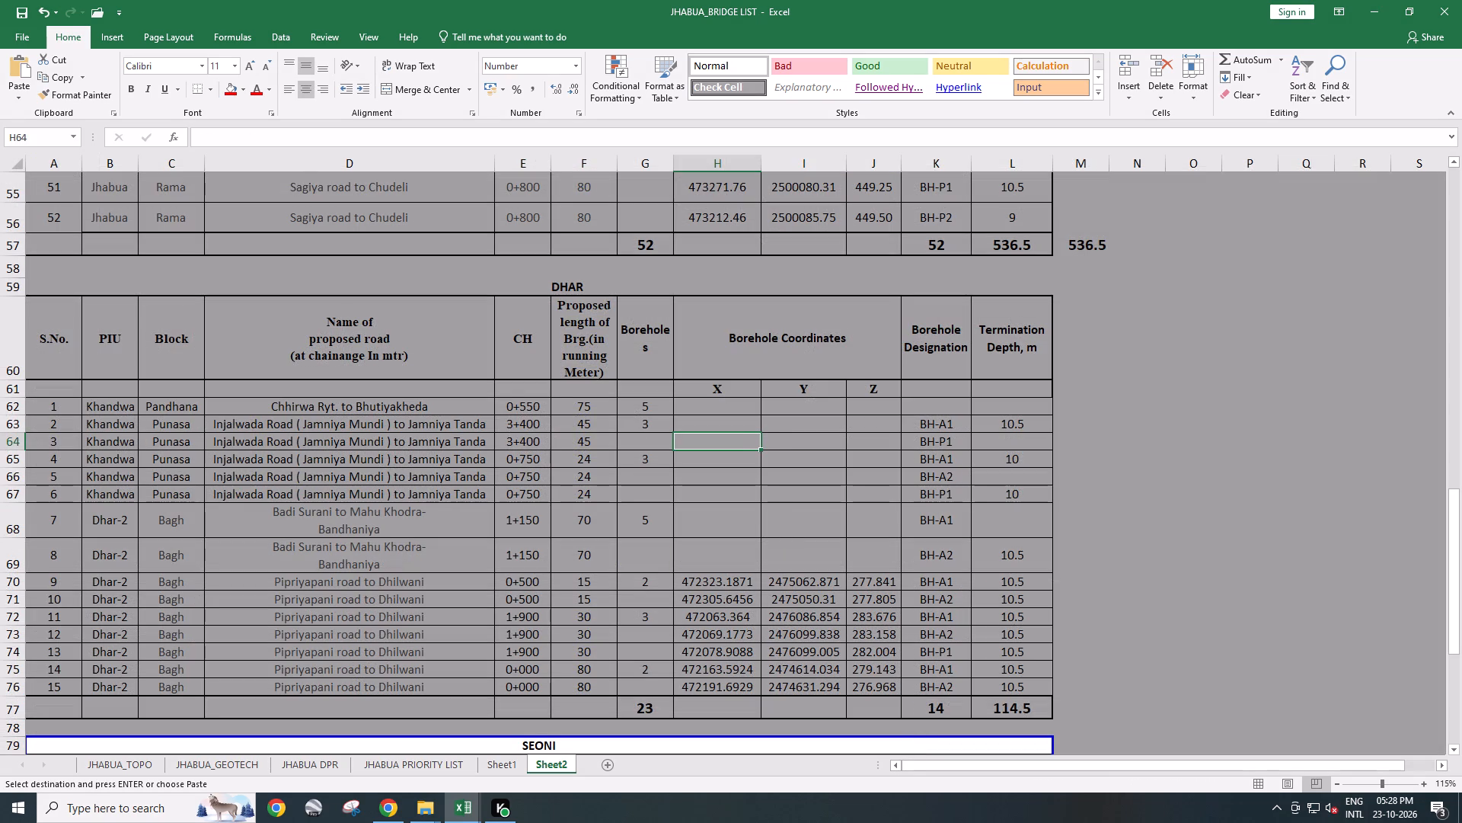
key("ctrl+v")
key("ctrl+s")
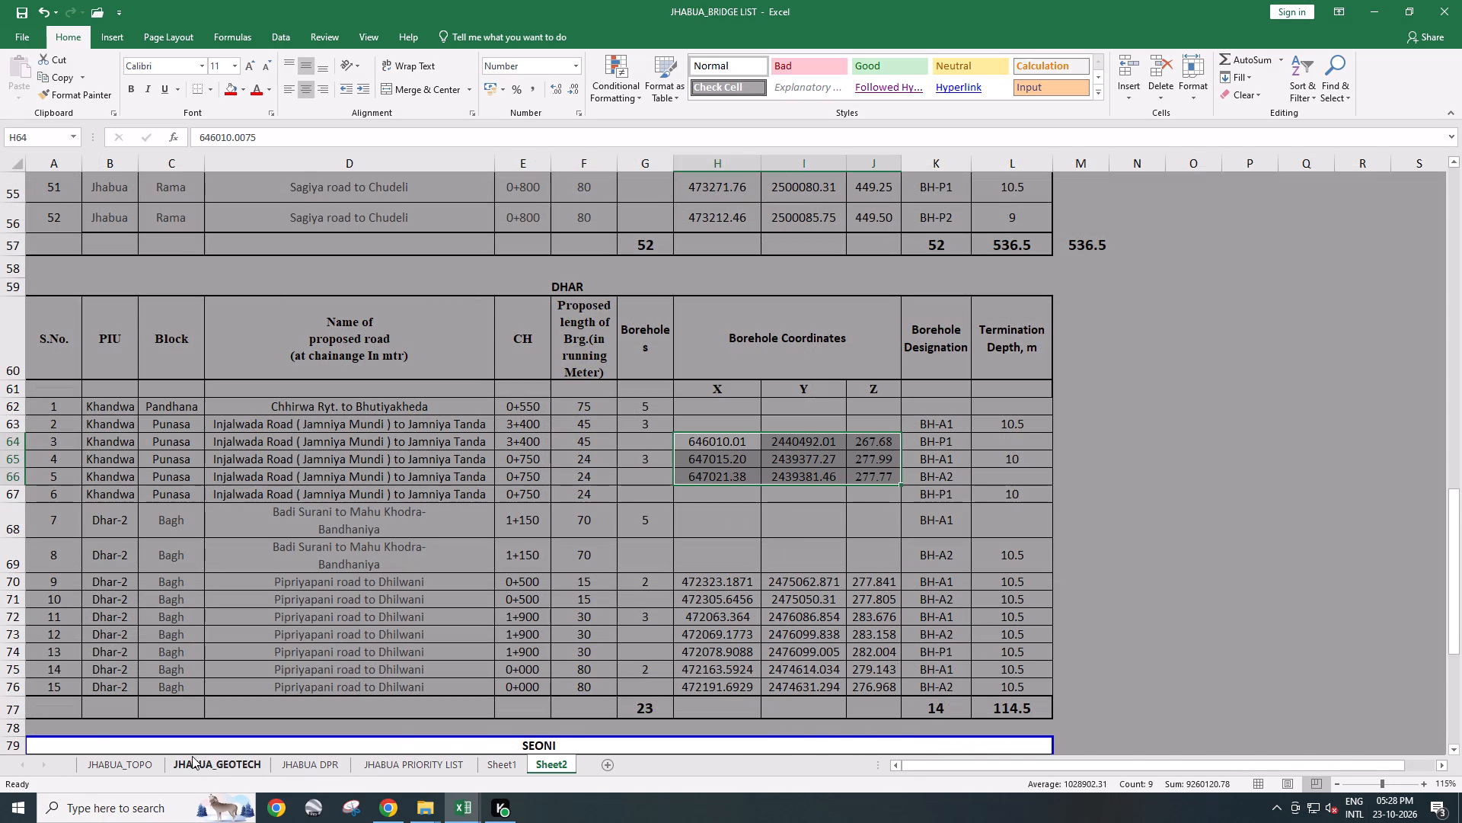
Copy the borehole coordinates of Badi Surani to Mahu Khodra-Bandhaniya BH-A1 and BH-A2 from JHABUA_GEOTECH into Sheet2's DHAR table, and save.
left_click(209, 770)
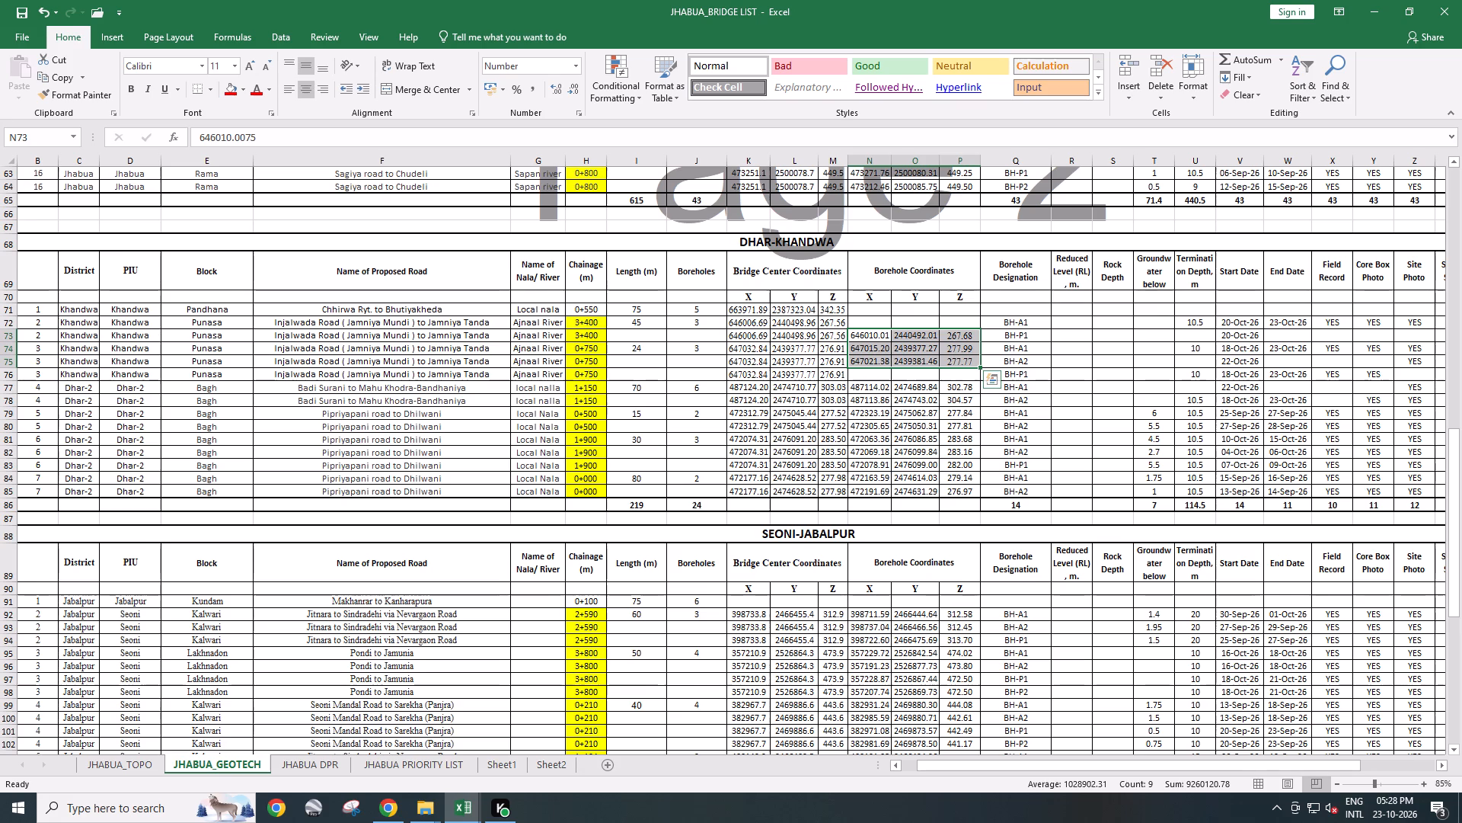
left_click_drag(883, 387, 955, 398)
key("ctrl+c")
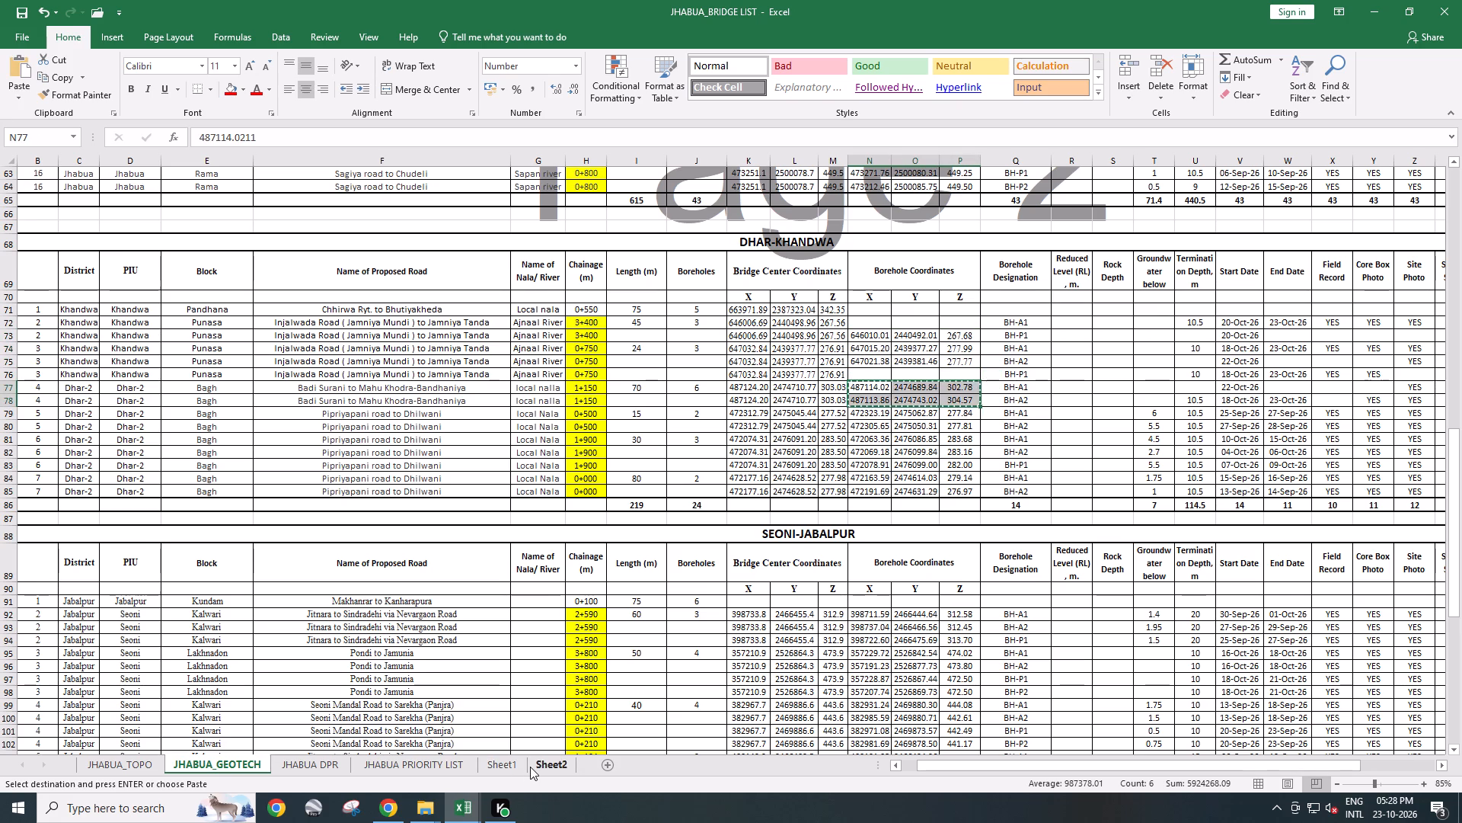
left_click_drag(530, 767, 538, 764)
left_click(726, 530)
key("ctrl+v")
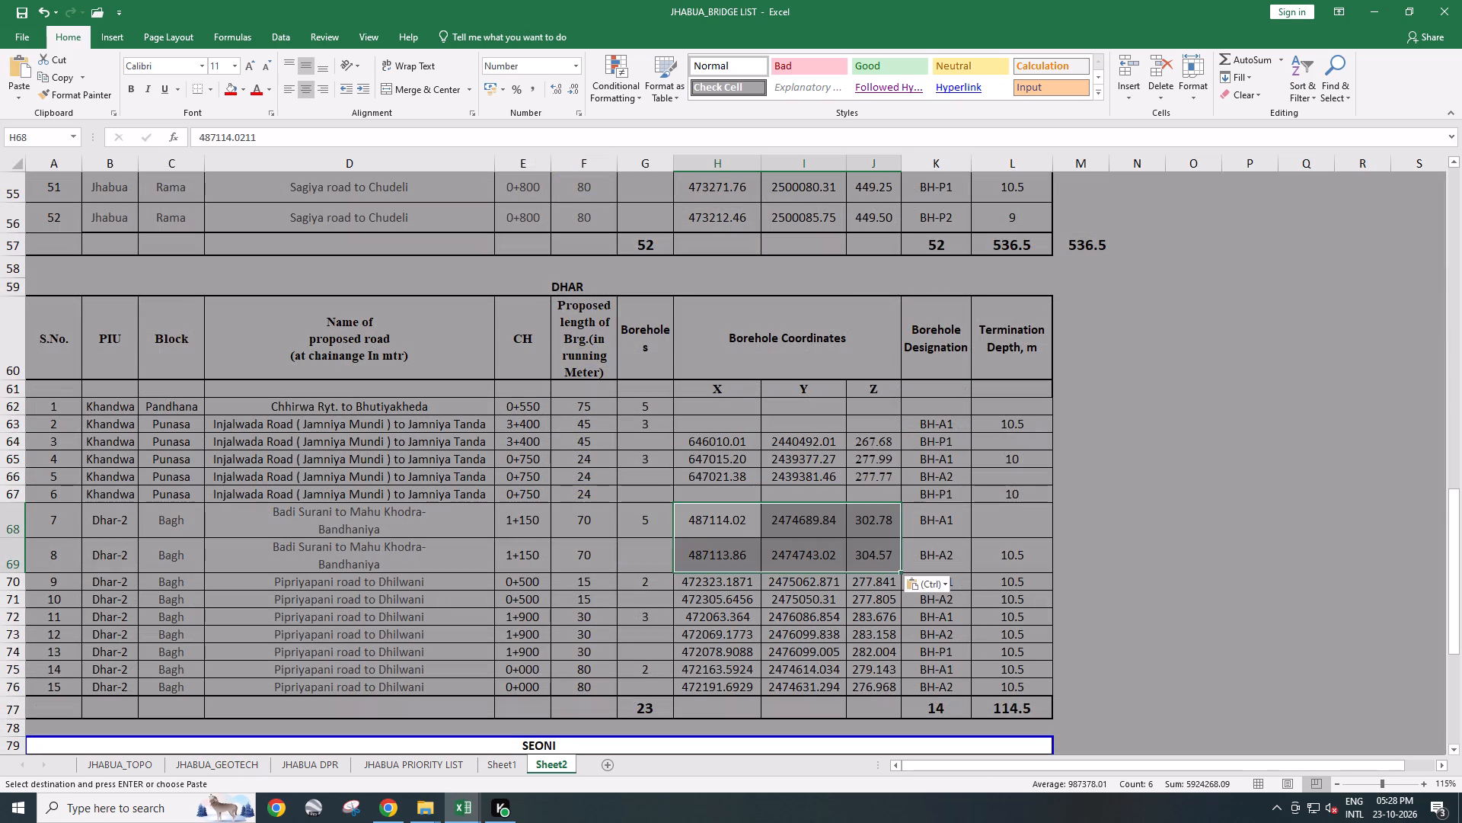
key("ctrl+s")
Review the Jhabua, DHAR and SEONI tables in Sheet2, checking the borehole coordinates, designations, termination depths and totals for completeness.
left_click(988, 579)
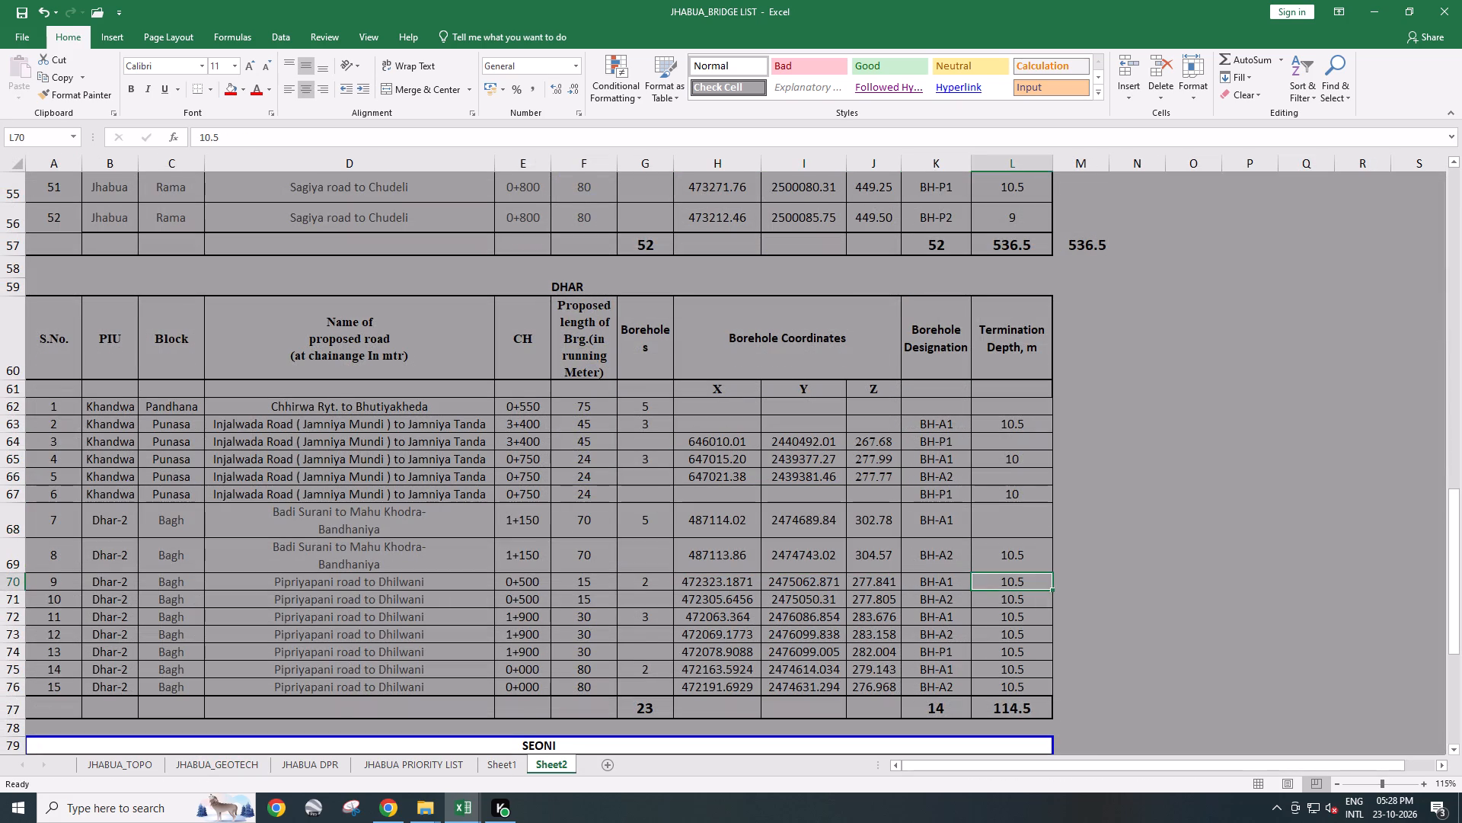
scroll(917, 479, "up", 5)
scroll(917, 479, "down", 7)
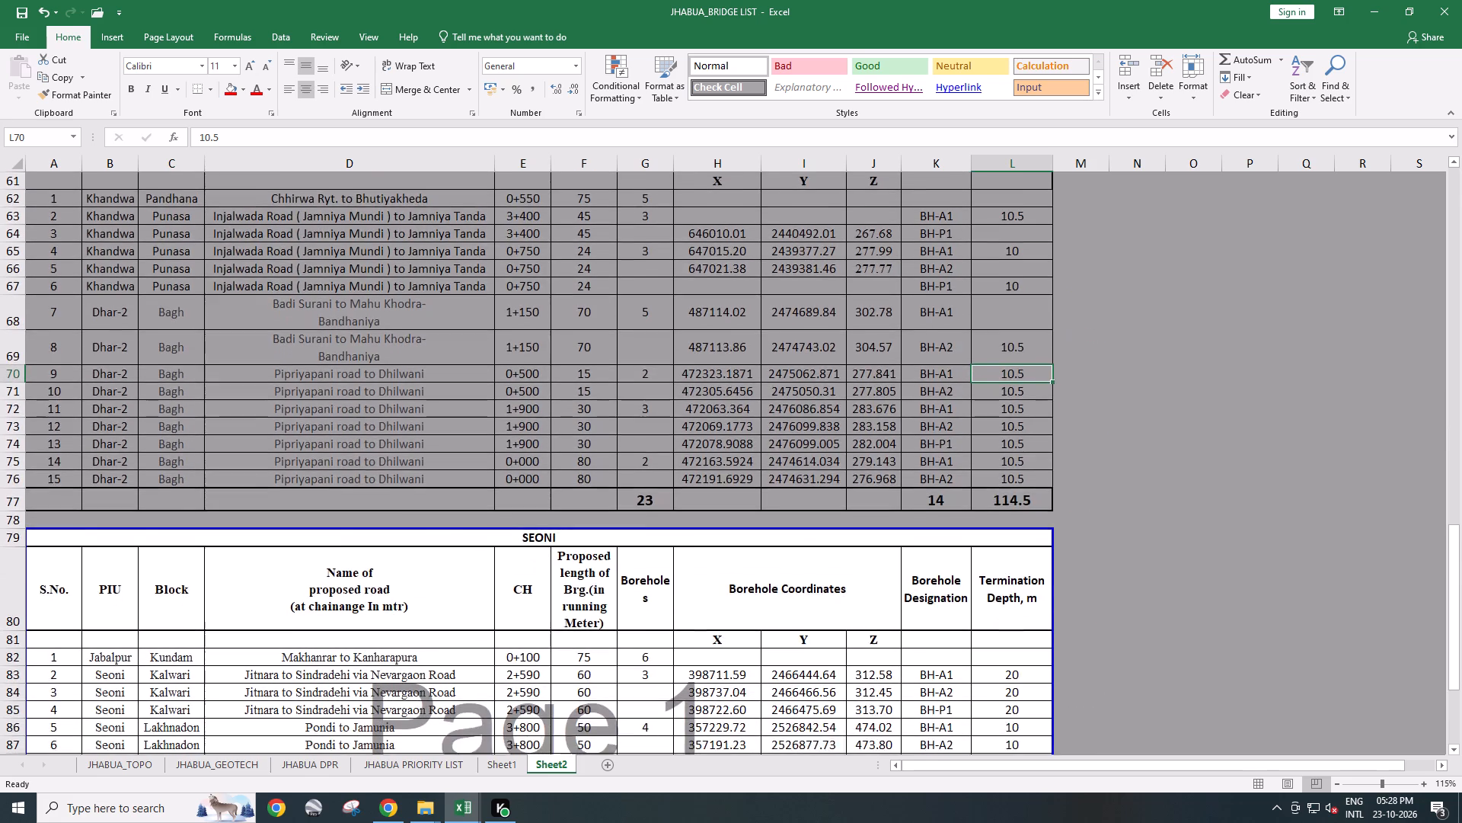
scroll(917, 479, "down", 4)
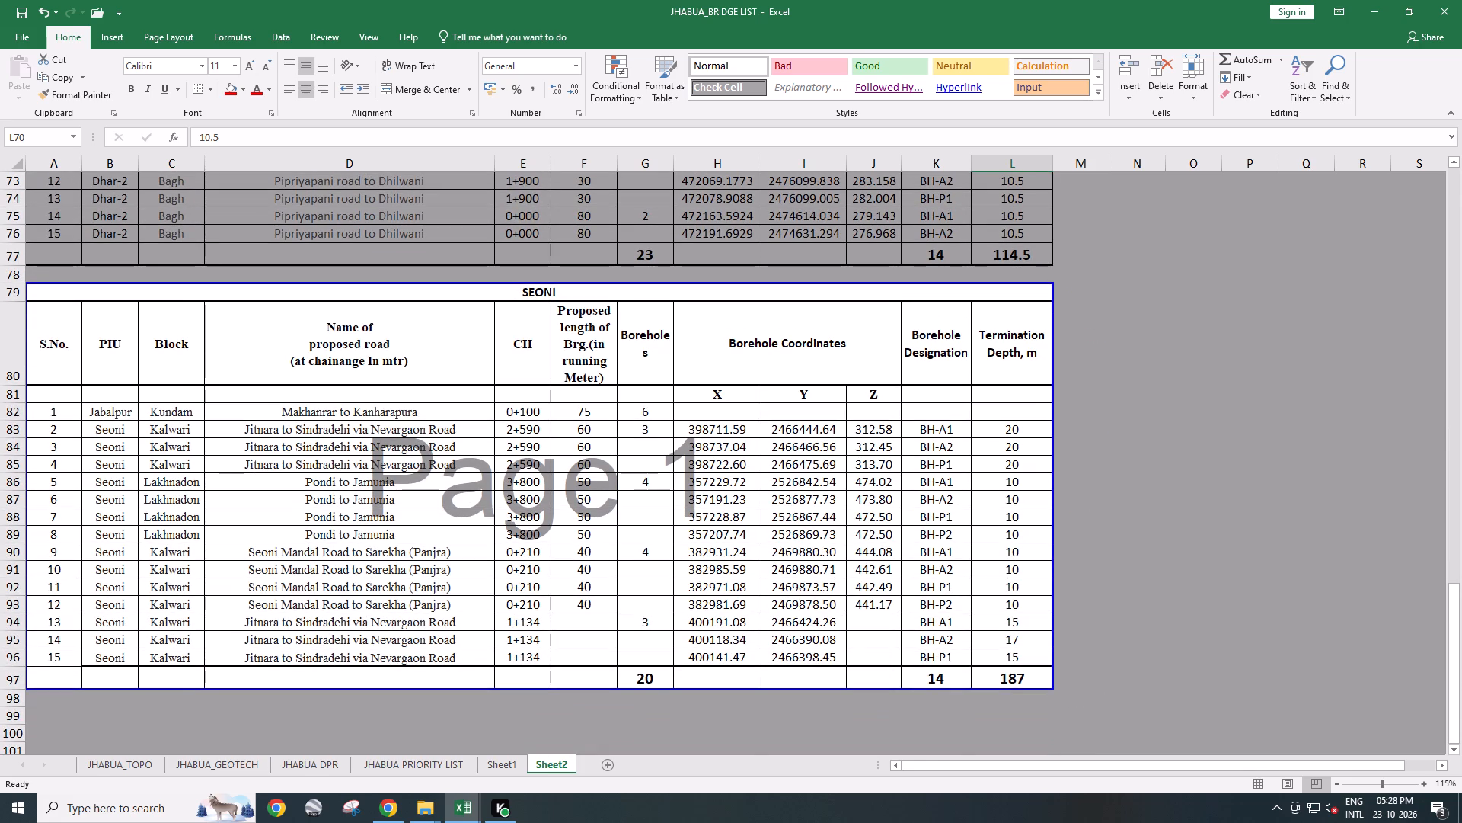
scroll(852, 557, "up", 1)
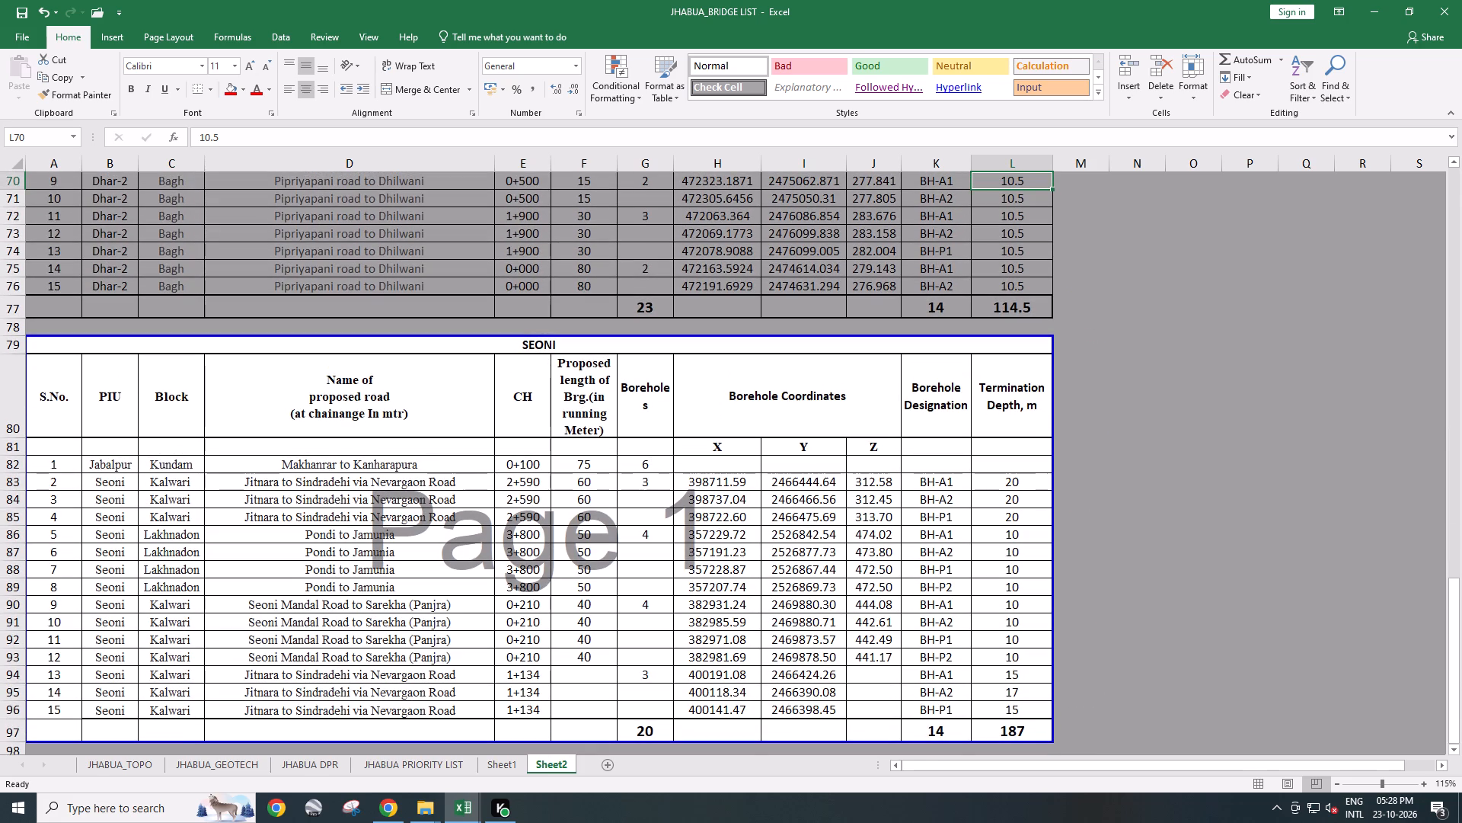
scroll(934, 688, "up", 15)
scroll(861, 546, "down", 2)
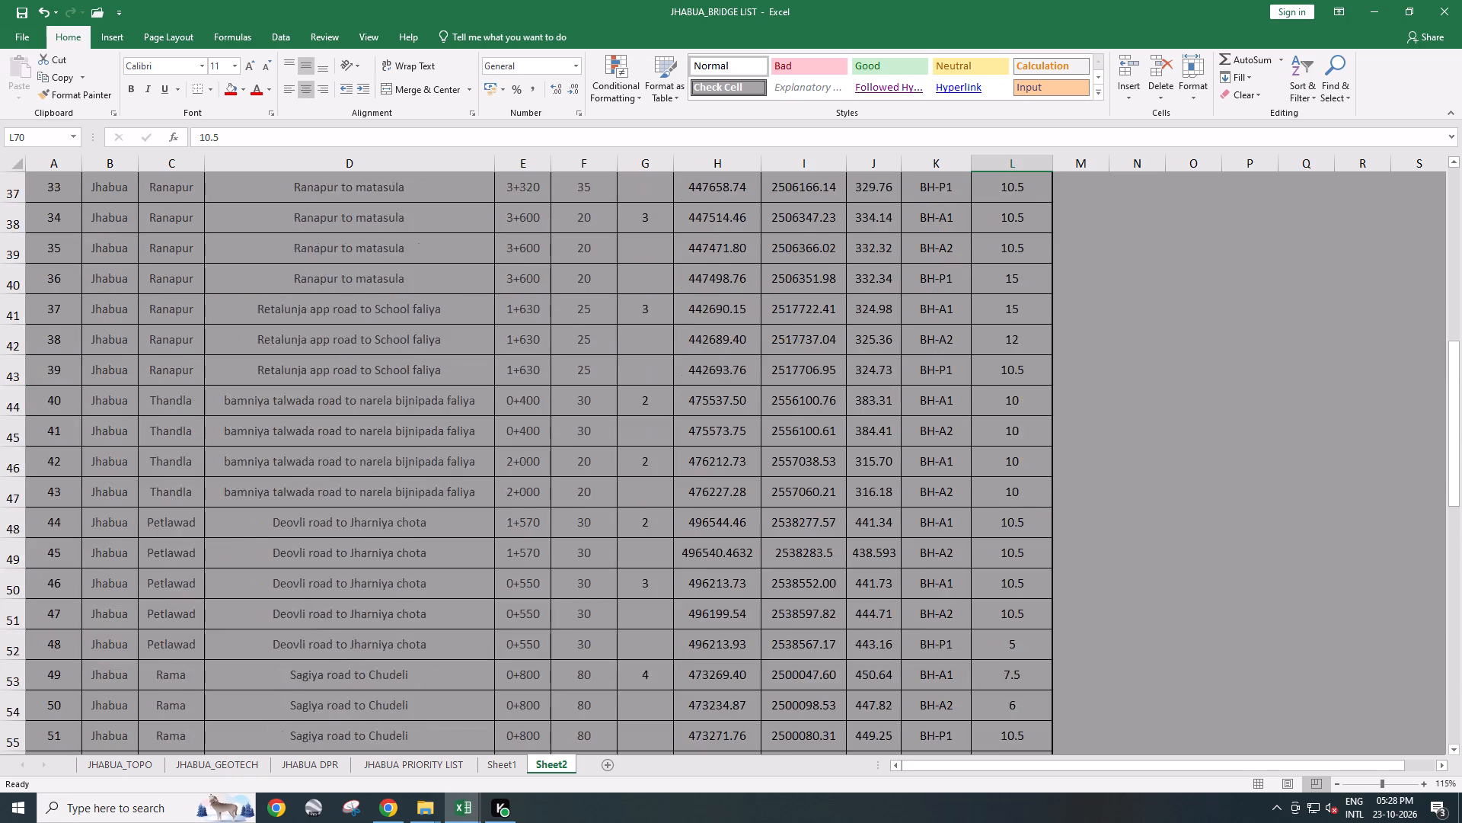
scroll(861, 545, "down", 14)
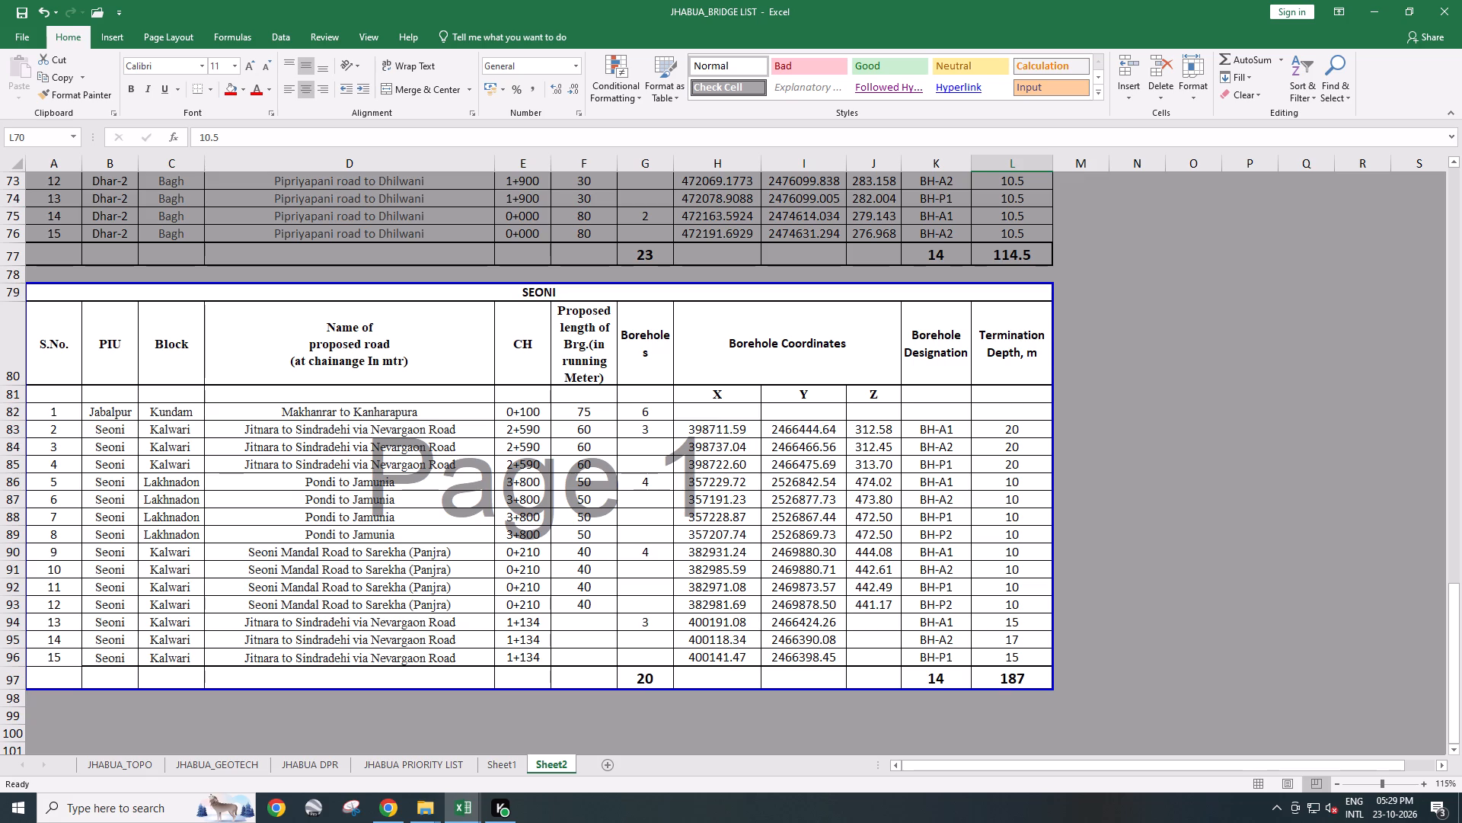
Save the JHABUA_BRIDGE LIST workbook.
scroll(681, 502, "up", 3)
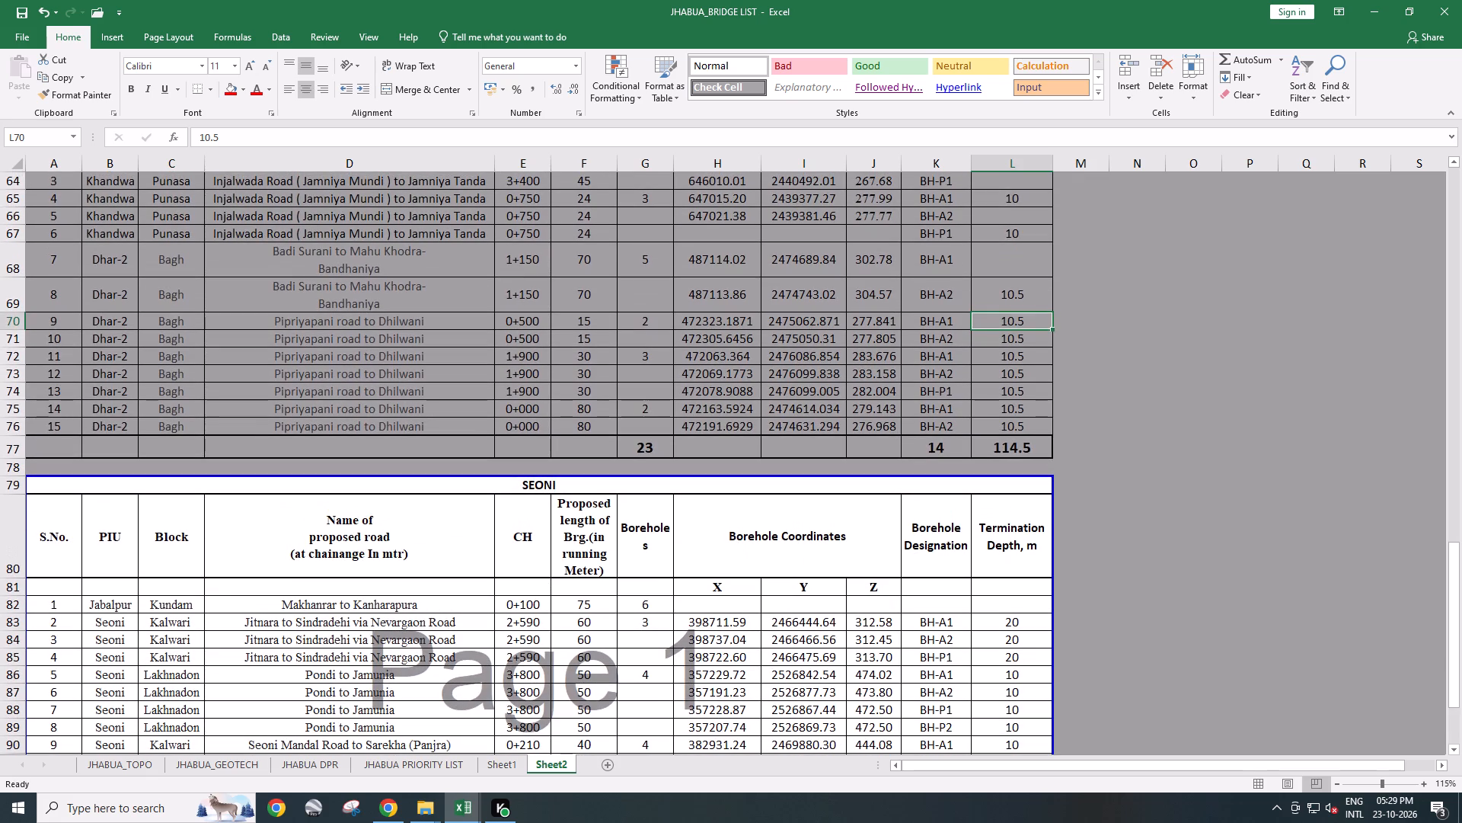
key("ctrl+s")
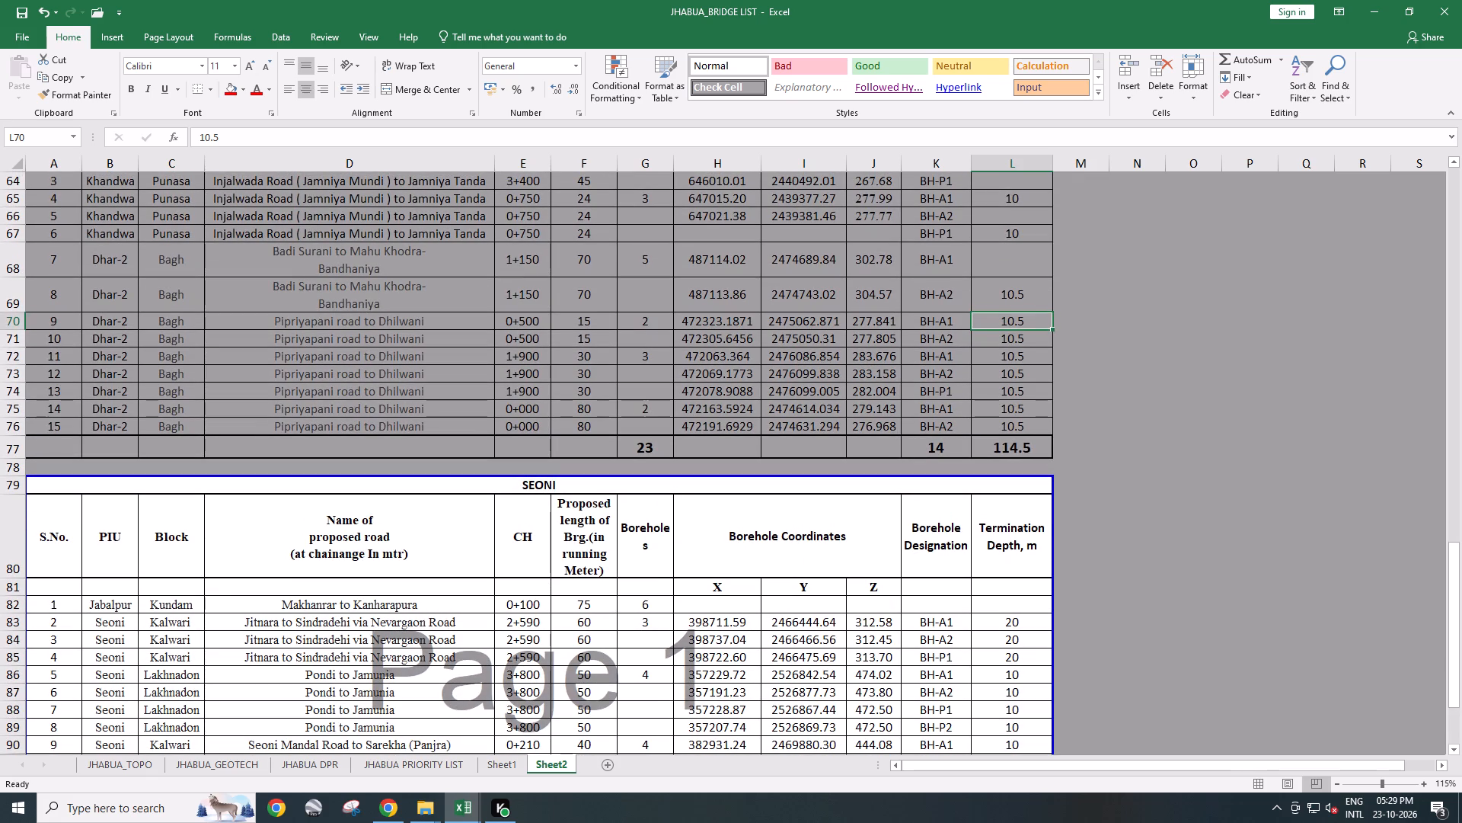